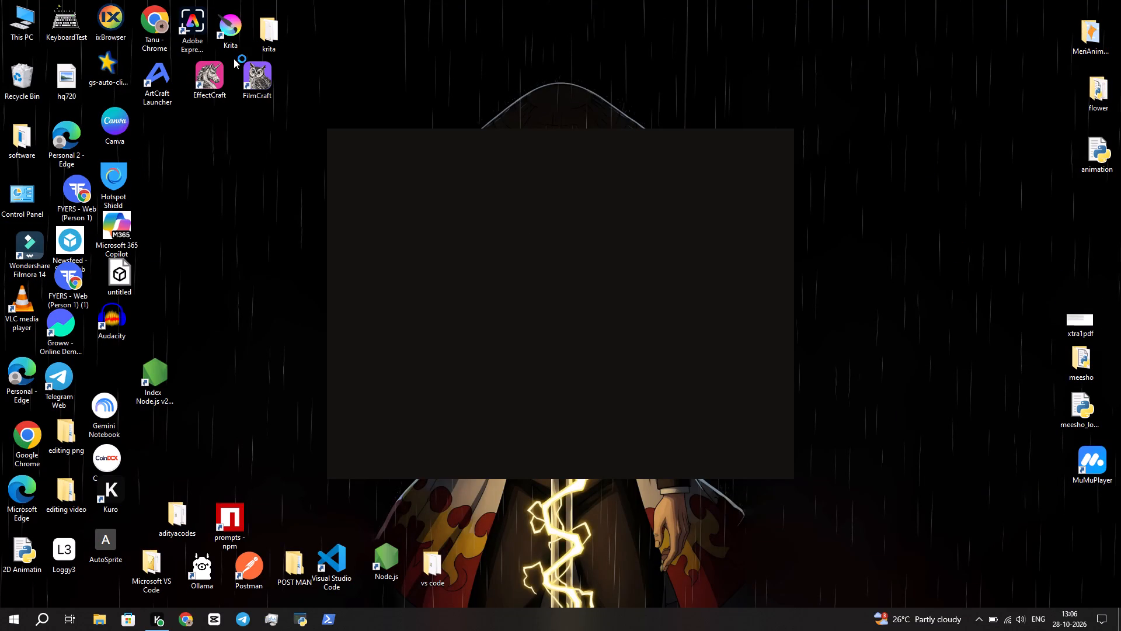
# Launch EffectCraft from the desktop.
pyautogui.doubleClick(210, 88)
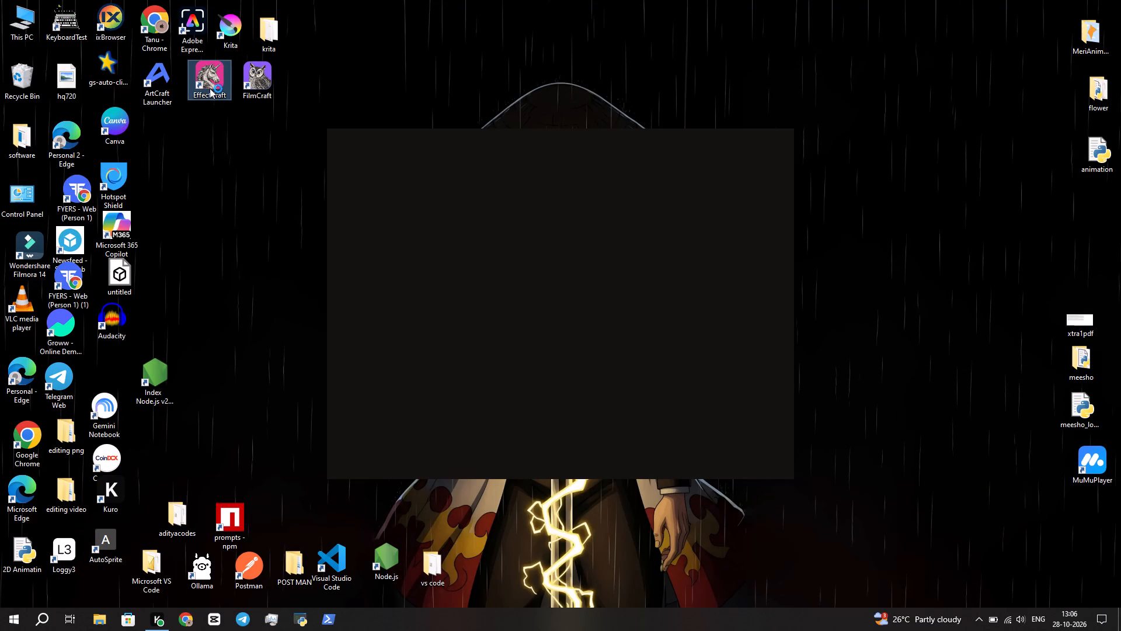
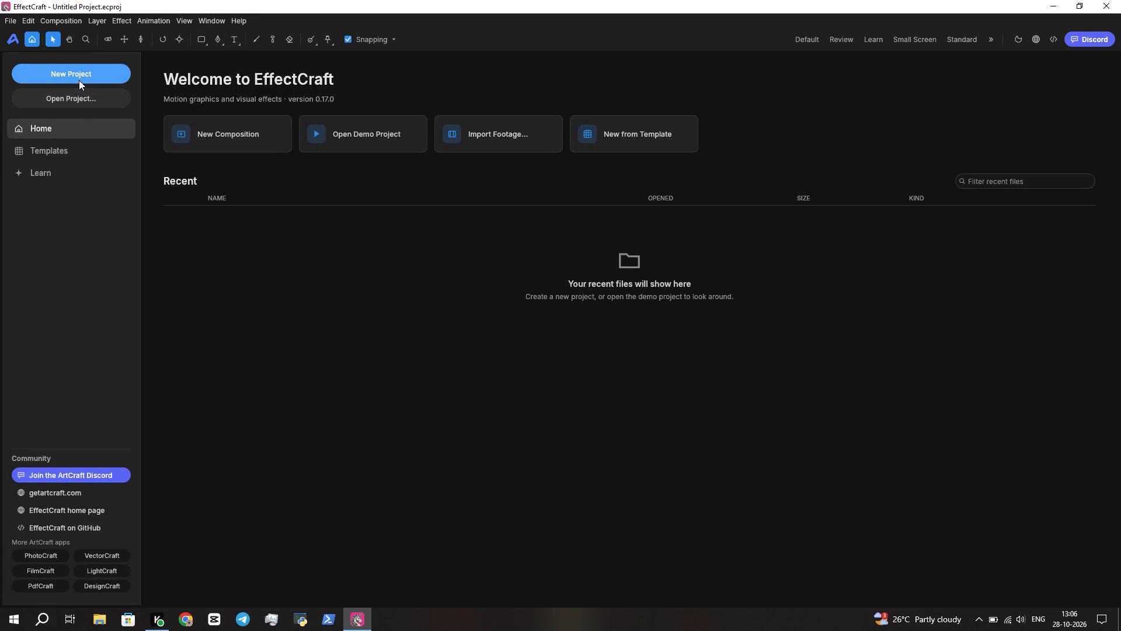
# Start a new project and open the settings for a new composition.
pyautogui.click(79, 78)
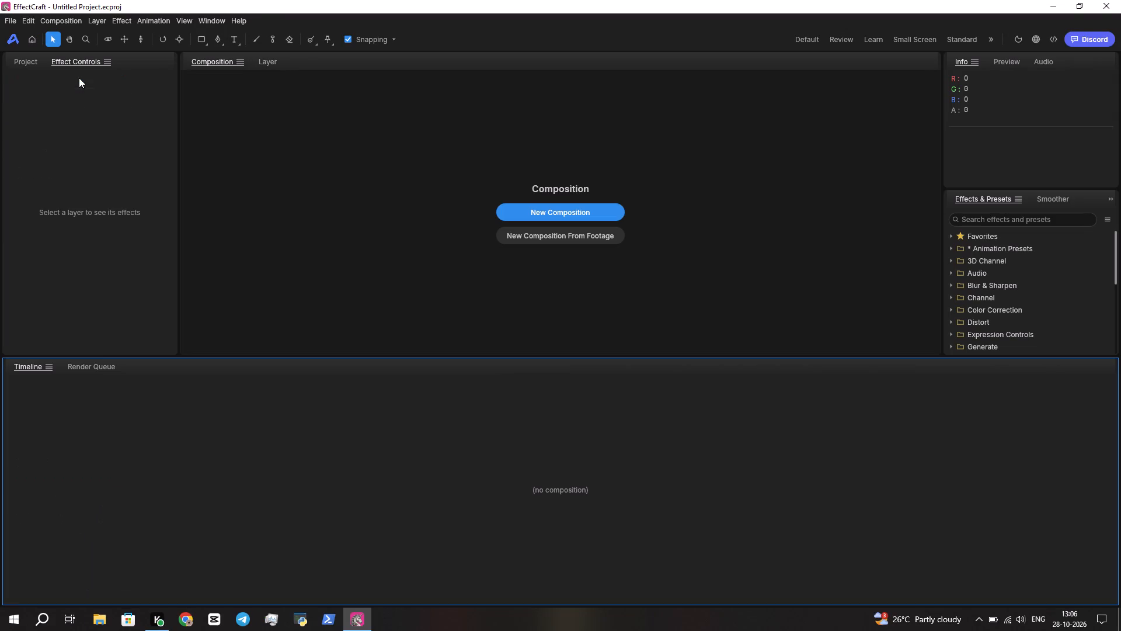
pyautogui.click(566, 214)
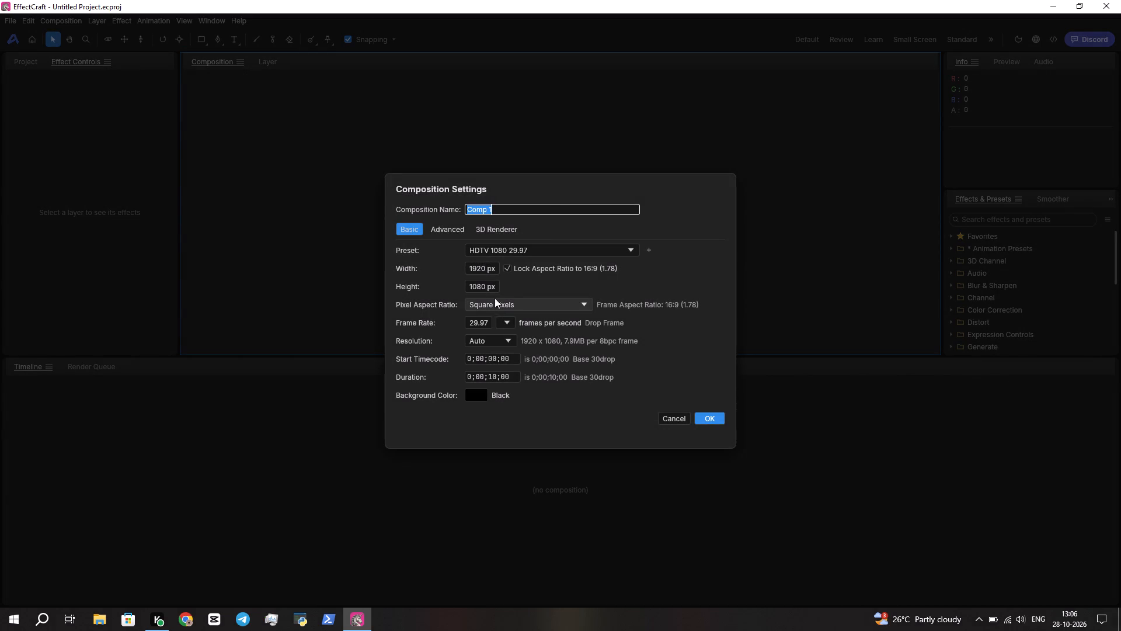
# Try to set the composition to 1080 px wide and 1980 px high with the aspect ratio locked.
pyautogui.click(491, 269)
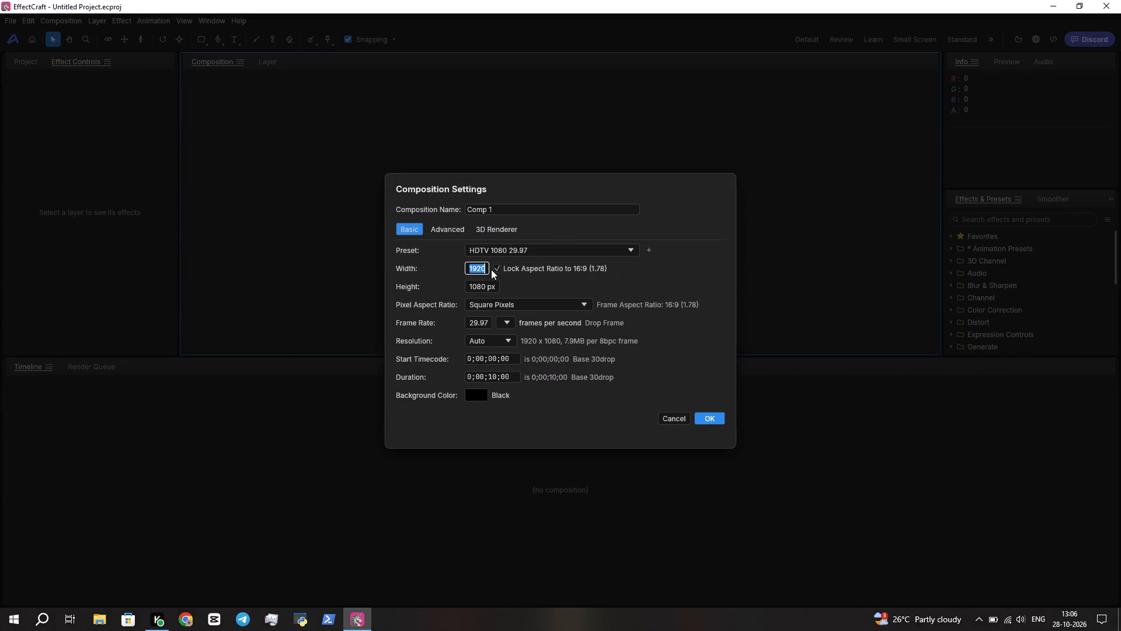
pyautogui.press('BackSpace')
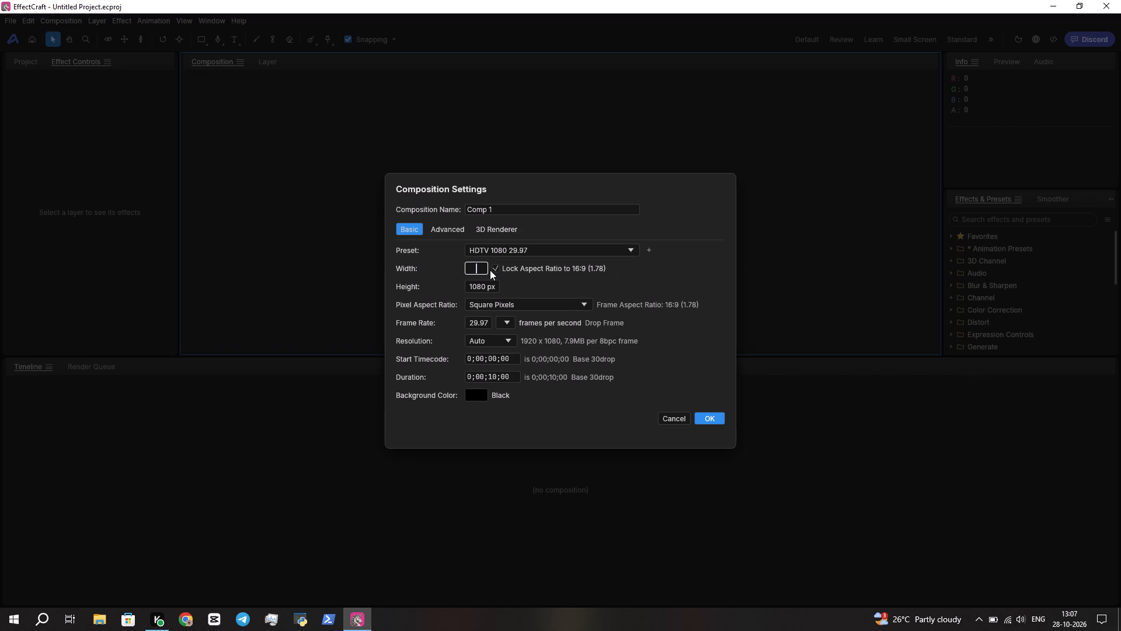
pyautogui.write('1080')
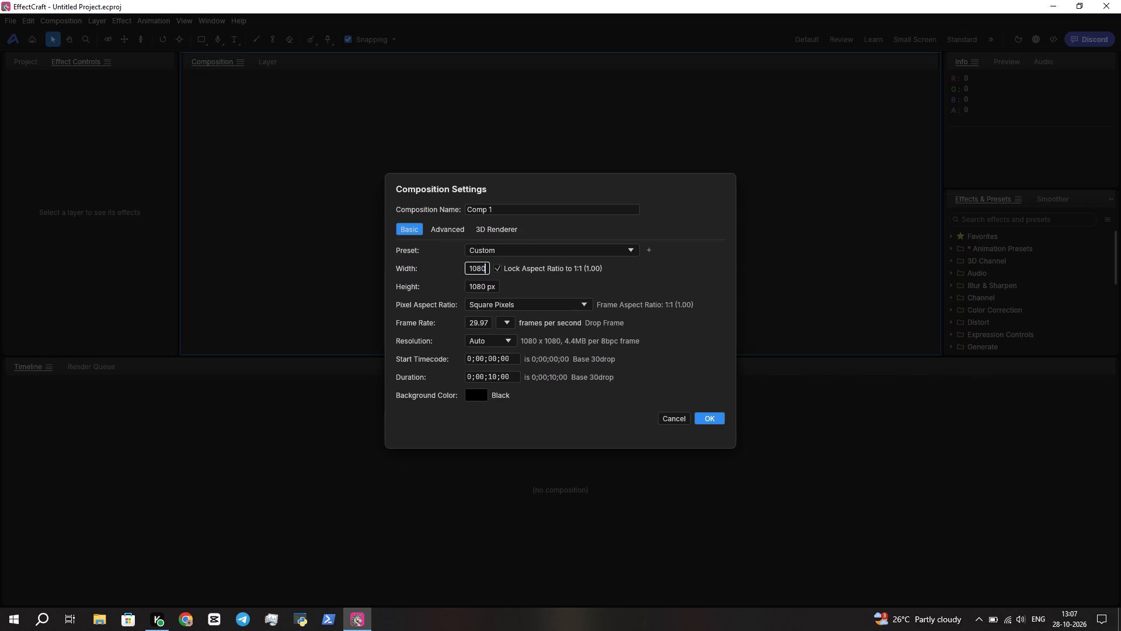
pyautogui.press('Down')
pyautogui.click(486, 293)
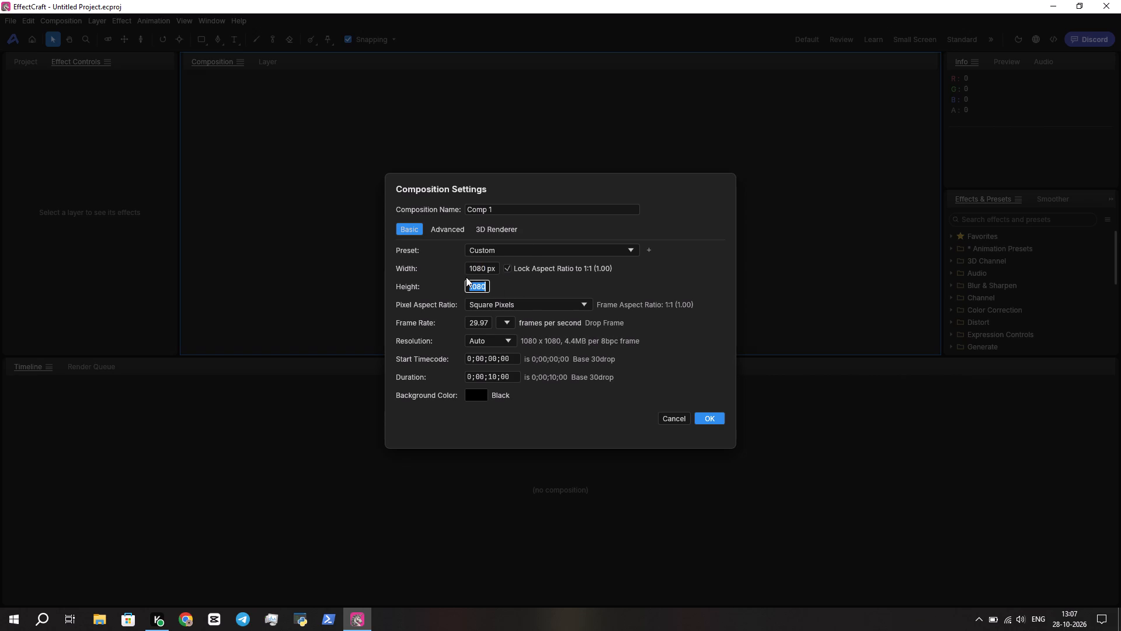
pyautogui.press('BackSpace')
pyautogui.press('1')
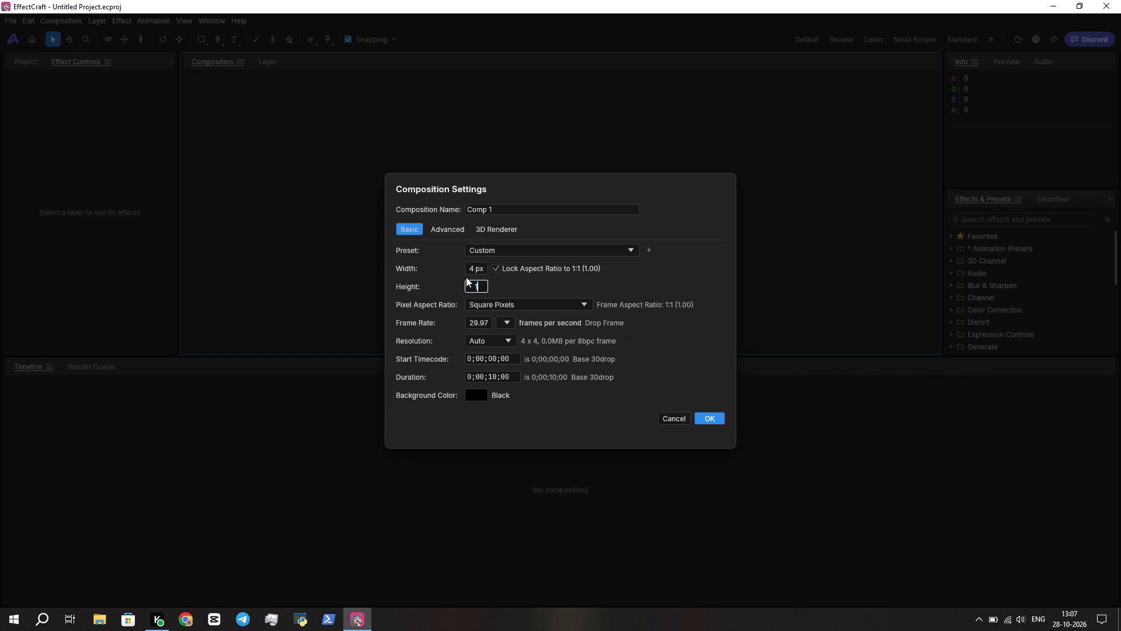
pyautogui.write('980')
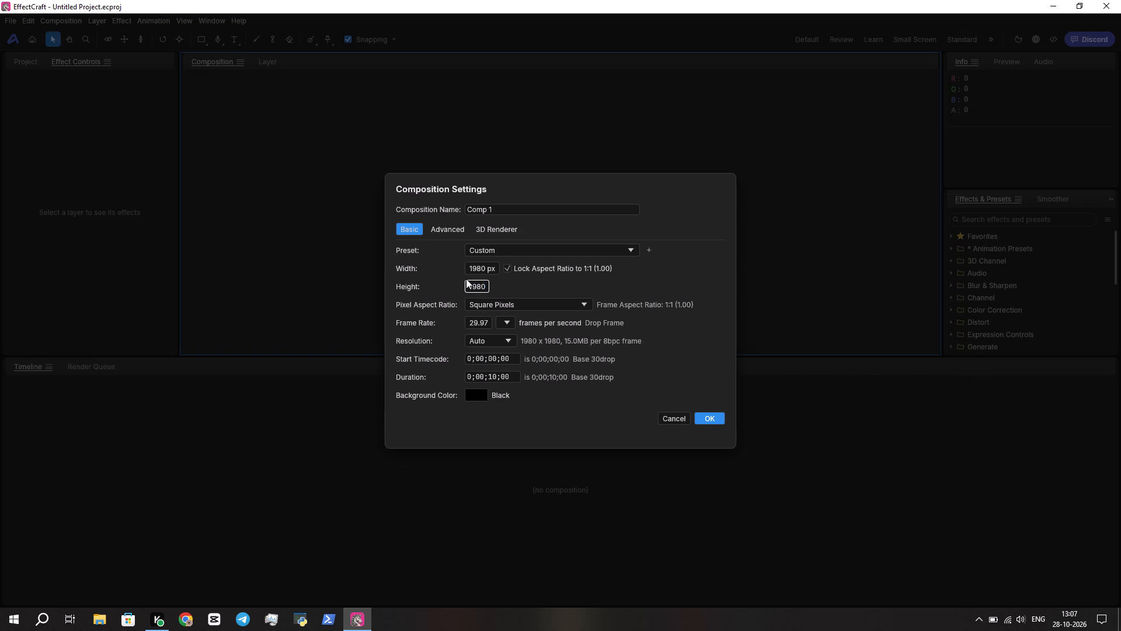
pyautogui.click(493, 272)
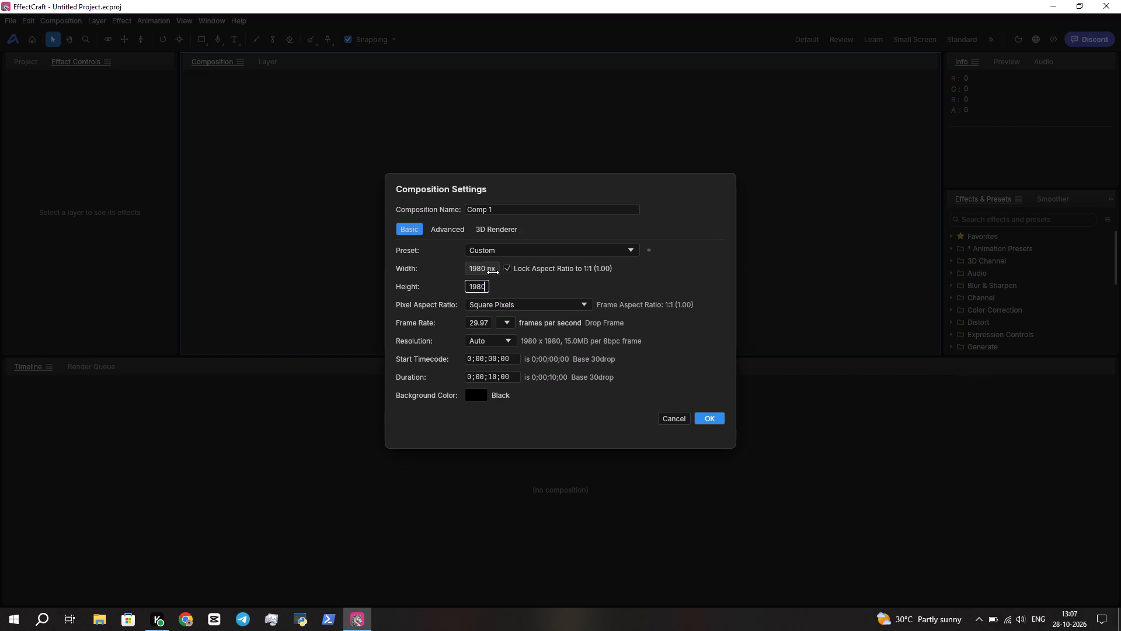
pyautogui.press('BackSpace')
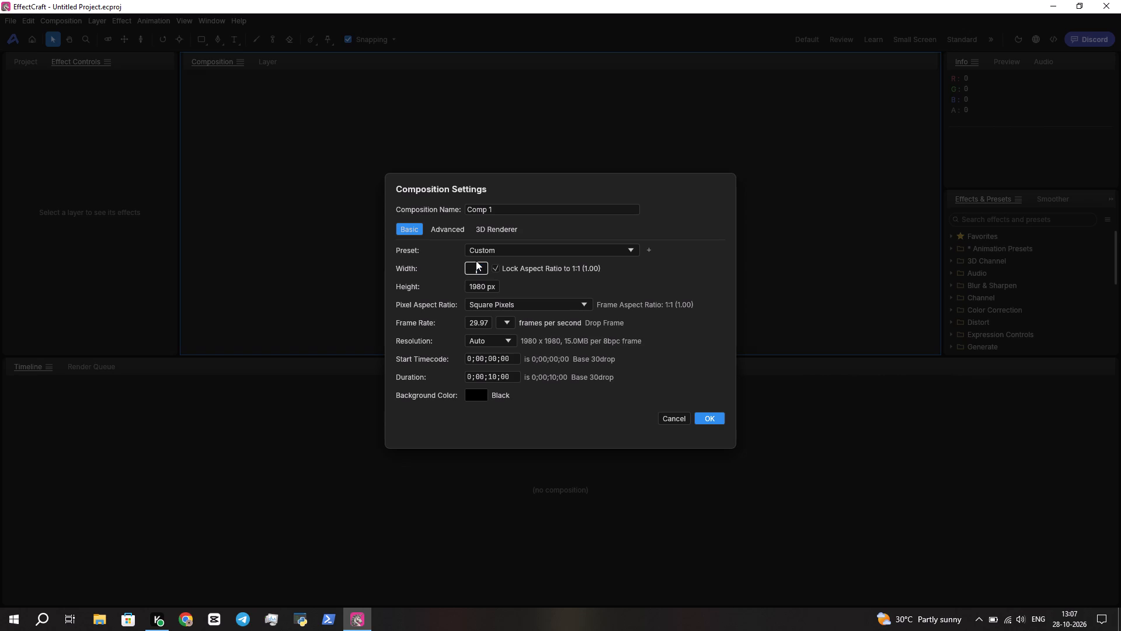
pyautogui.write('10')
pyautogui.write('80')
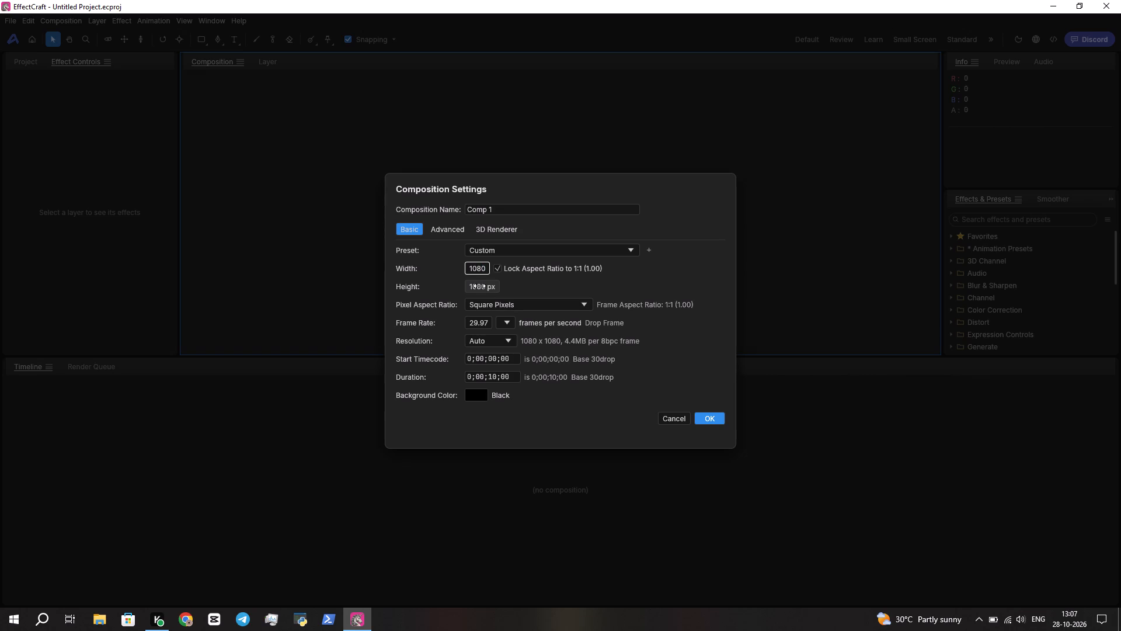
# Create the composition with the Social Media Portrait HD 1080x1920 30 fps preset and Third resolution.
pyautogui.click(521, 249)
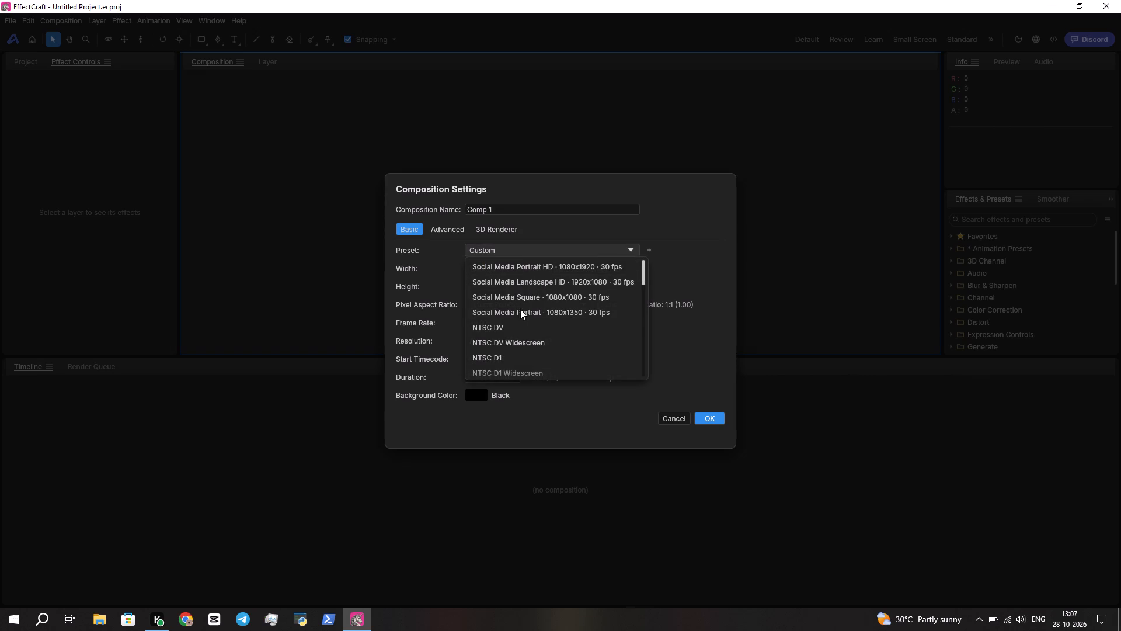
pyautogui.click(543, 266)
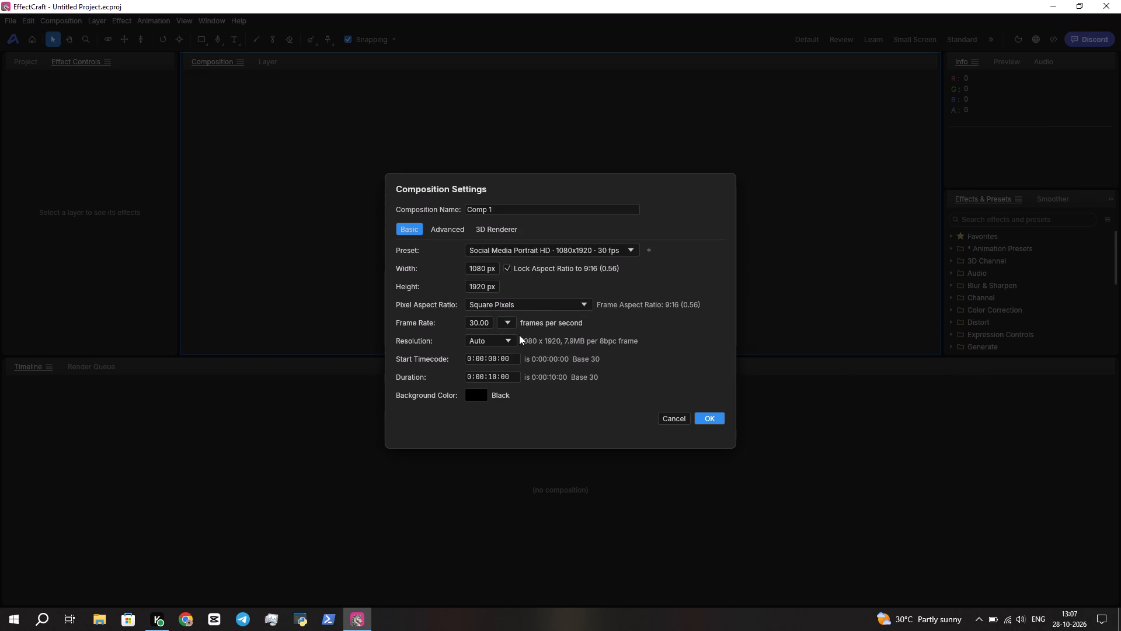
pyautogui.click(479, 327)
pyautogui.click(493, 345)
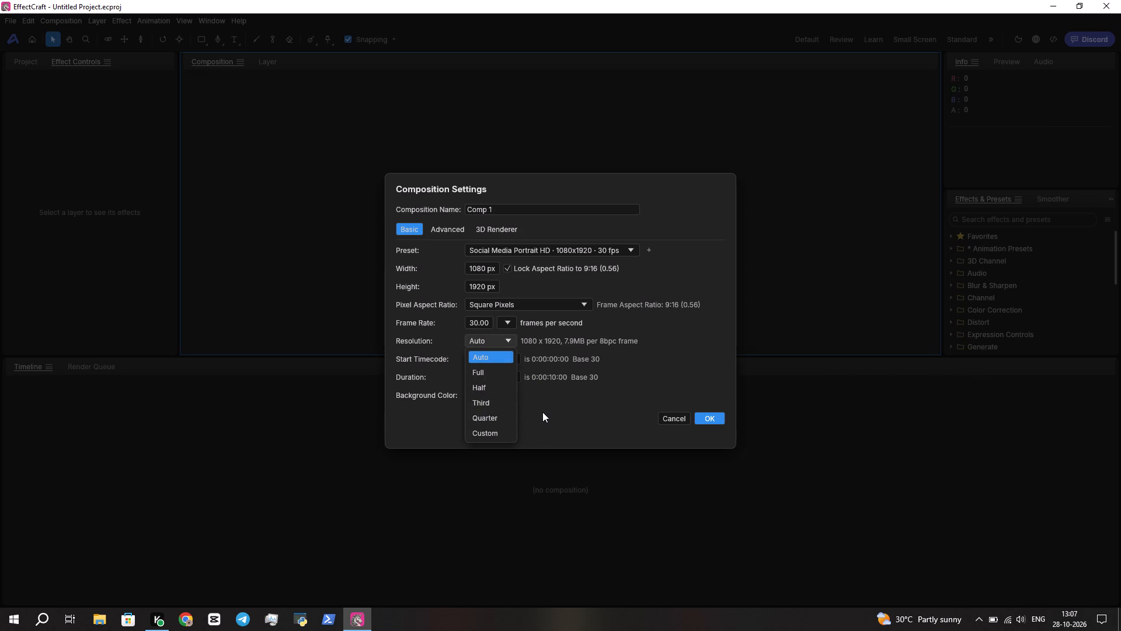
pyautogui.click(488, 384)
pyautogui.click(490, 341)
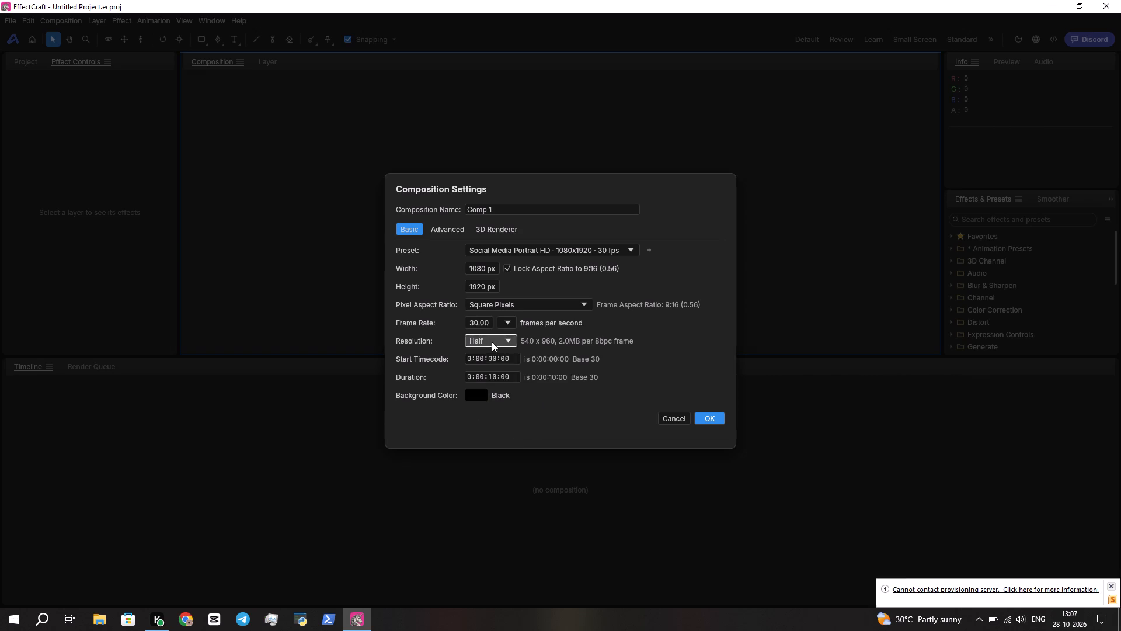
pyautogui.click(490, 401)
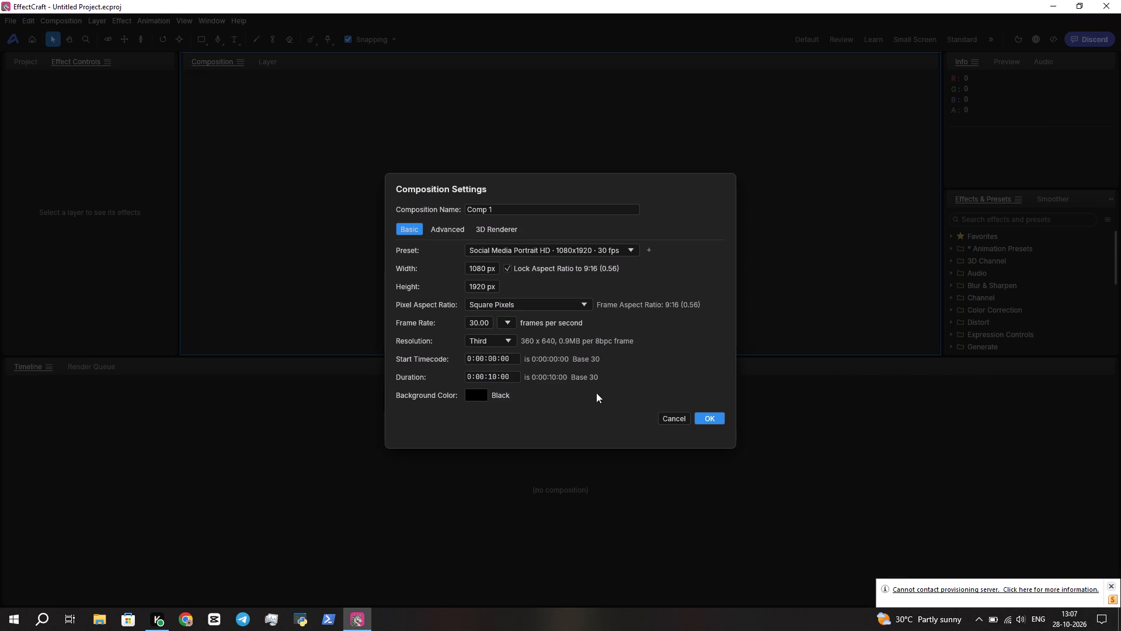
pyautogui.click(709, 417)
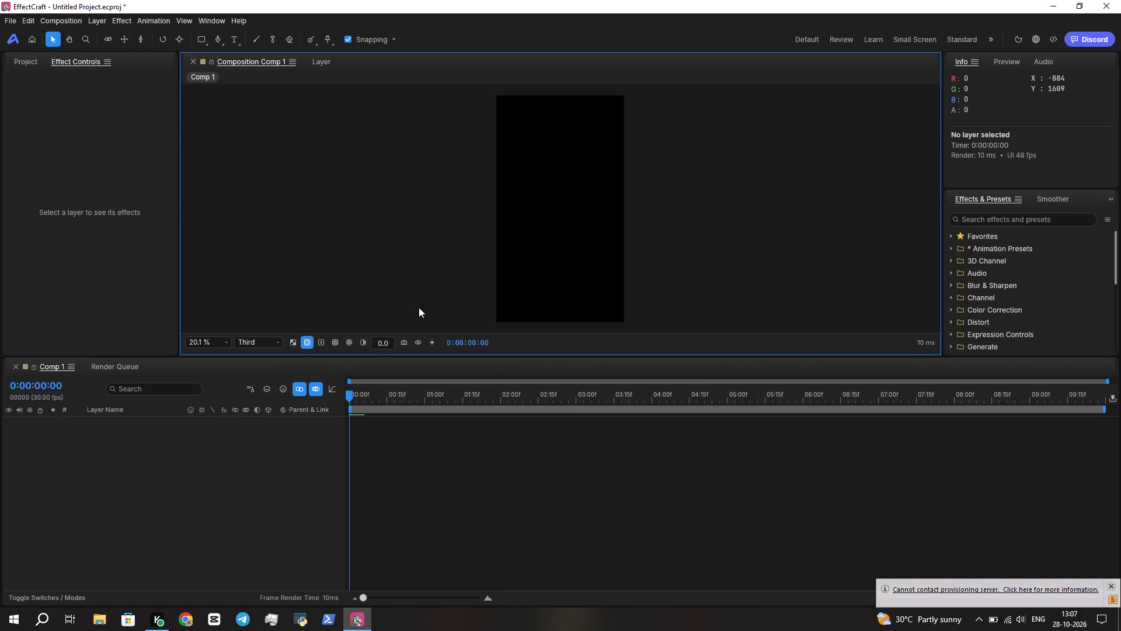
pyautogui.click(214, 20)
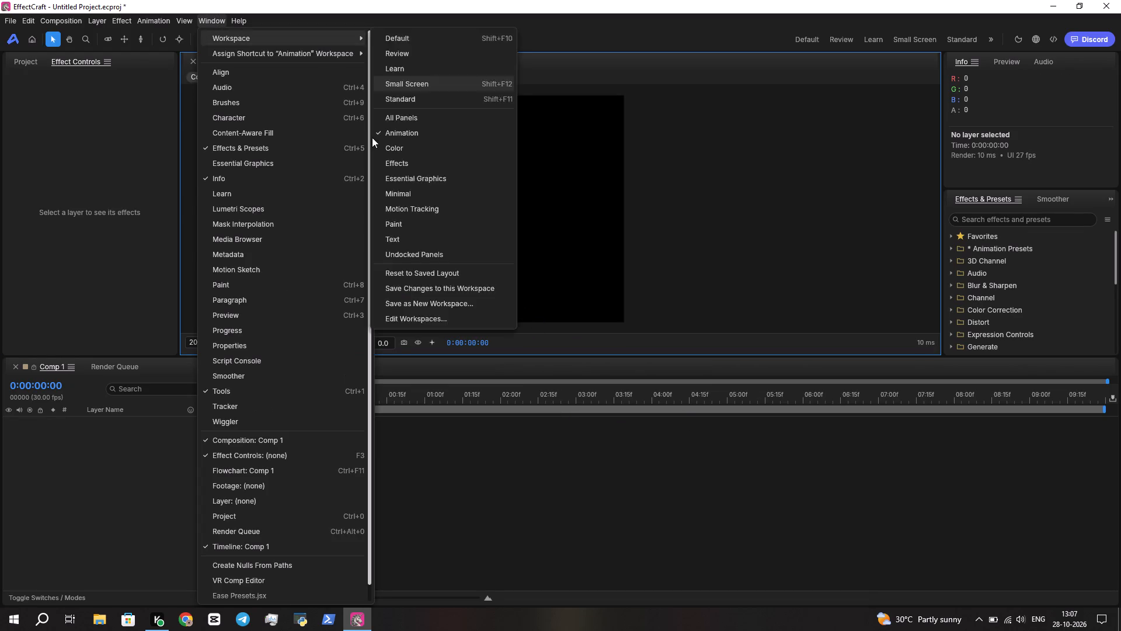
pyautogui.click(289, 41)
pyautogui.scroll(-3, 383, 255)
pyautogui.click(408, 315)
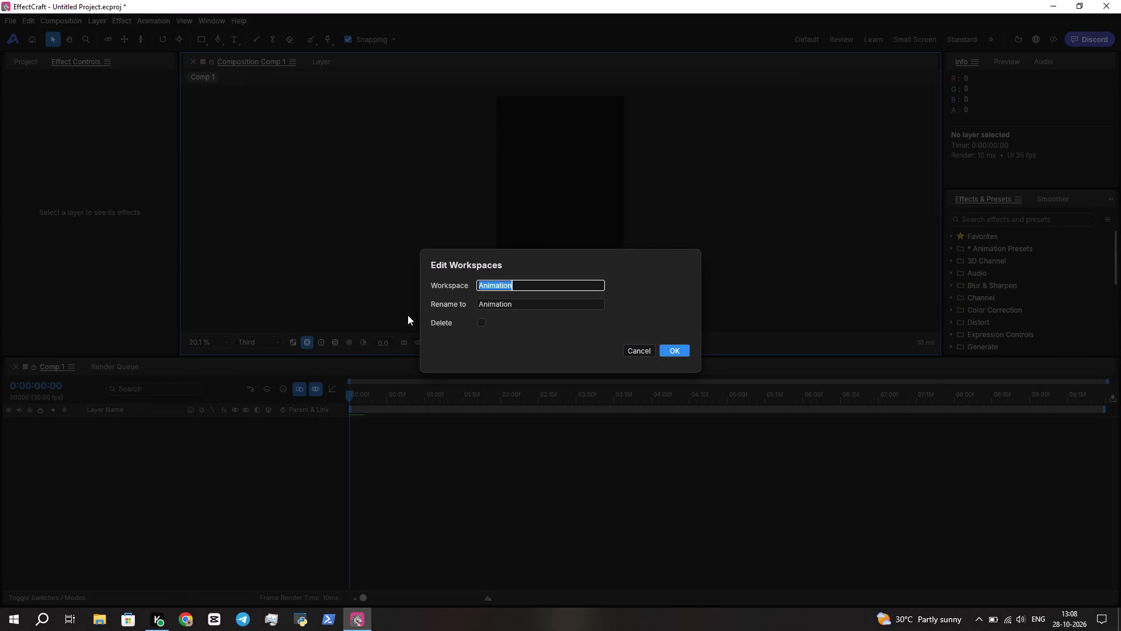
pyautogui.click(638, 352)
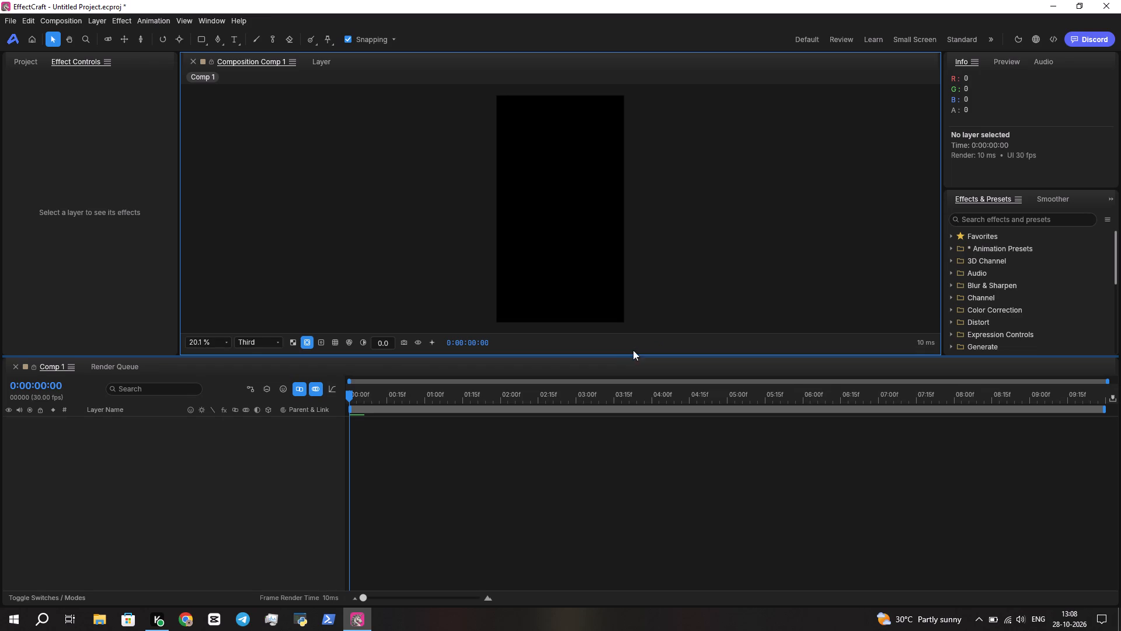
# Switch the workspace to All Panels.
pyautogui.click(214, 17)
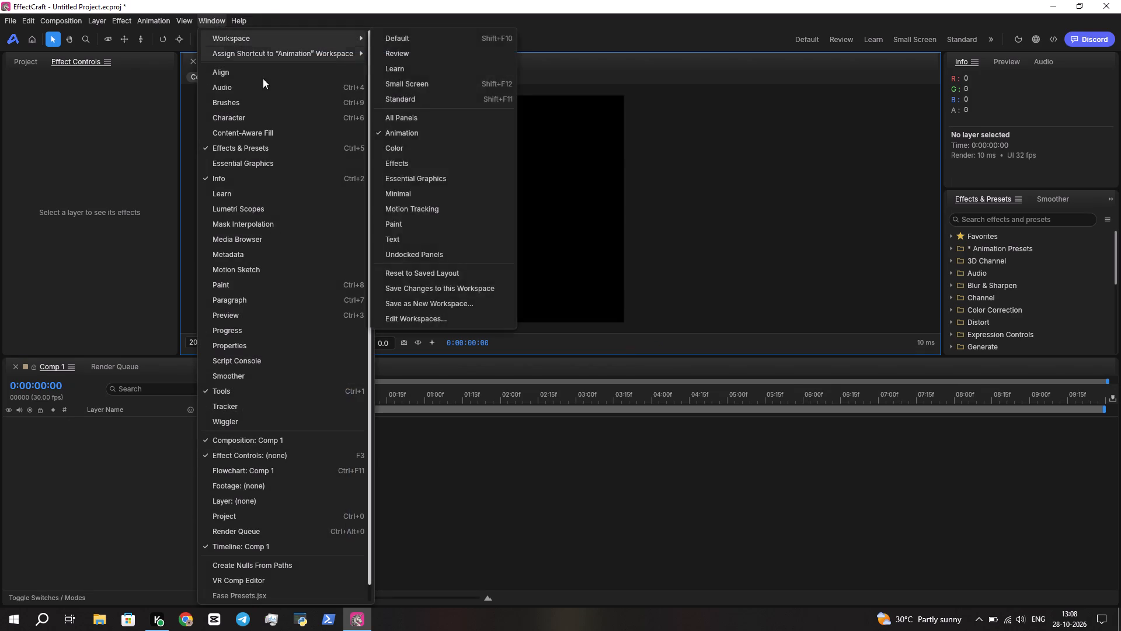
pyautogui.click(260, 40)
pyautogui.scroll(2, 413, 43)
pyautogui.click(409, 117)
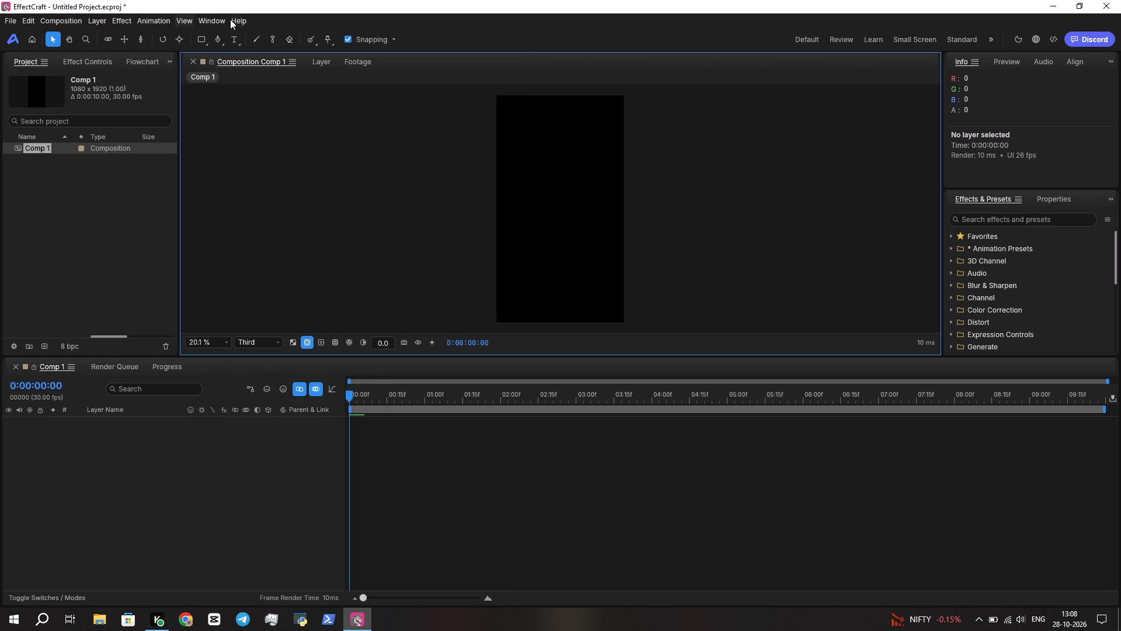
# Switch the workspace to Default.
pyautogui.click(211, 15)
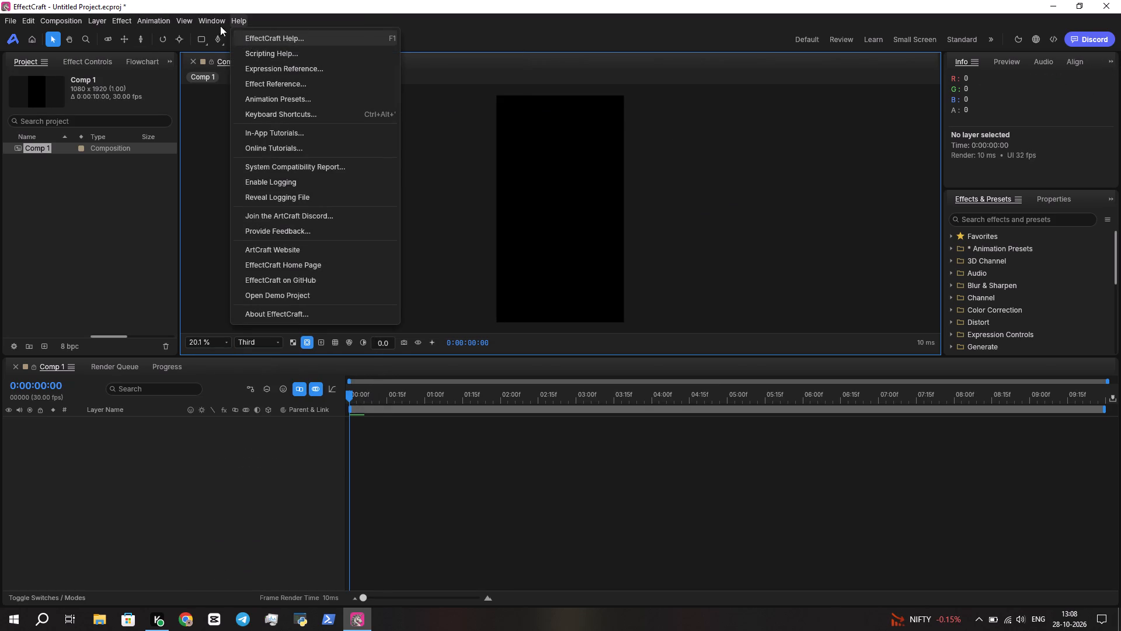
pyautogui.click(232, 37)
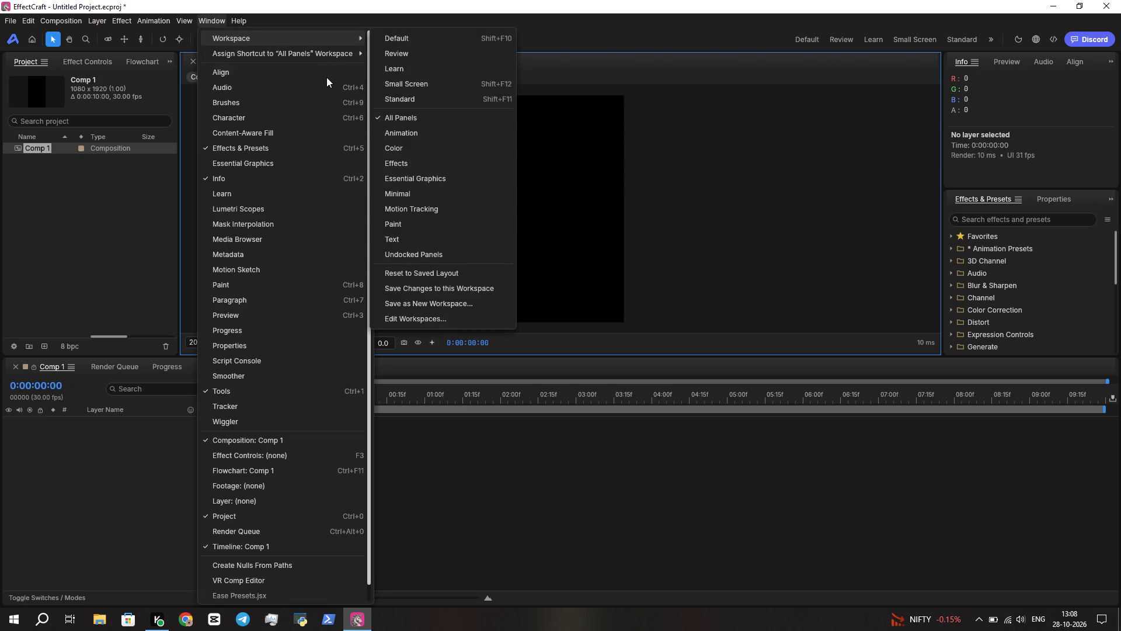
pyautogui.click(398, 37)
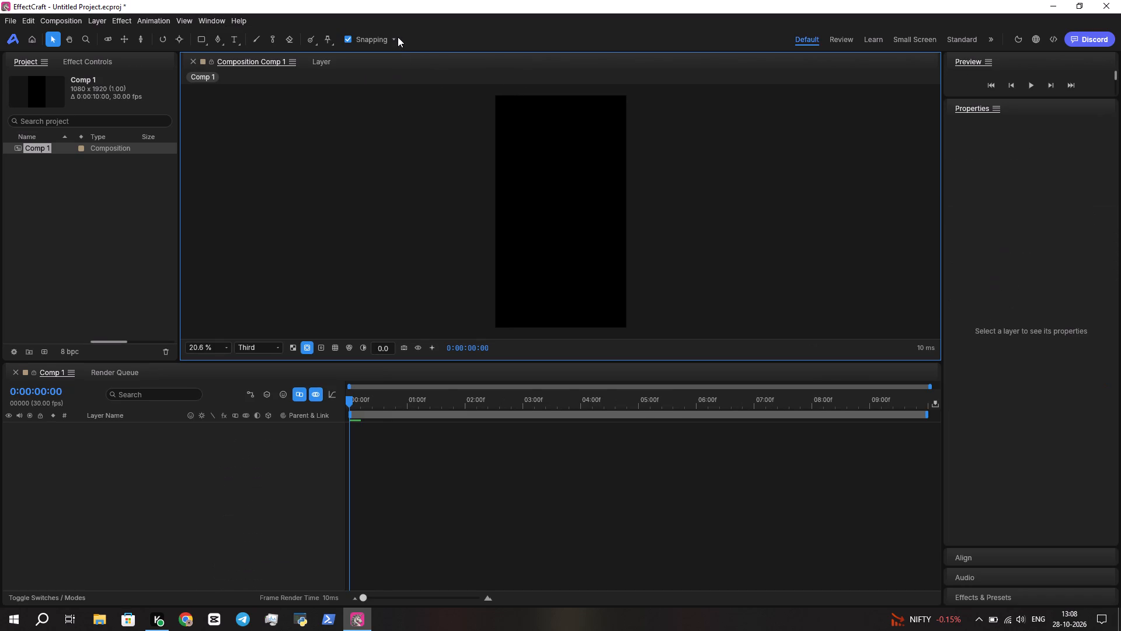
# Switch the workspace from Default to All Panels.
pyautogui.click(206, 17)
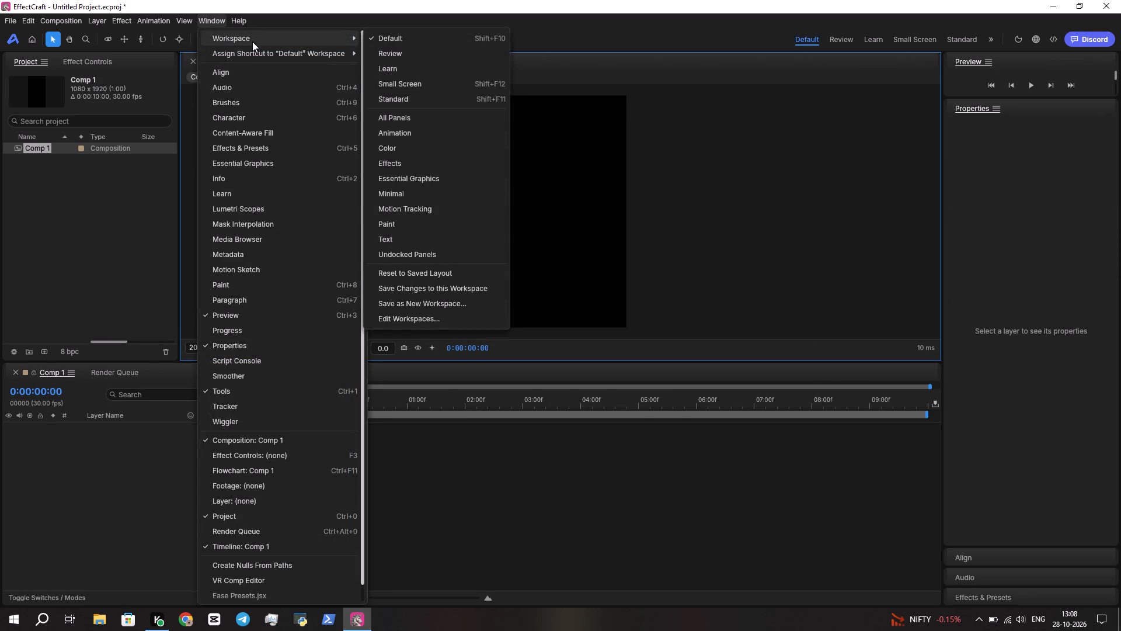
pyautogui.click(252, 41)
pyautogui.click(393, 115)
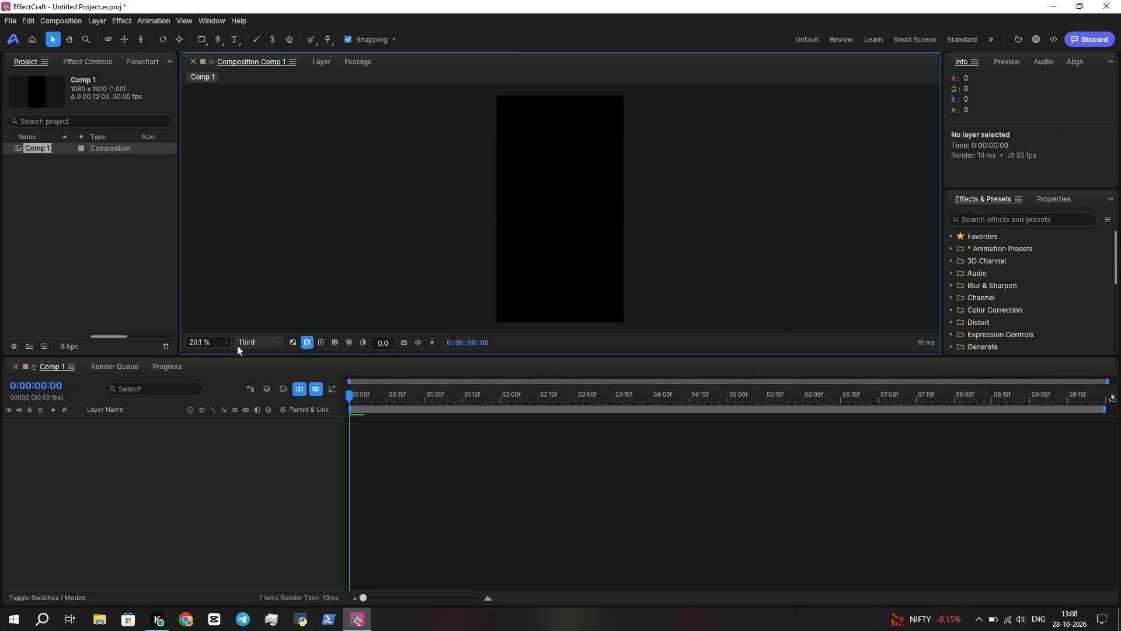
# Set the composition viewer magnification to Fit up to 100%.
pyautogui.click(210, 343)
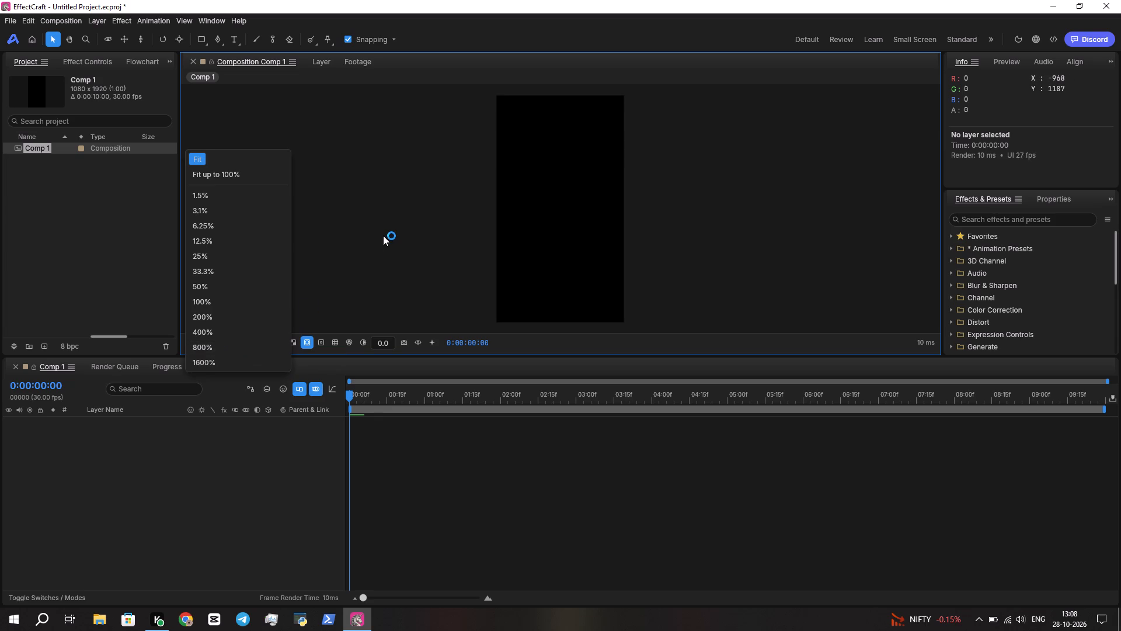
pyautogui.click(383, 235)
pyautogui.click(208, 348)
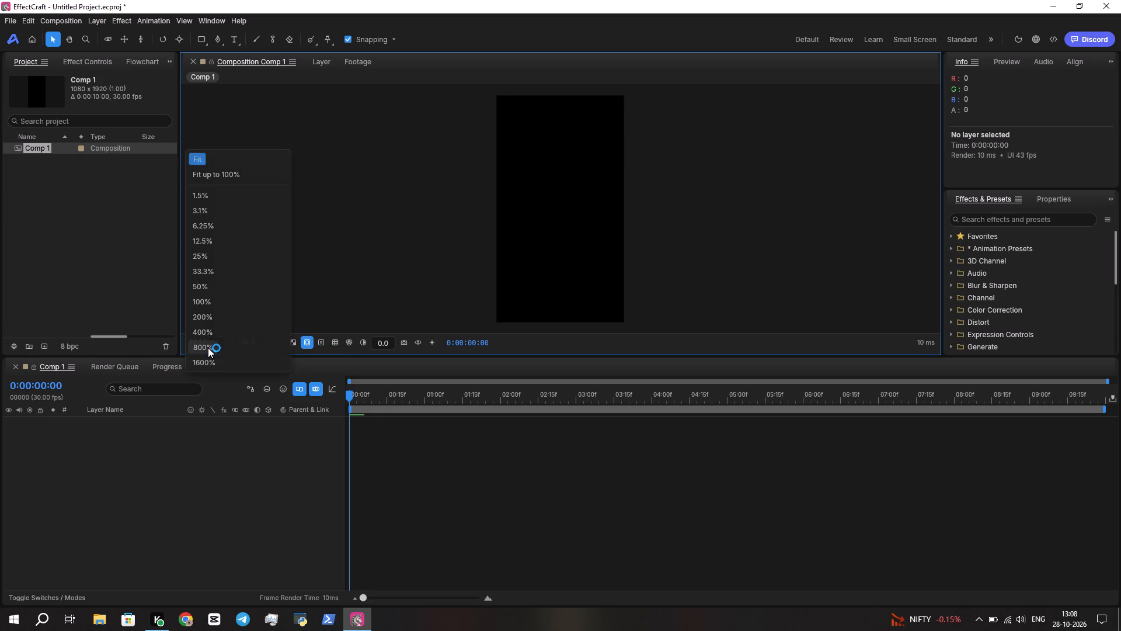
pyautogui.click(231, 174)
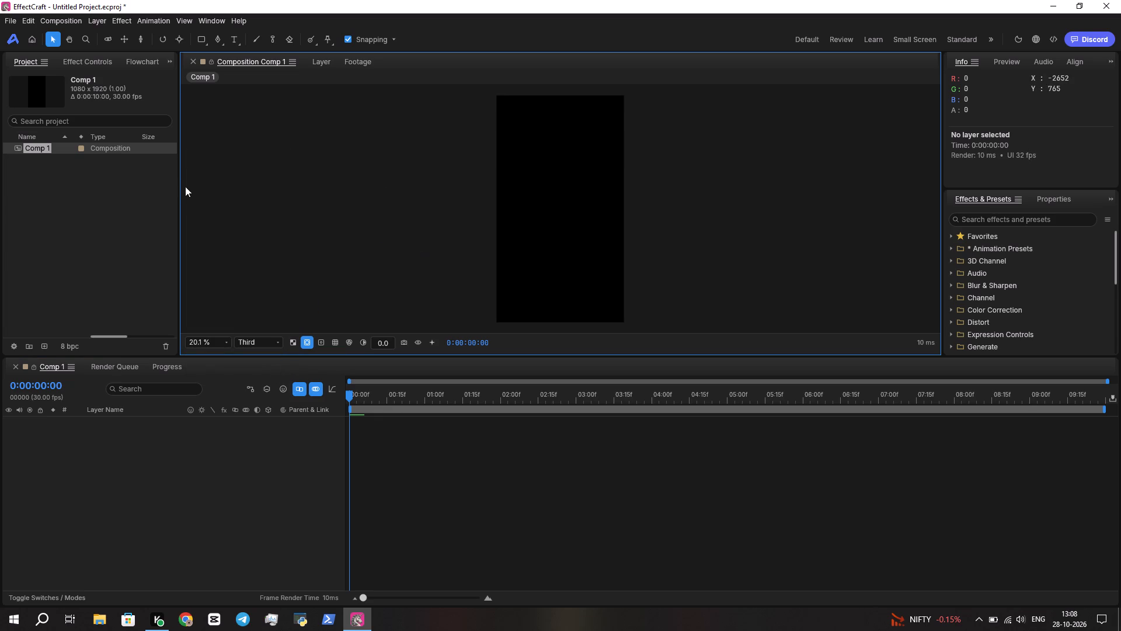
# Switch to Chrome and search Google Images for "iron man green screen photo".
pyautogui.click(189, 618)
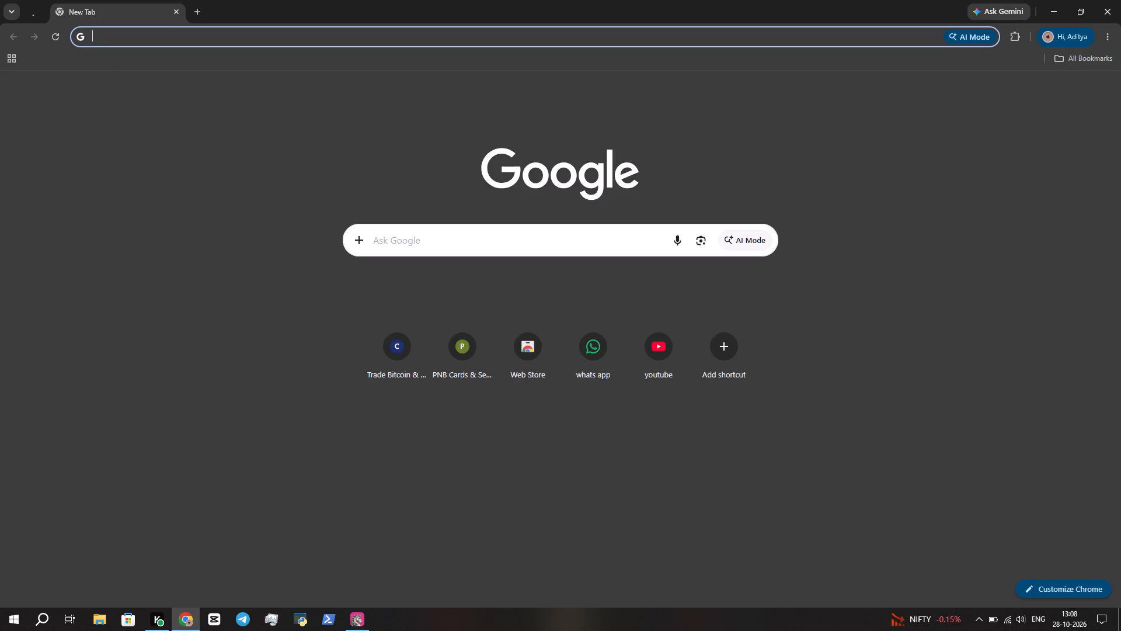
pyautogui.write('irno')
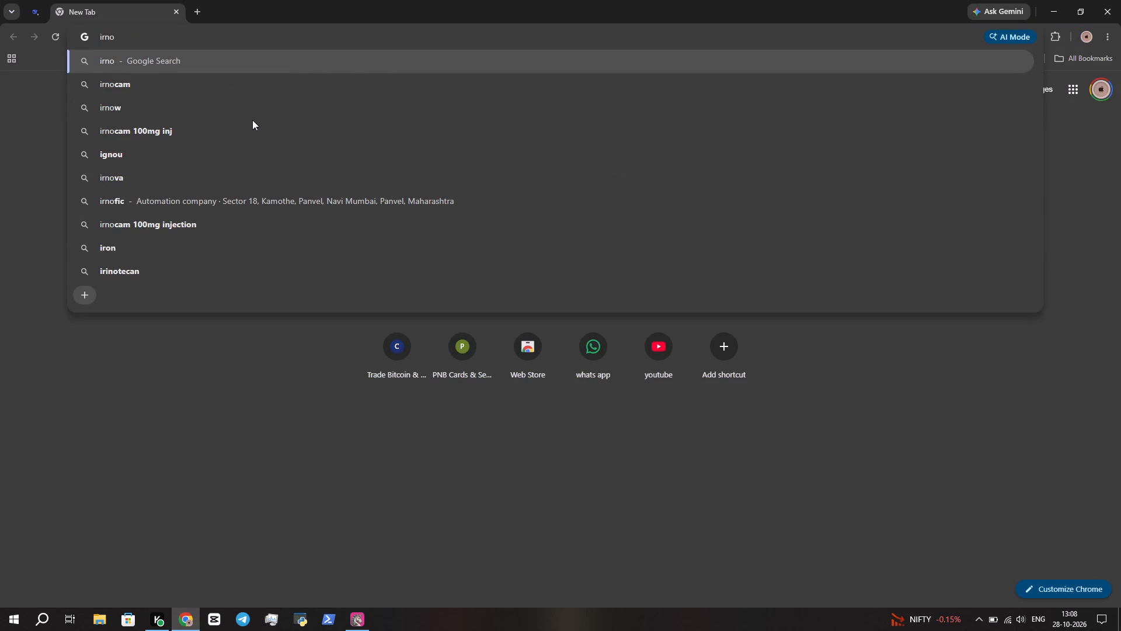
pyautogui.press('BackSpace')
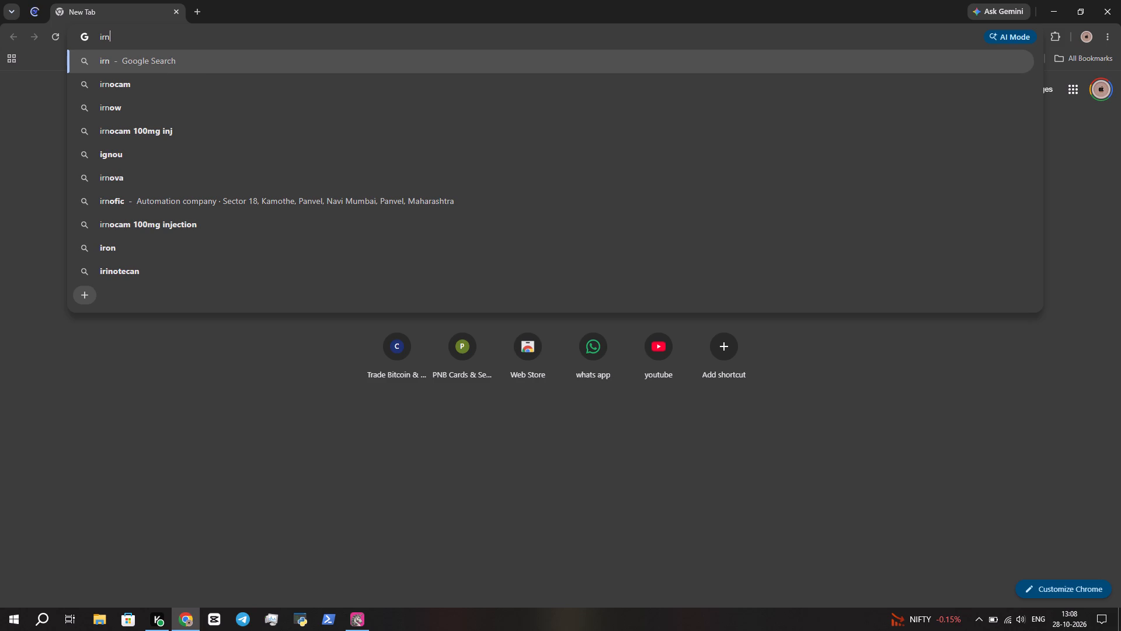
pyautogui.press('BackSpace')
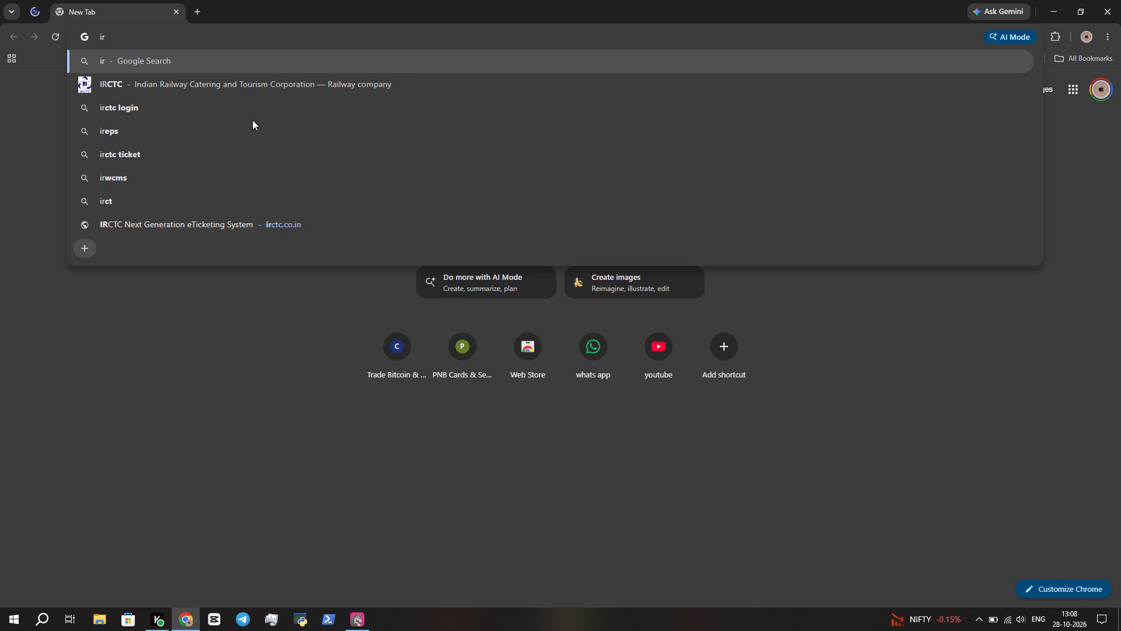
pyautogui.write('on')
pyautogui.press('space')
pyautogui.write('ma')
pyautogui.press('space')
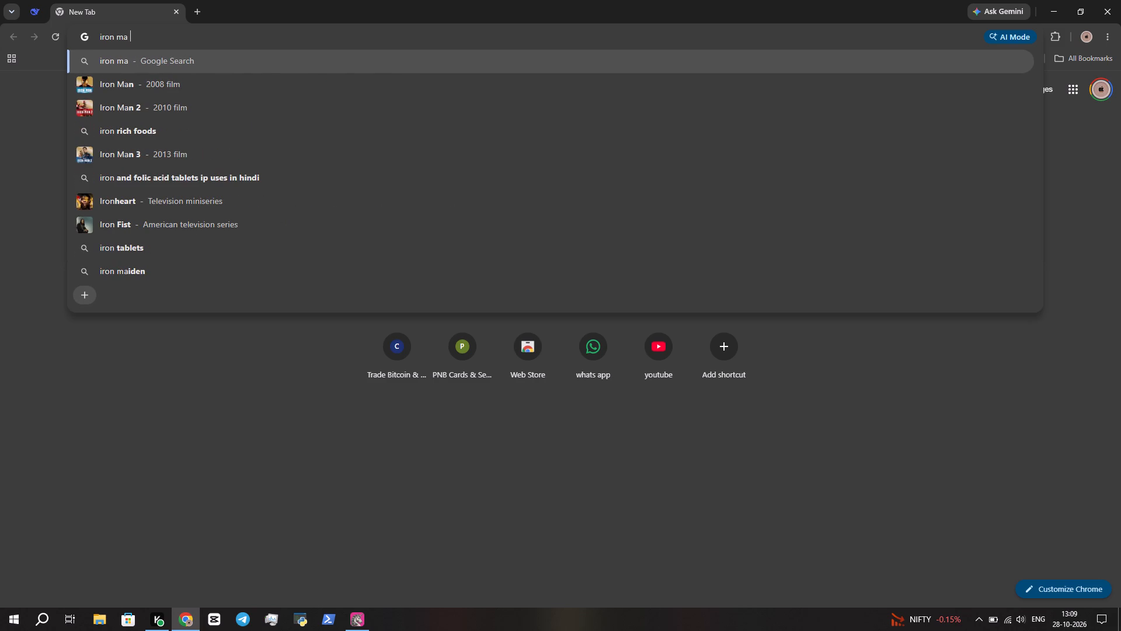
pyautogui.press('BackSpace')
pyautogui.write('n green screen')
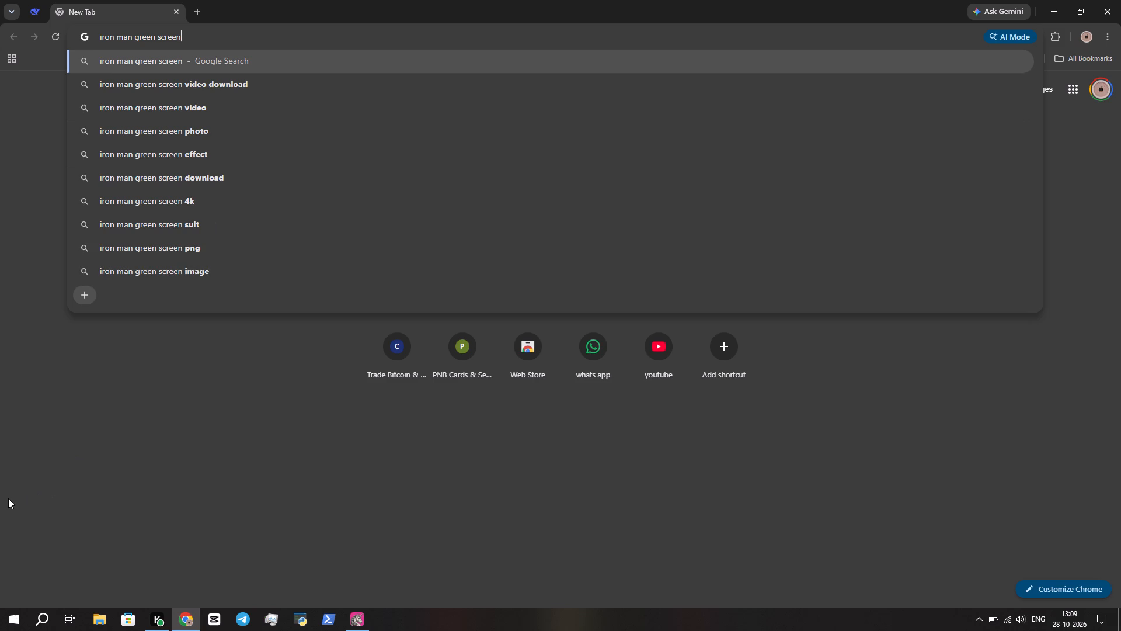
pyautogui.click(267, 136)
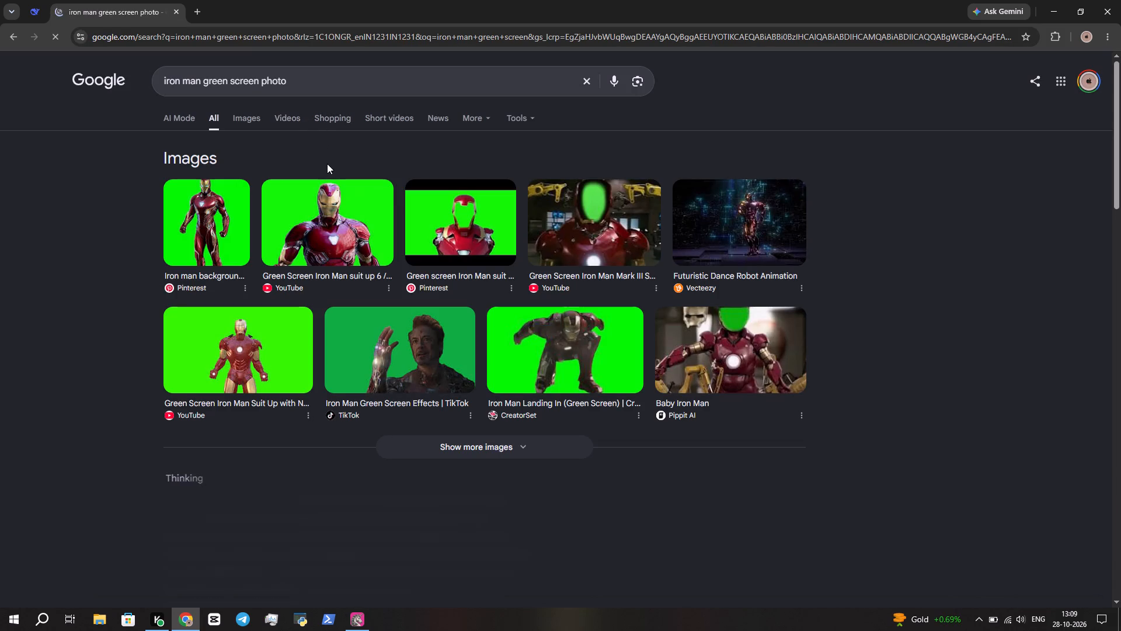
pyautogui.click(258, 117)
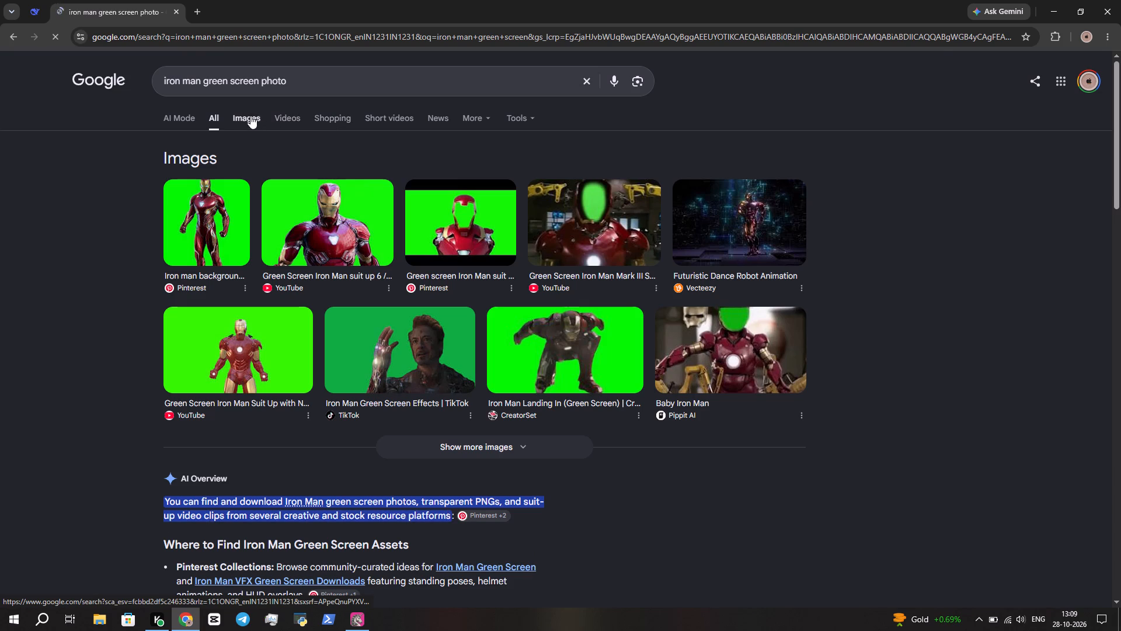
# Browse the green screen image results for a suitable Iron Man picture.
pyautogui.scroll(-1, 312, 308)
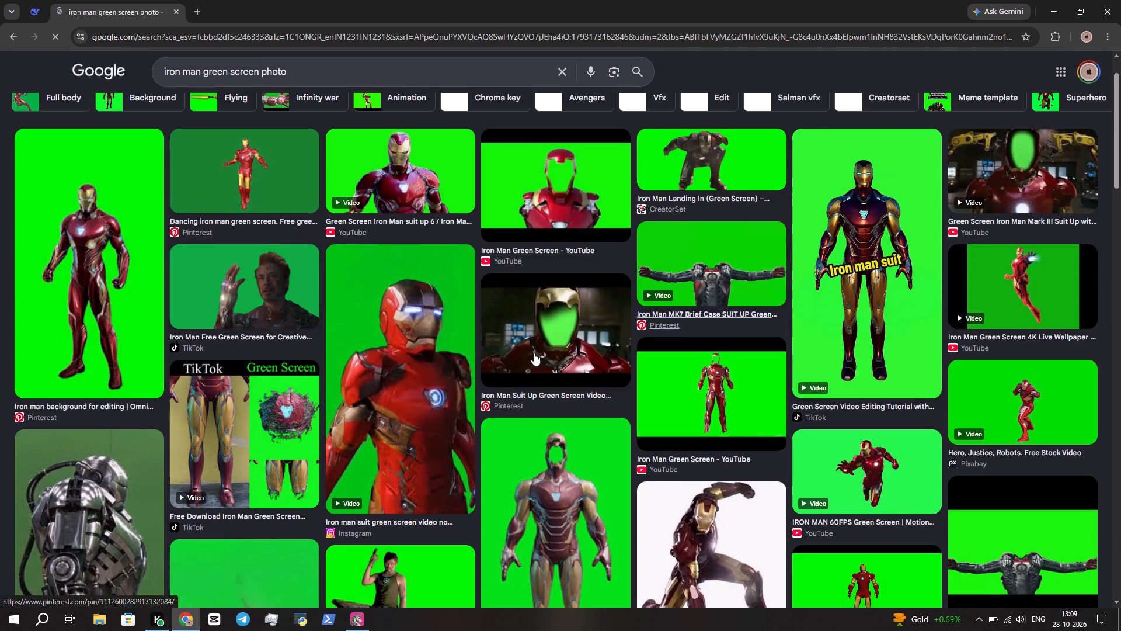
pyautogui.scroll(-4, 422, 233)
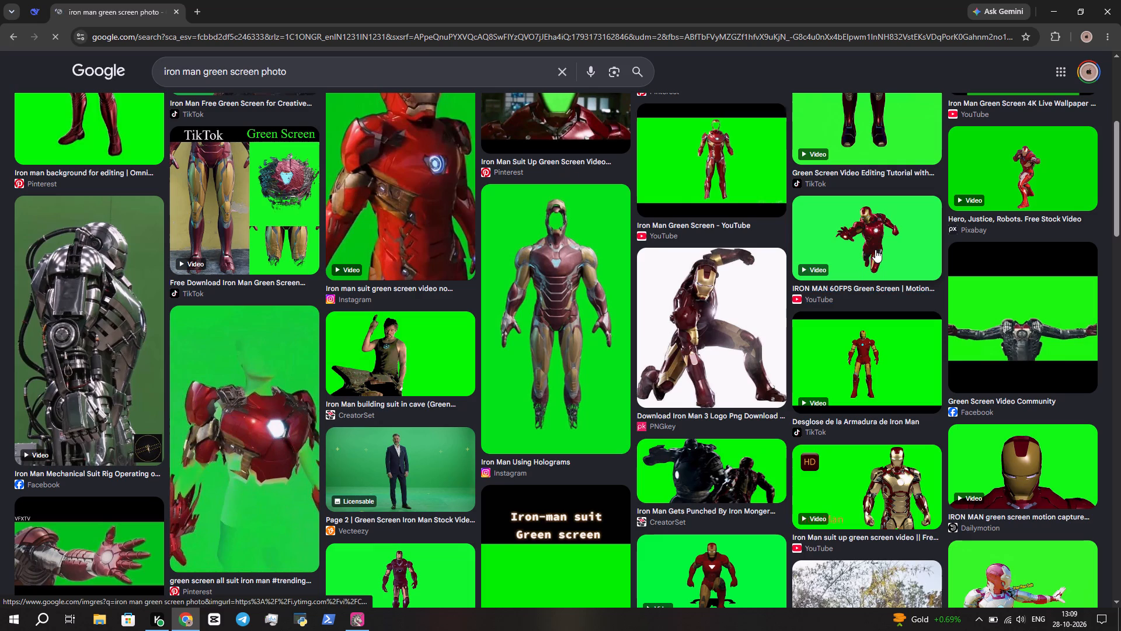
pyautogui.scroll(-1, 619, 337)
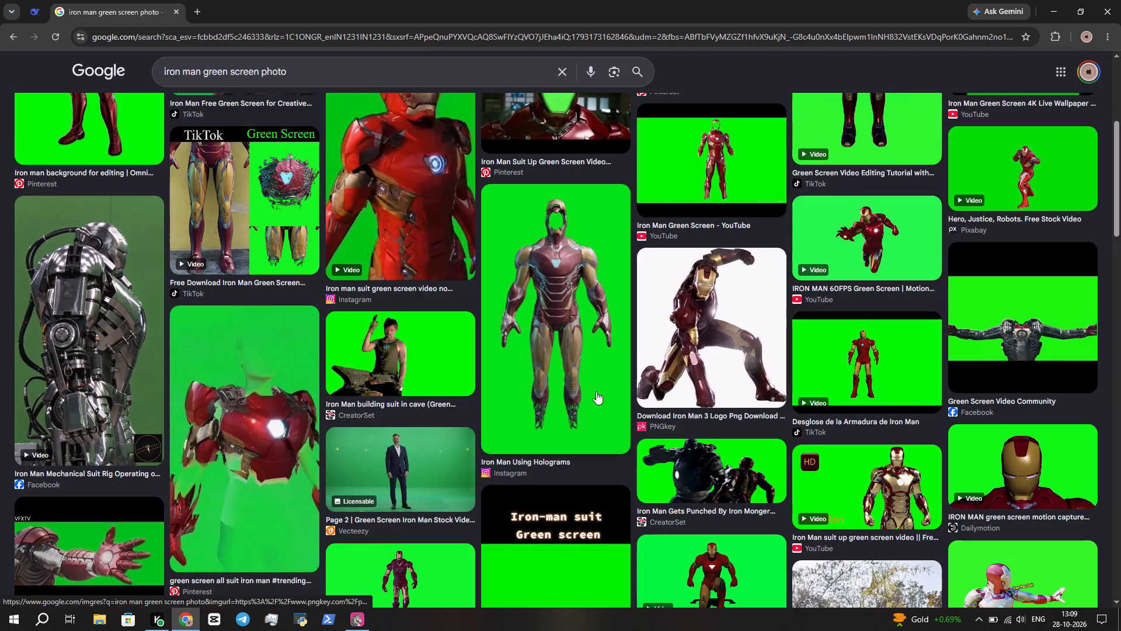
pyautogui.scroll(-3, 596, 391)
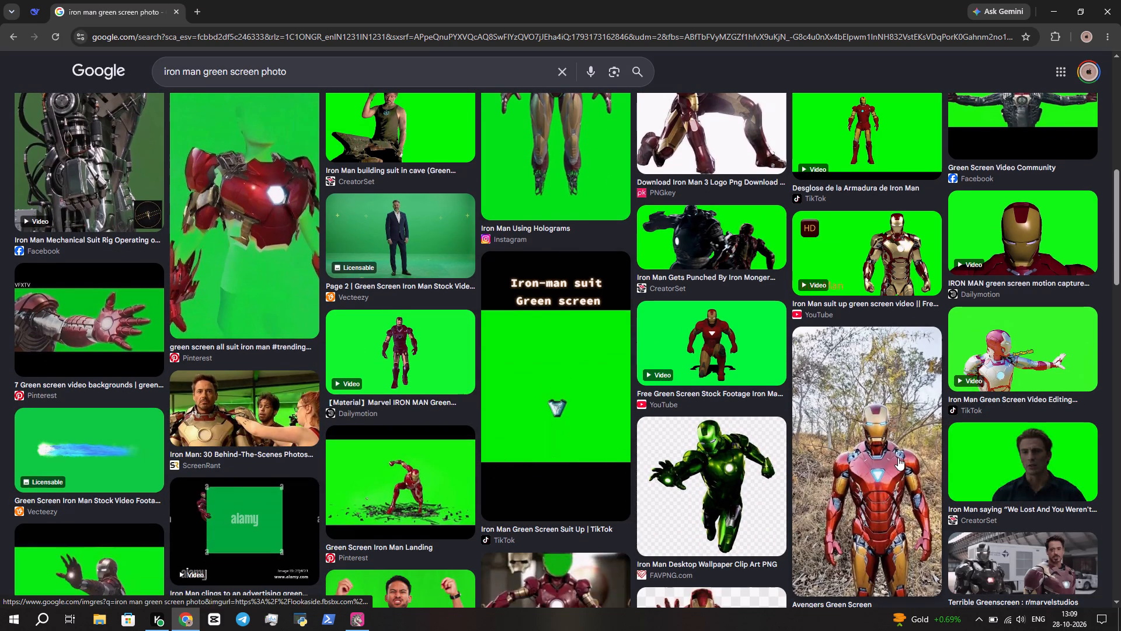
pyautogui.scroll(-6, 898, 453)
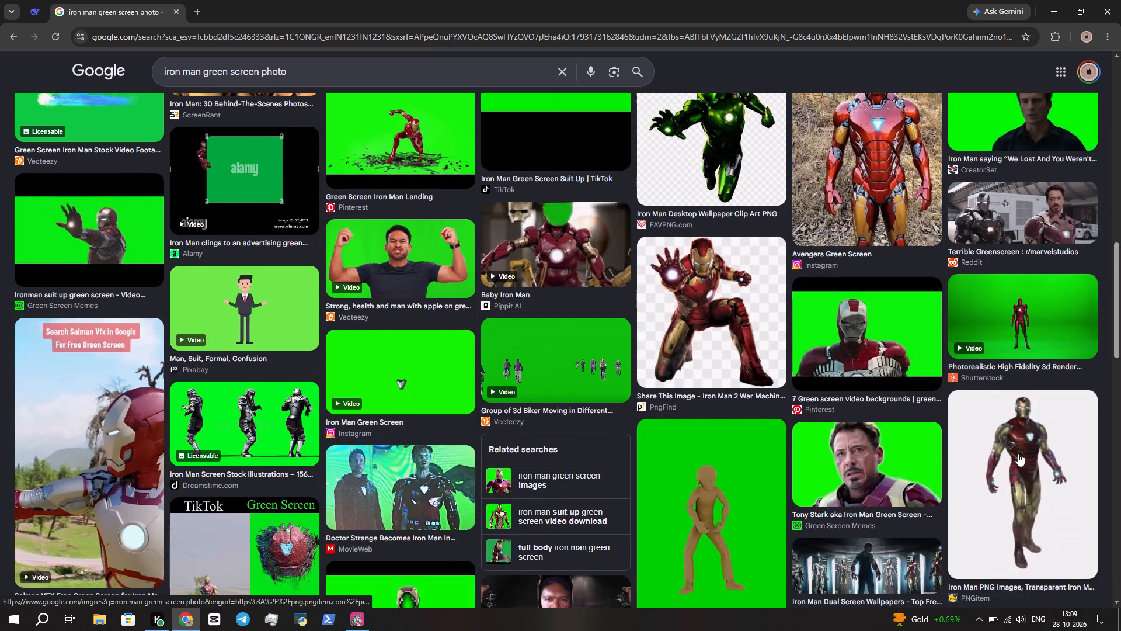
pyautogui.scroll(-4, 679, 442)
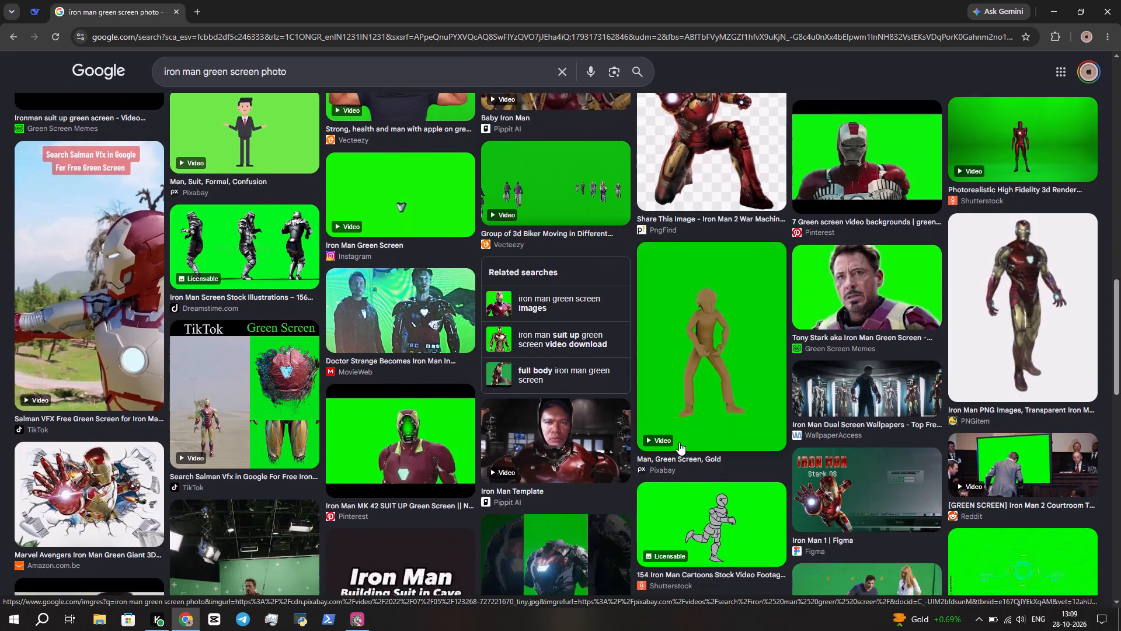
pyautogui.scroll(-1, 679, 442)
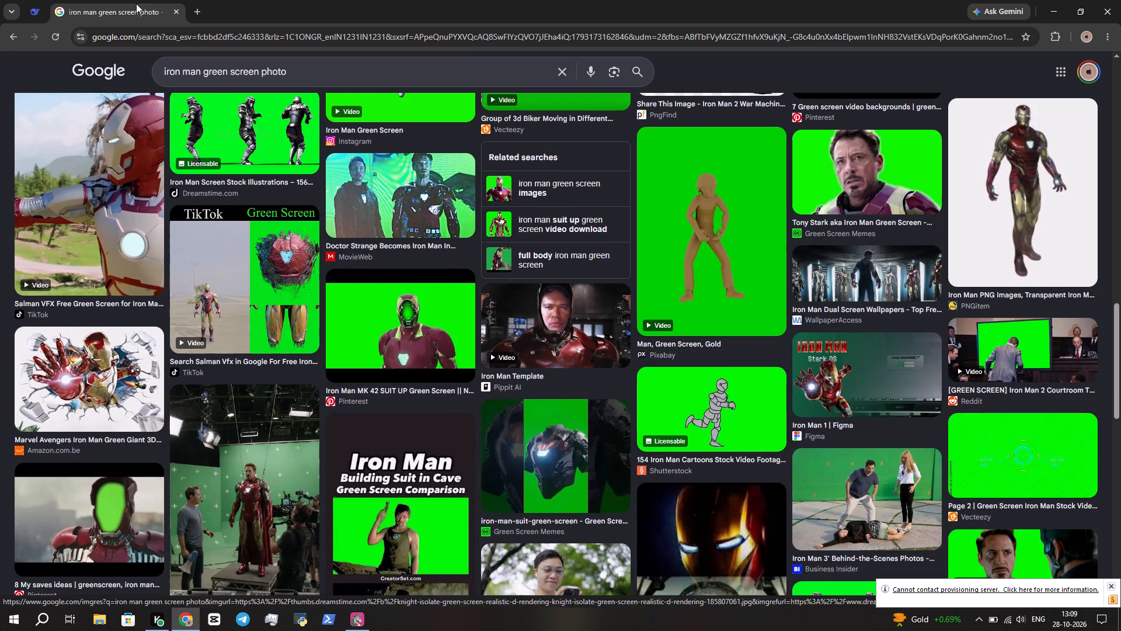
# Shorten the image search to "iron man" and run it.
pyautogui.click(318, 59)
pyautogui.press('BackSpace')
pyautogui.press('BackSpace')
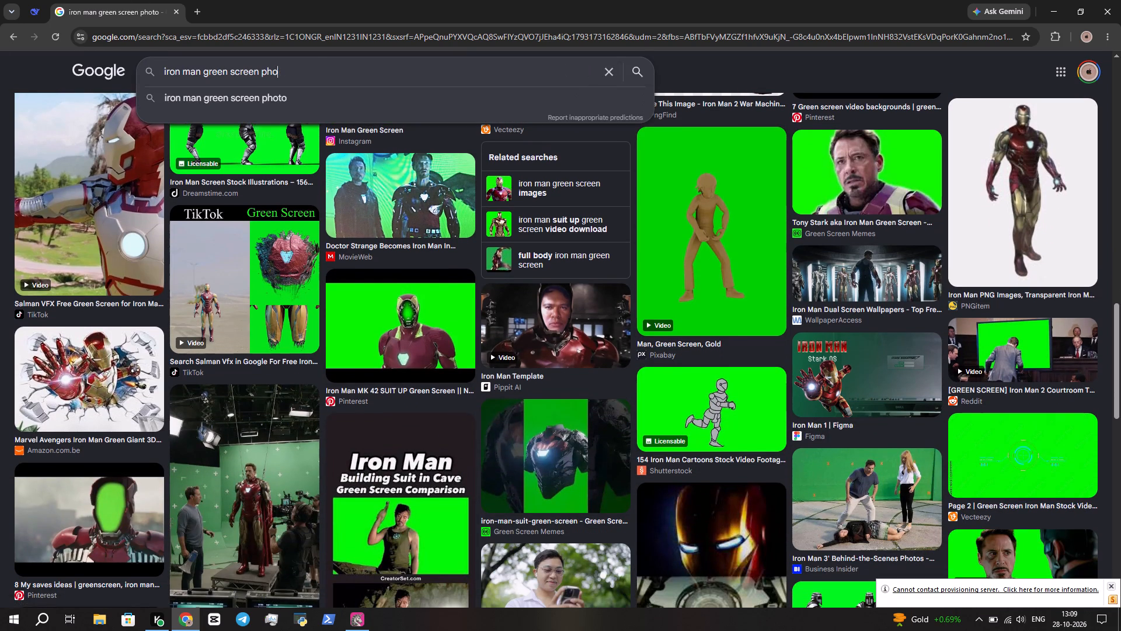
pyautogui.press('BackSpace')
pyautogui.press('BackSpace')
pyautogui.press('BackSpace')
pyautogui.press('BackSpace')
pyautogui.press('BackSpace')
pyautogui.press('BackSpace')
pyautogui.press('BackSpace')
pyautogui.press('BackSpace')
pyautogui.press('BackSpace')
pyautogui.press('BackSpace')
pyautogui.press('BackSpace')
pyautogui.press('BackSpace')
pyautogui.press('BackSpace')
pyautogui.press('BackSpace')
pyautogui.press('BackSpace')
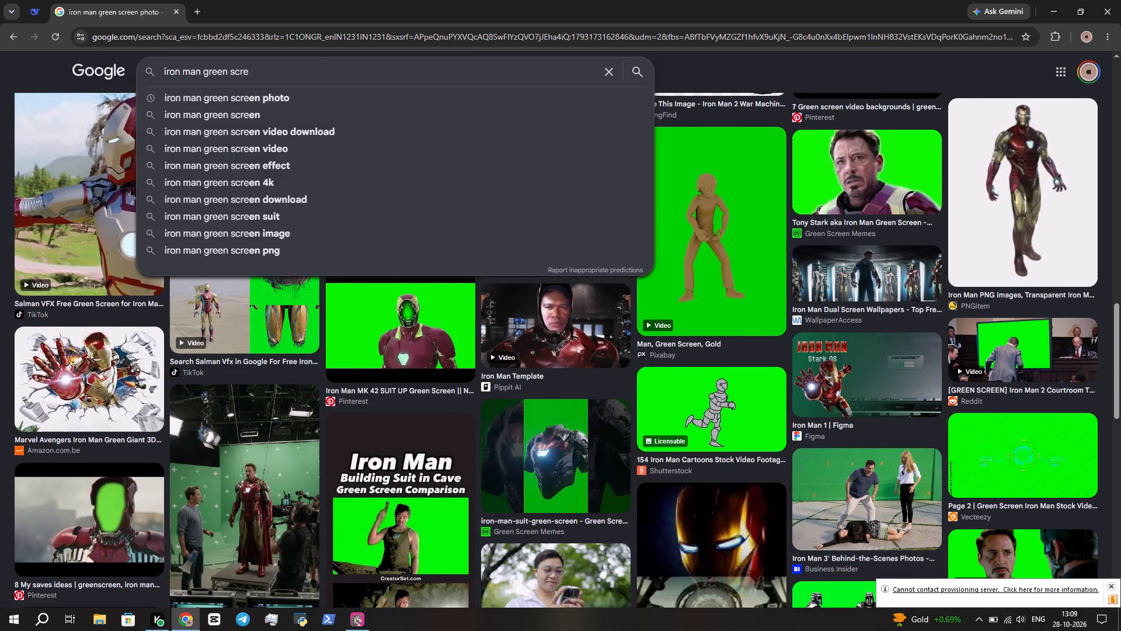
pyautogui.press('BackSpace')
pyautogui.press('BackSpace')
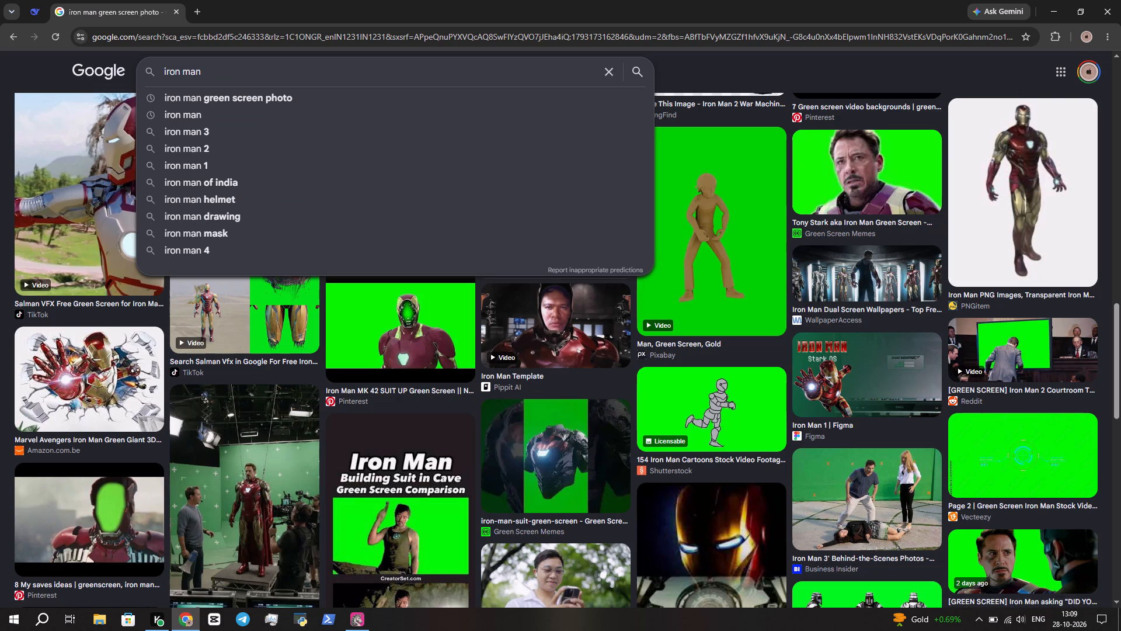
pyautogui.press('Return')
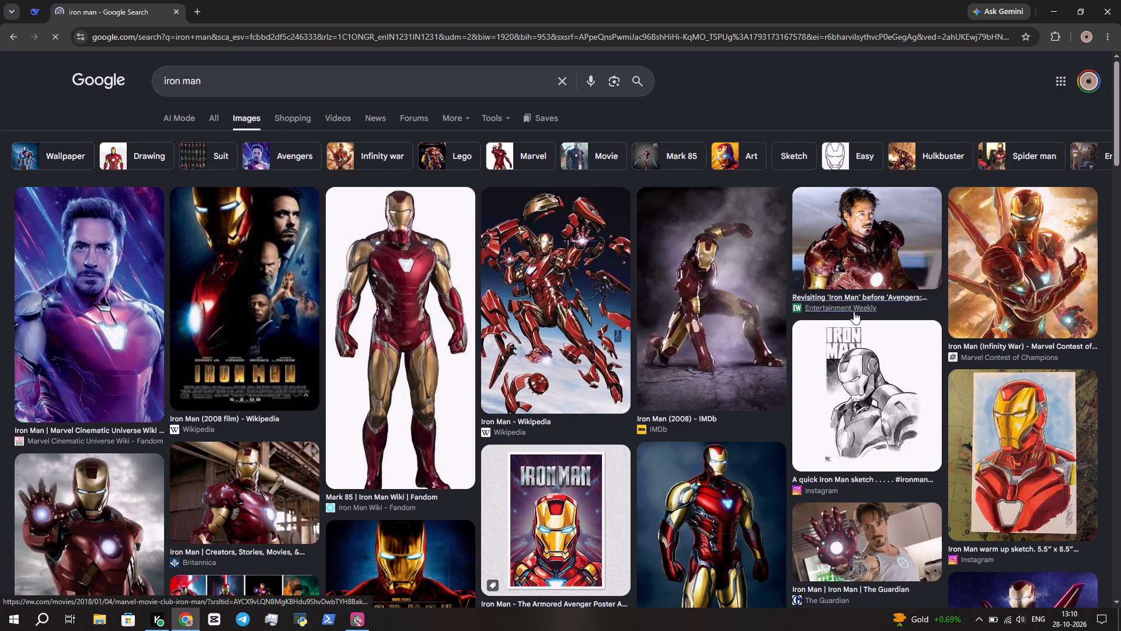
# Find the ZD Toys Iron Man Mark 33 image in the results and open its Nerd Arena product page.
pyautogui.scroll(-3, 849, 319)
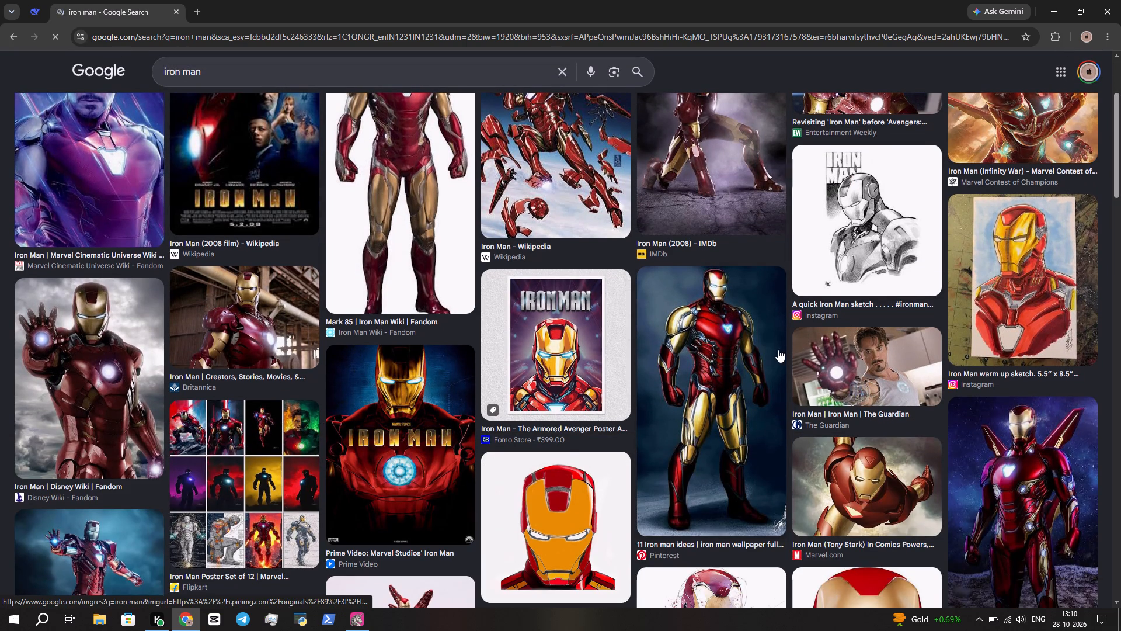
pyautogui.scroll(1, 778, 355)
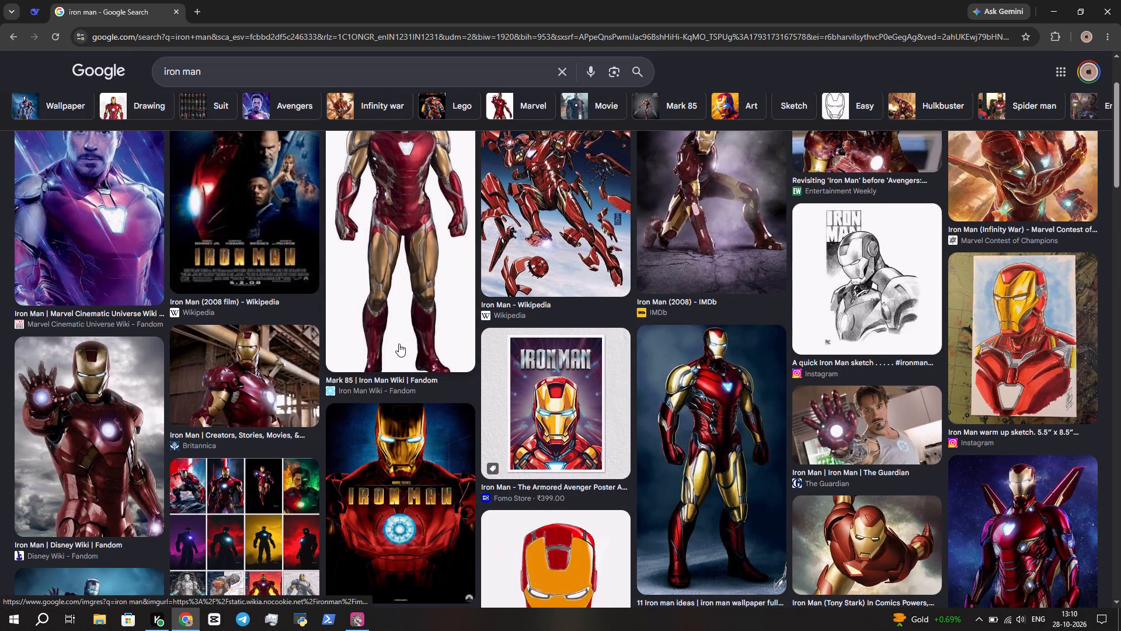
pyautogui.scroll(-2, 350, 344)
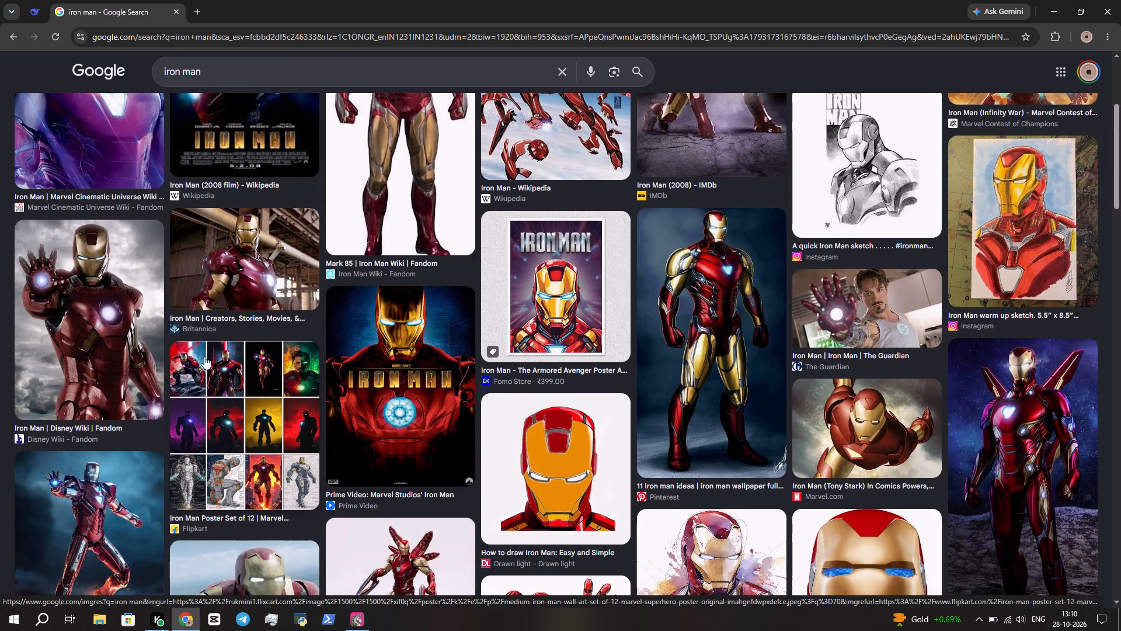
pyautogui.scroll(2, 315, 328)
pyautogui.scroll(-3, 318, 331)
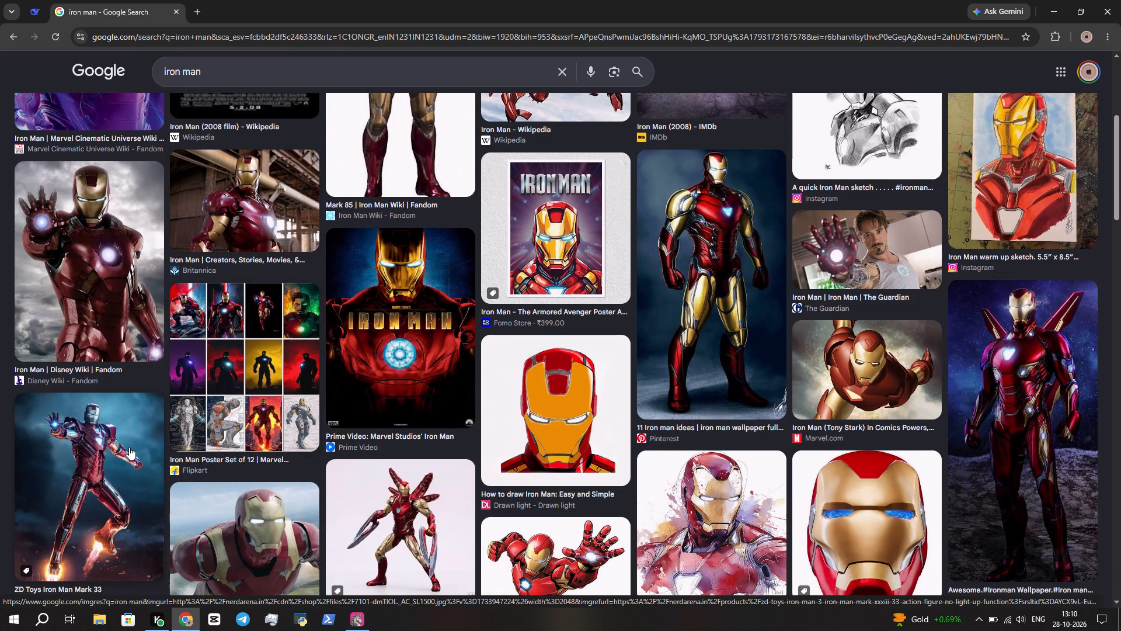
pyautogui.click(129, 447)
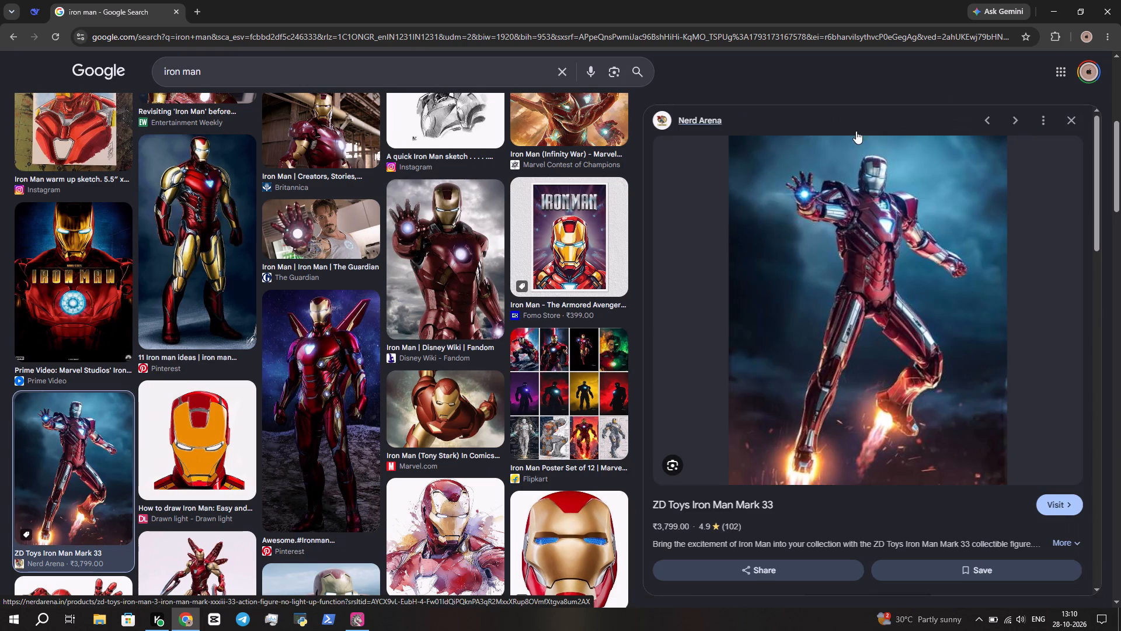
pyautogui.click(1041, 121)
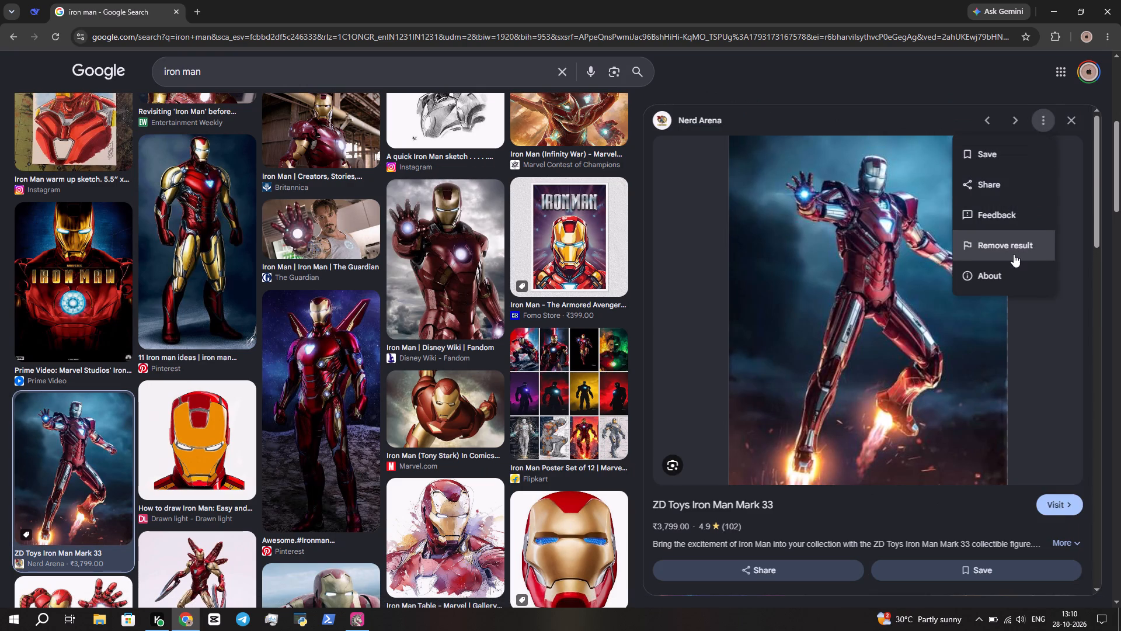
pyautogui.click(820, 328)
pyautogui.rightClick(821, 316)
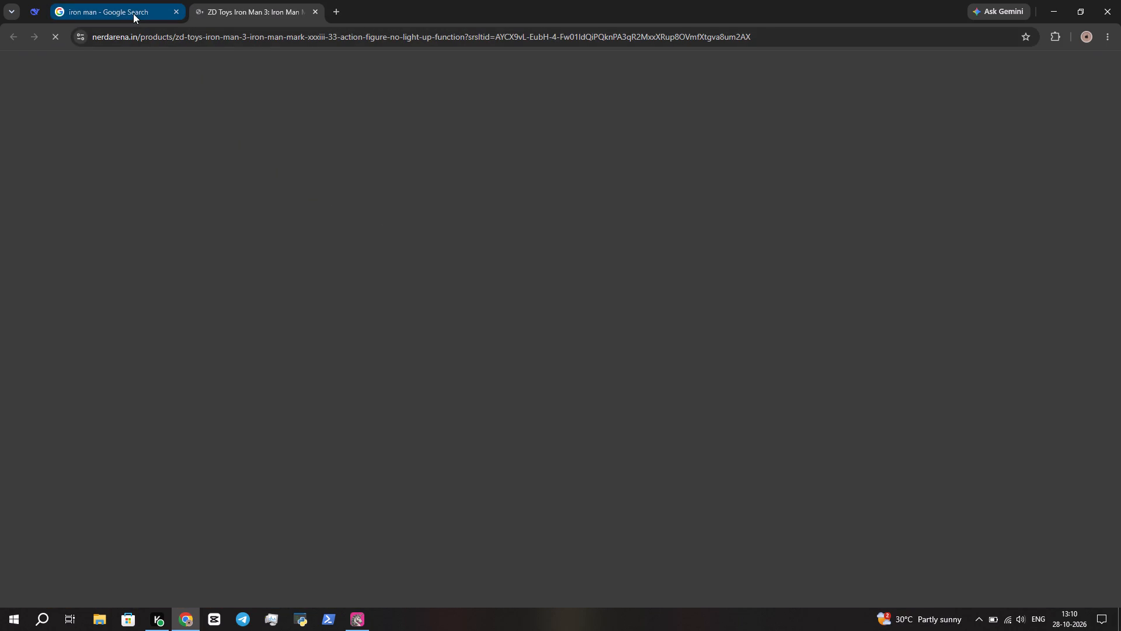
# Save the Iron Man product image to the Downloads folder as ironman.jpg, with the file type set to All Files.
pyautogui.rightClick(407, 355)
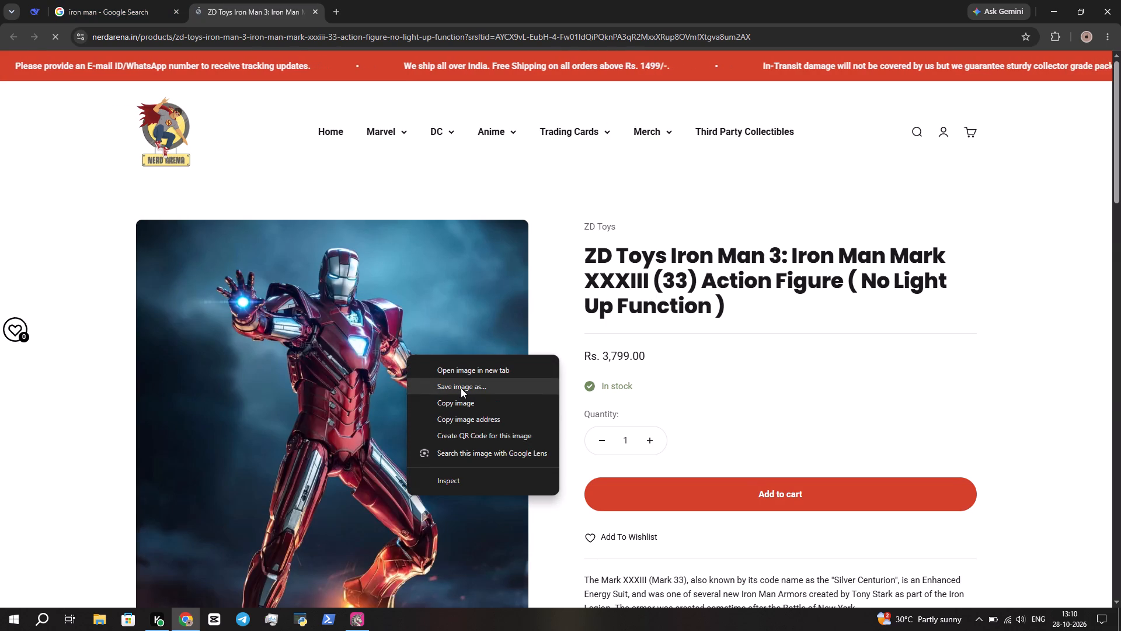
pyautogui.click(461, 388)
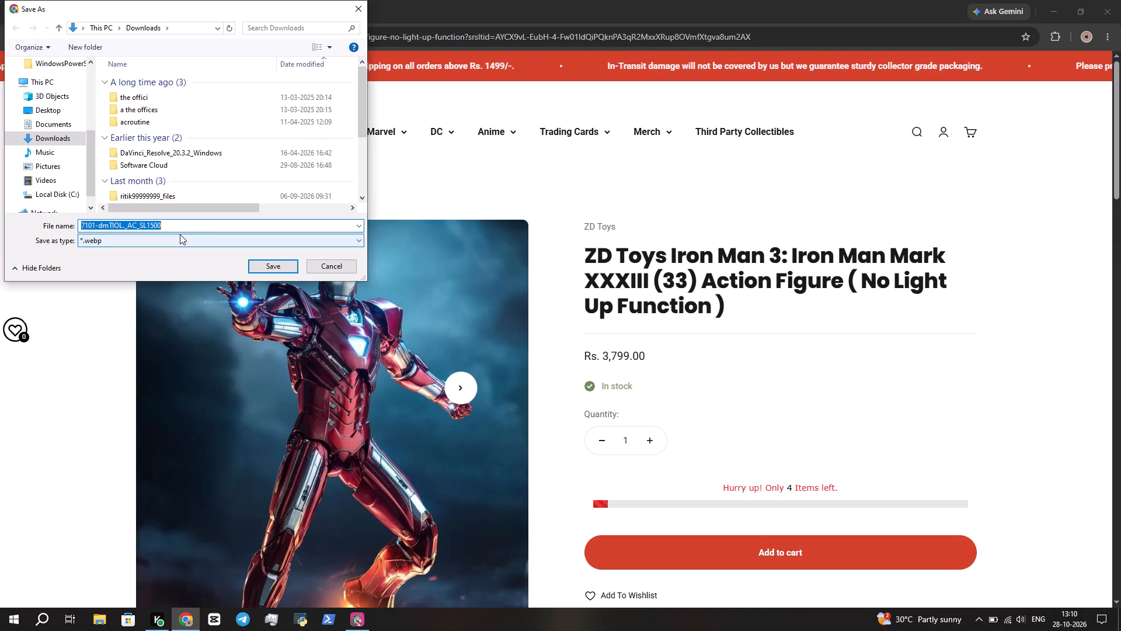
pyautogui.press('BackSpace')
pyautogui.write('iron')
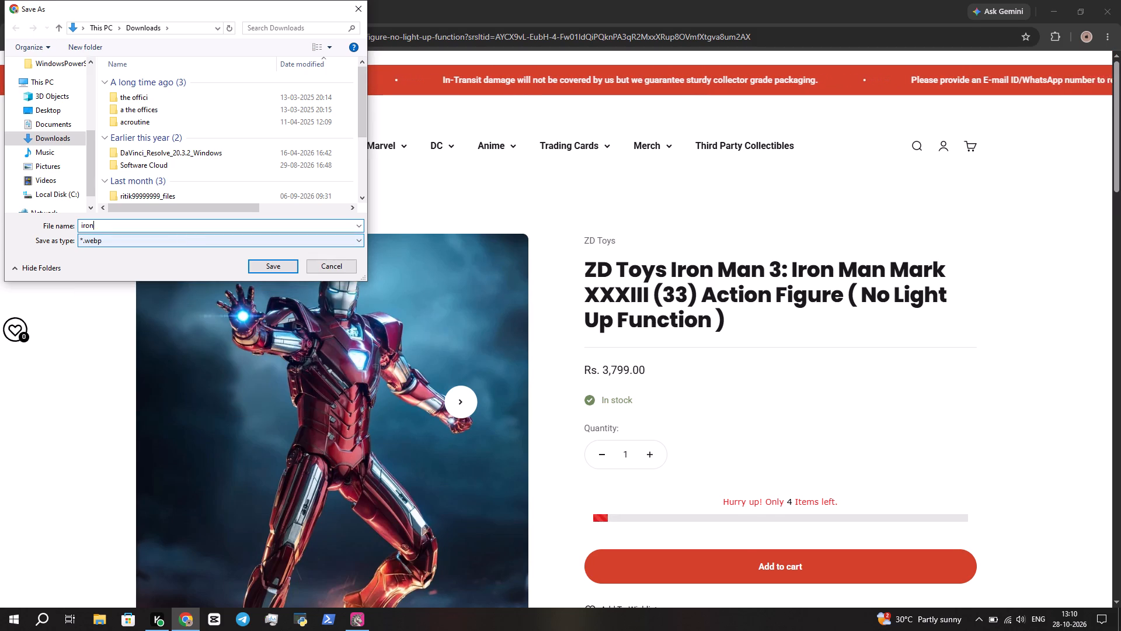
pyautogui.write('man')
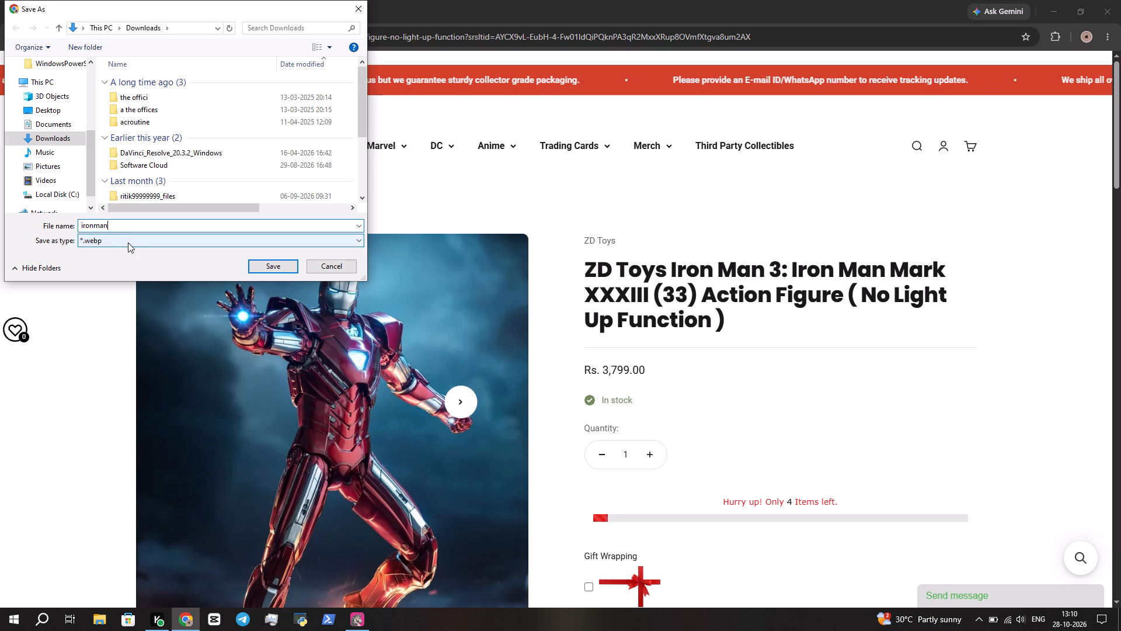
pyautogui.press('.')
pyautogui.write('jpg')
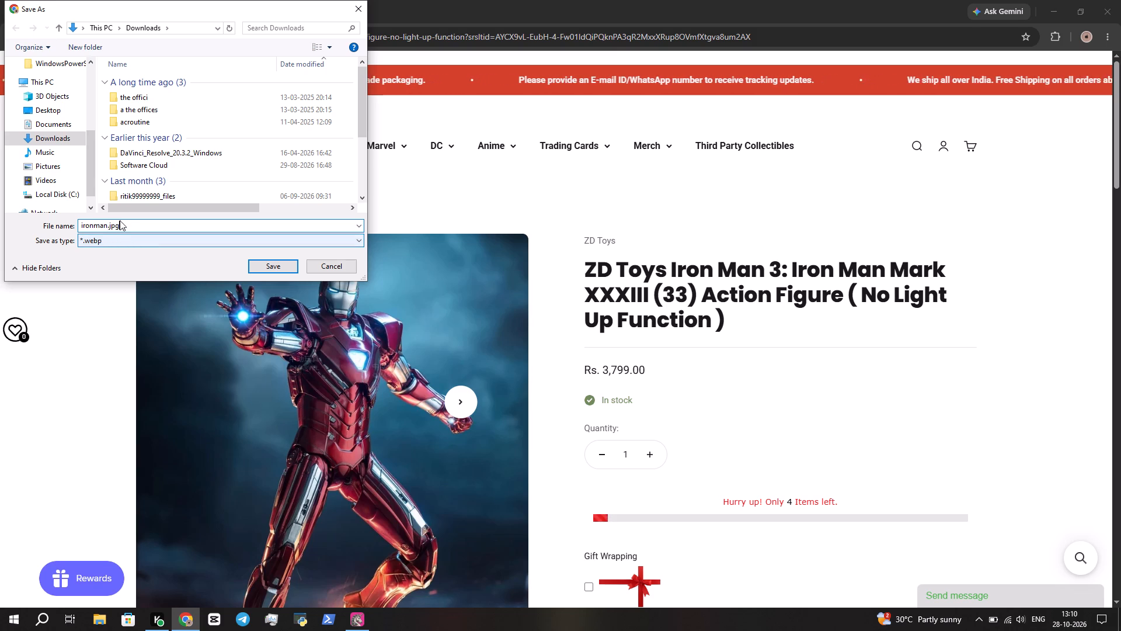
pyautogui.click(133, 240)
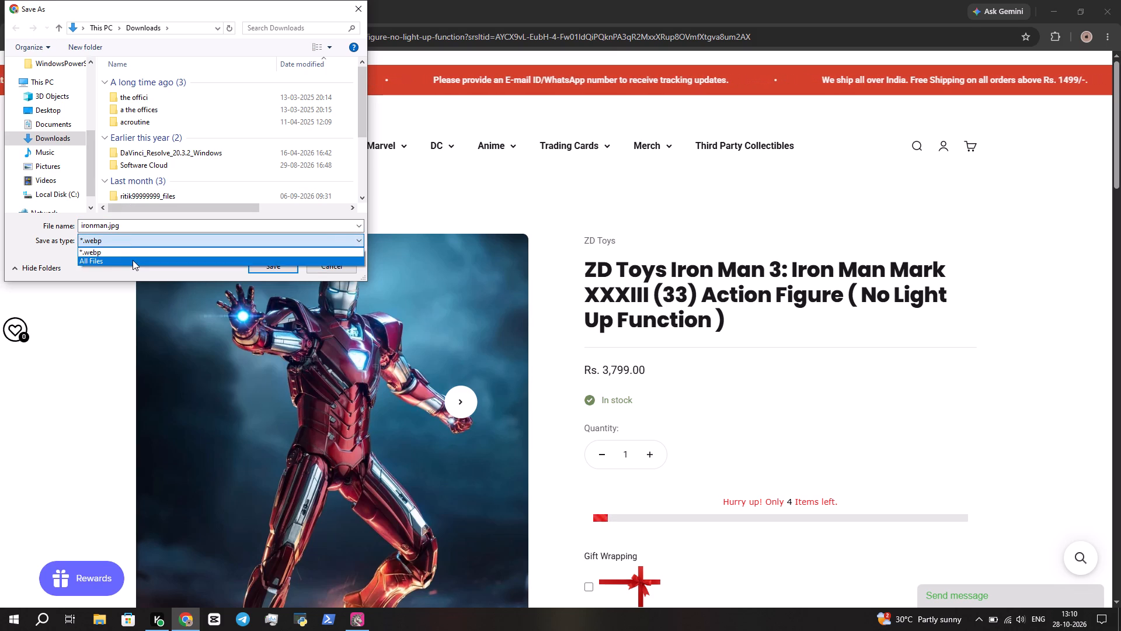
pyautogui.click(133, 260)
pyautogui.click(269, 265)
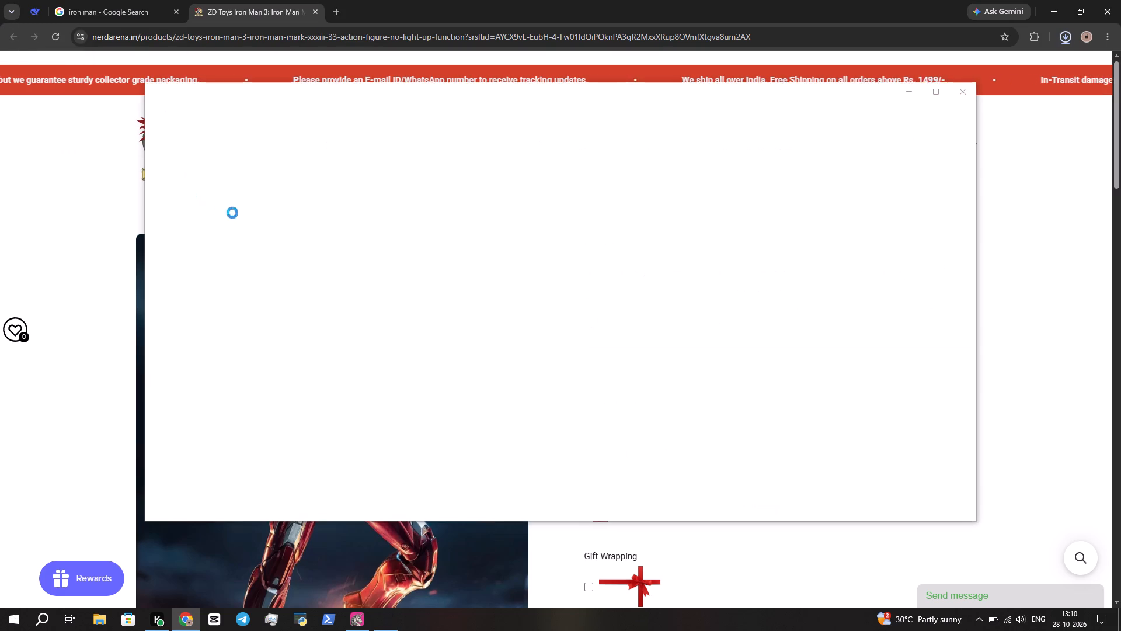
# Show the downloaded ironman.jpg in its folder, open it with Photos to check it, and return to Chrome.
pyautogui.click(970, 69)
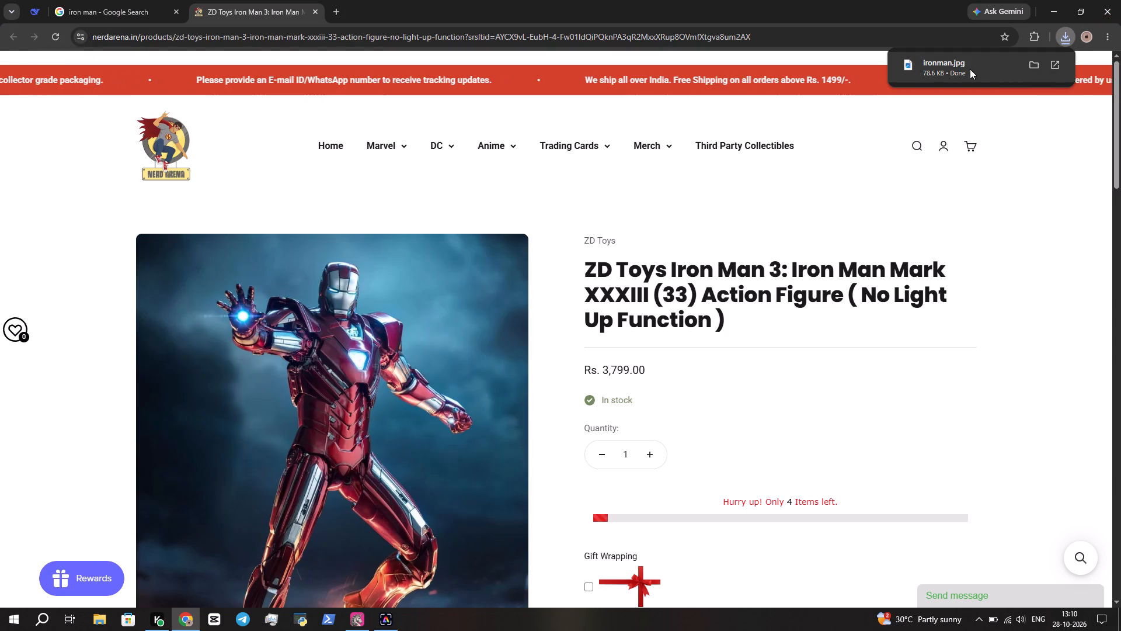
pyautogui.click(1033, 65)
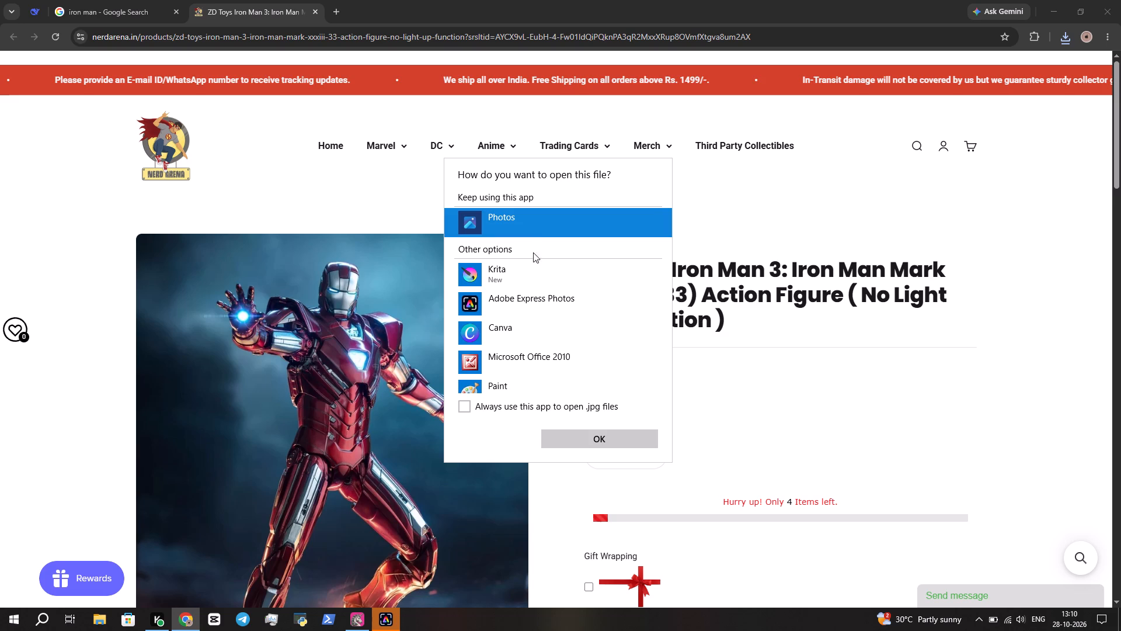
pyautogui.click(565, 440)
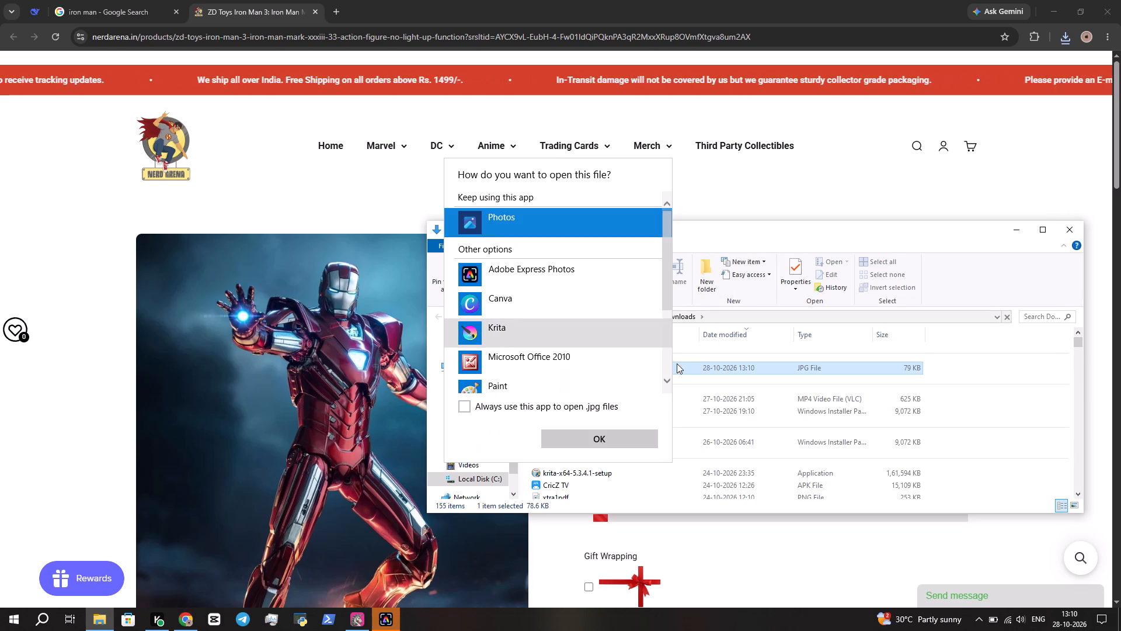
pyautogui.click(628, 432)
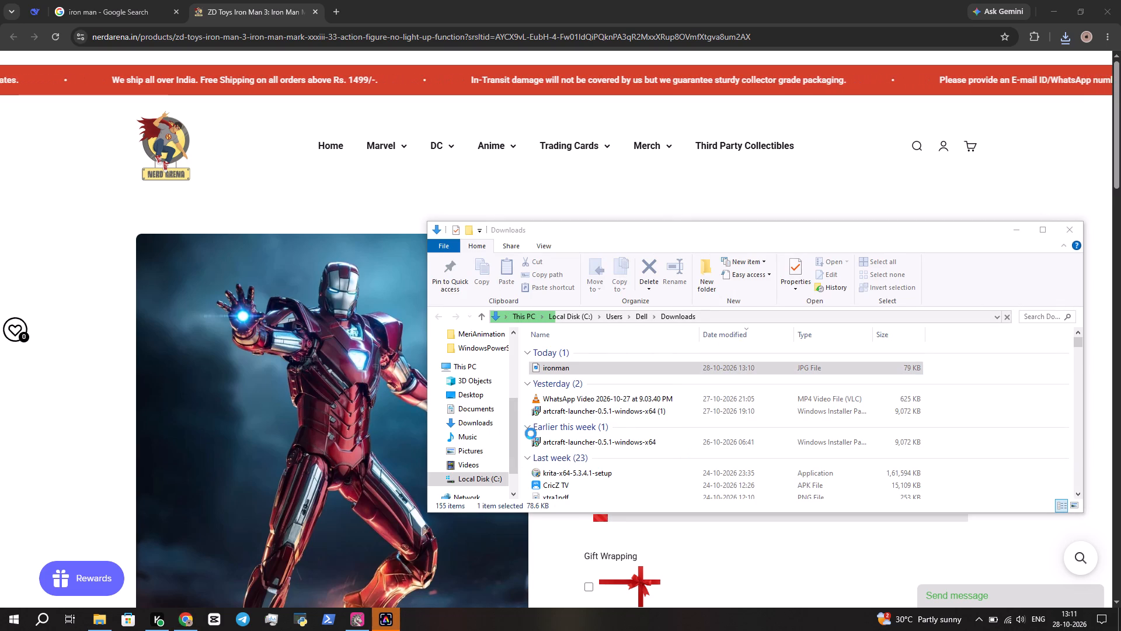
pyautogui.click(386, 618)
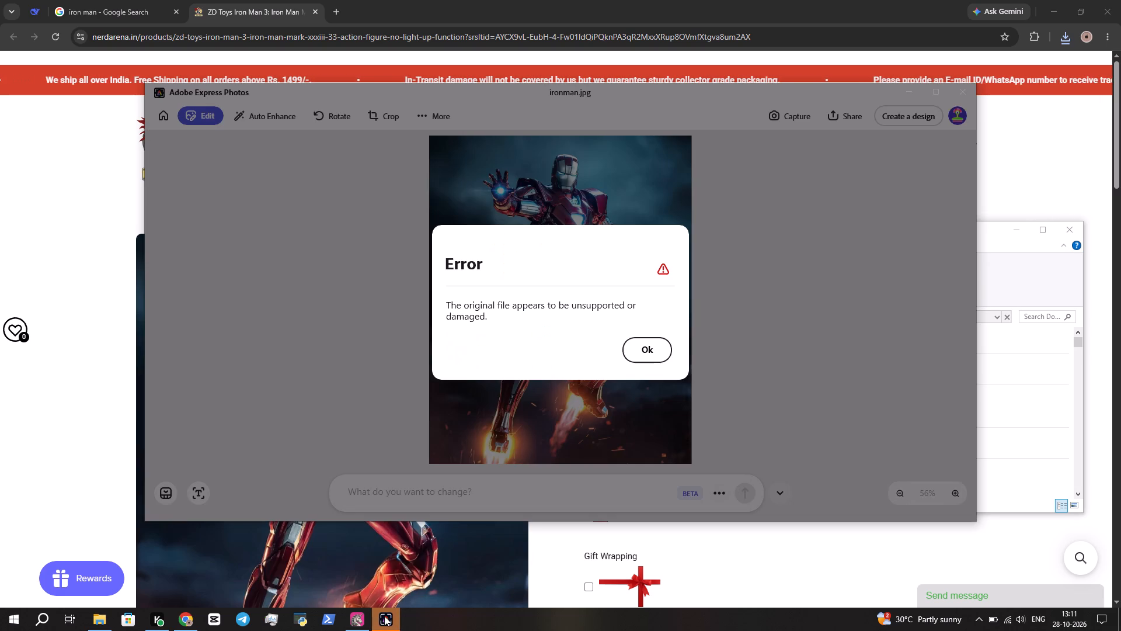
pyautogui.click(639, 344)
pyautogui.click(643, 353)
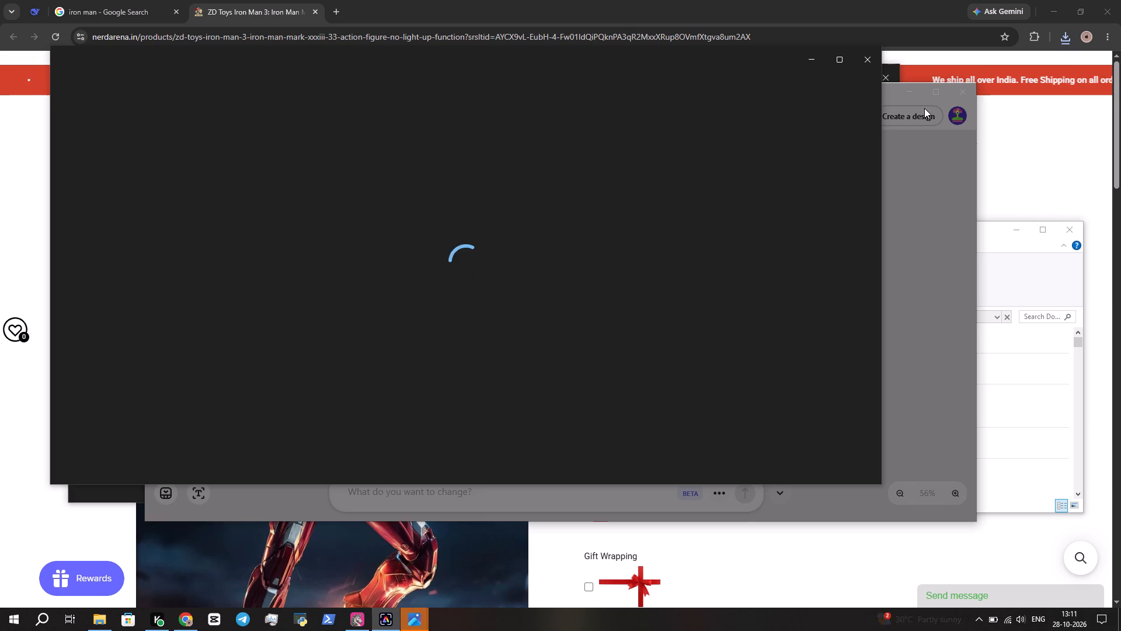
pyautogui.click(866, 58)
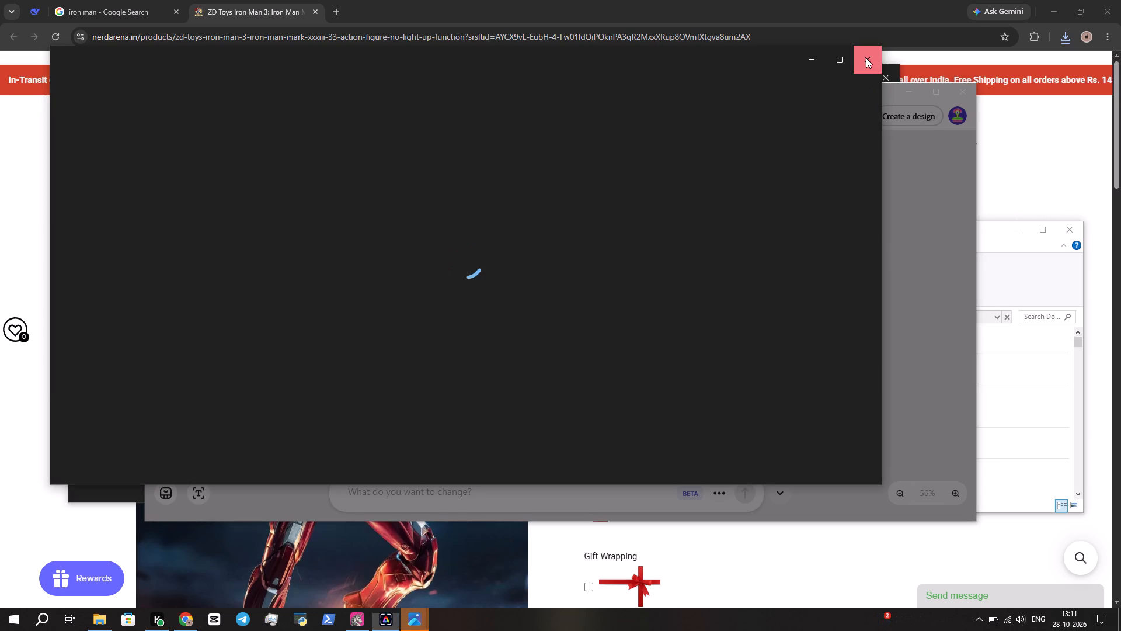
pyautogui.click(628, 351)
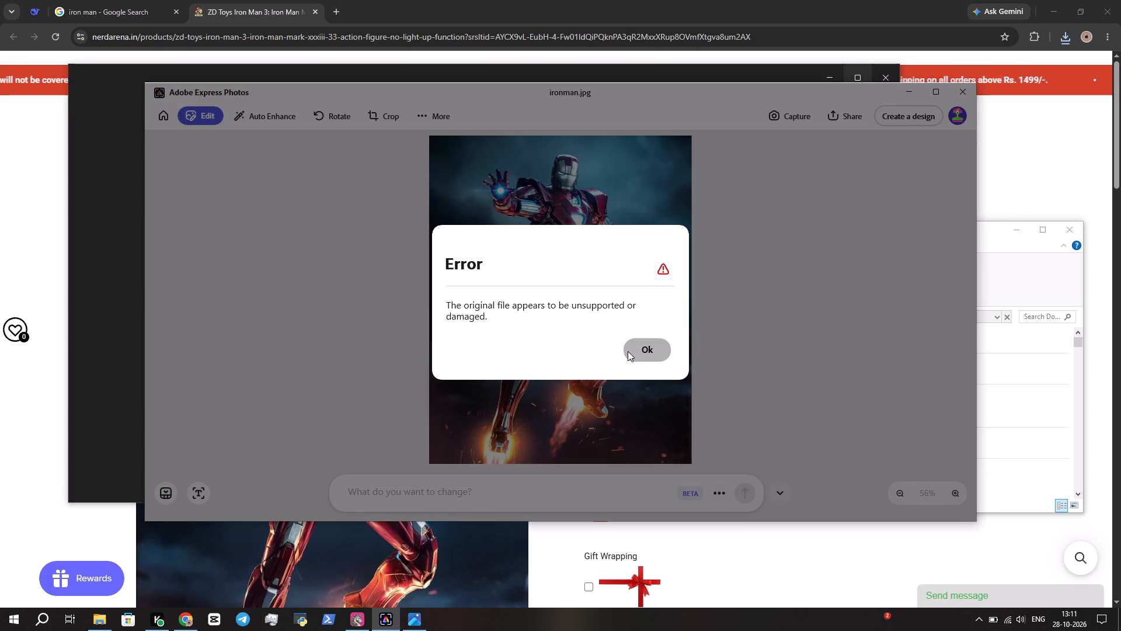
pyautogui.click(631, 351)
pyautogui.click(982, 110)
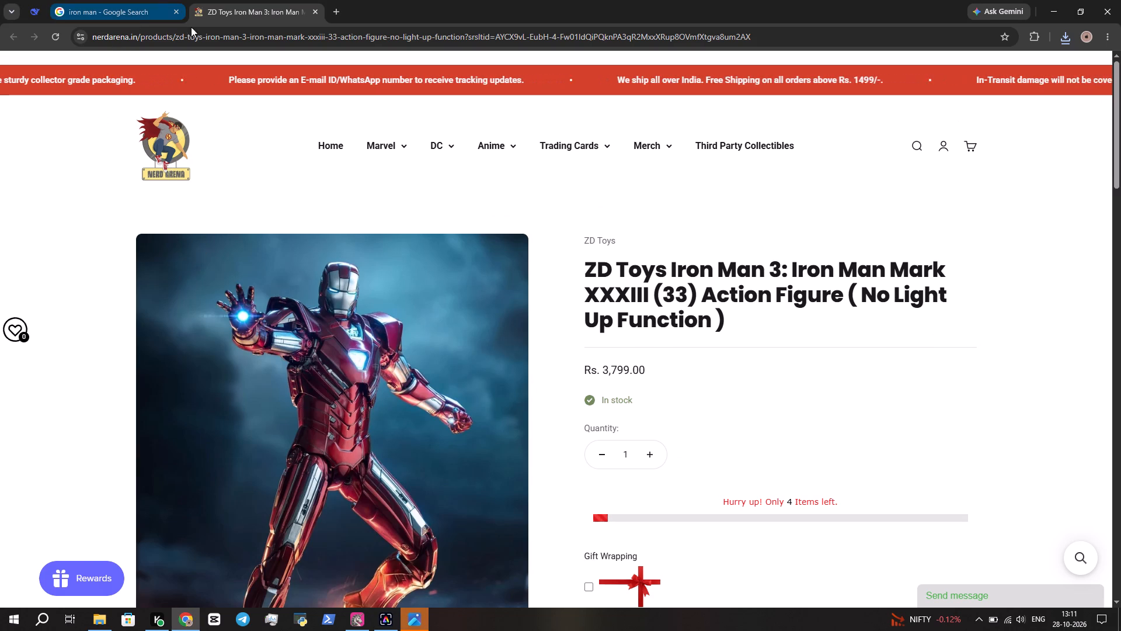
# Search for "bg remove photo" in a new browser tab and open the remove.bg site.
pyautogui.click(341, 8)
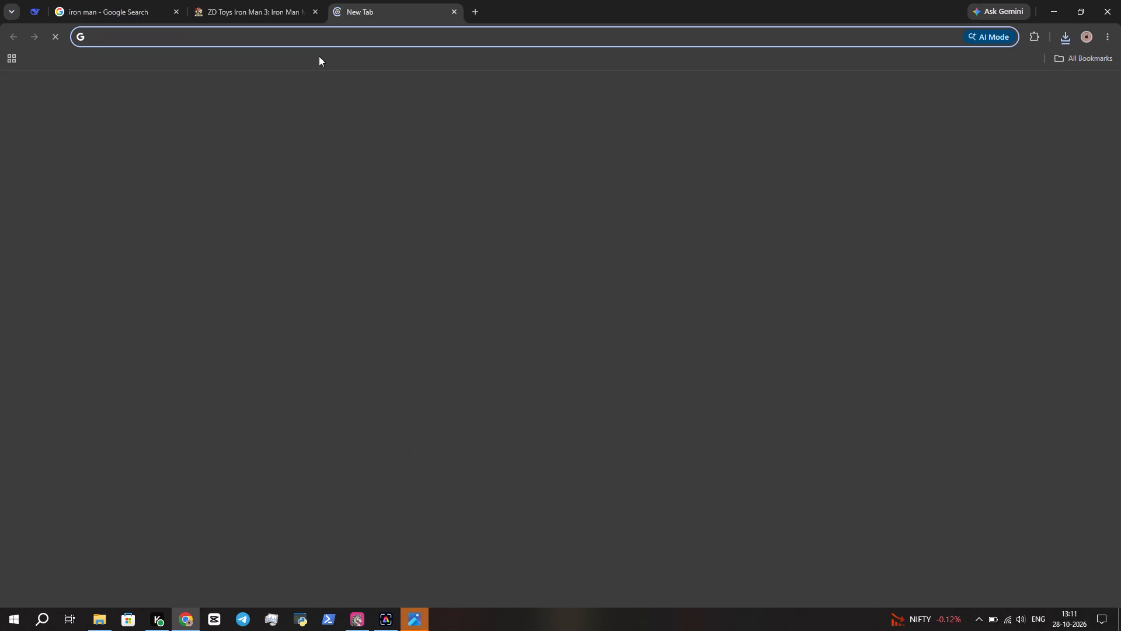
pyautogui.write('bg rem')
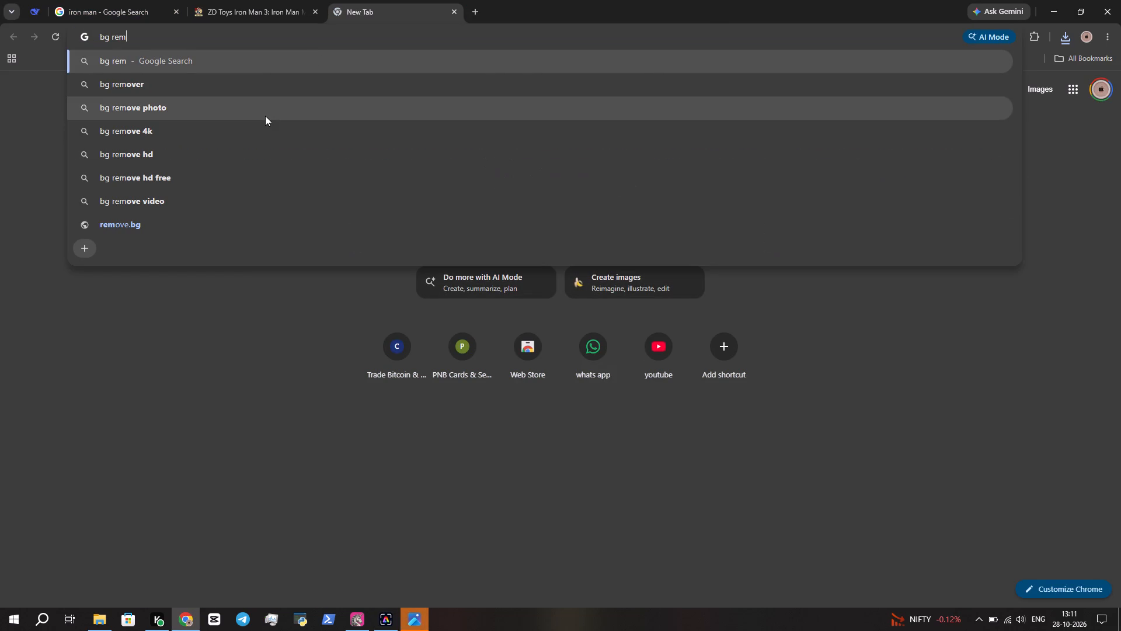
pyautogui.click(265, 116)
pyautogui.click(226, 159)
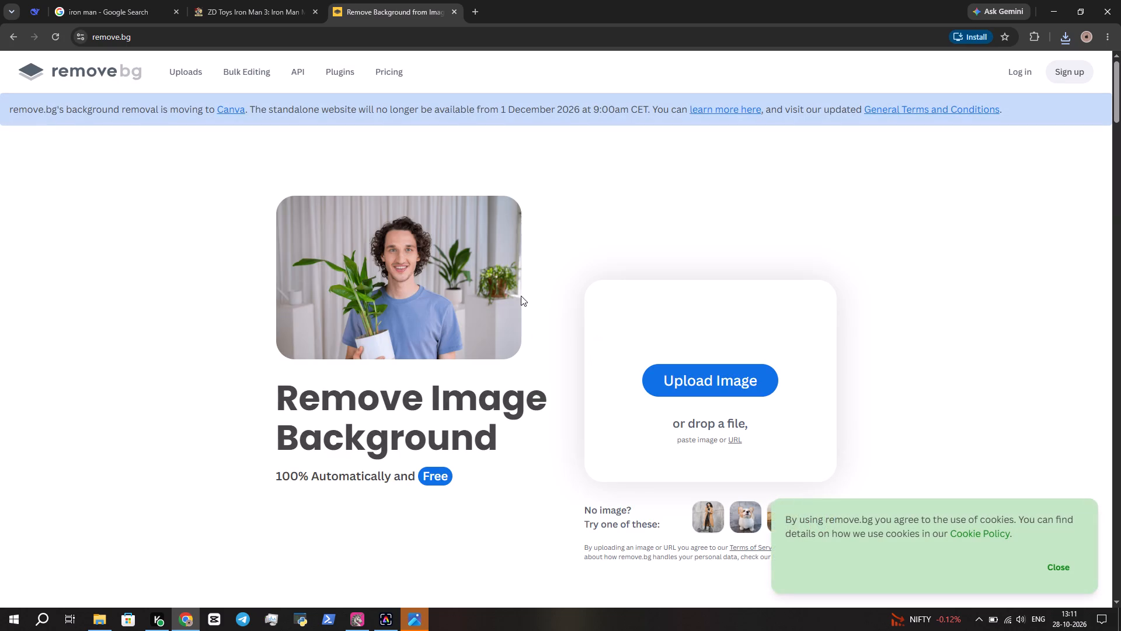
# Upload the ironman image from the recent files to remove.bg for background removal.
pyautogui.click(701, 383)
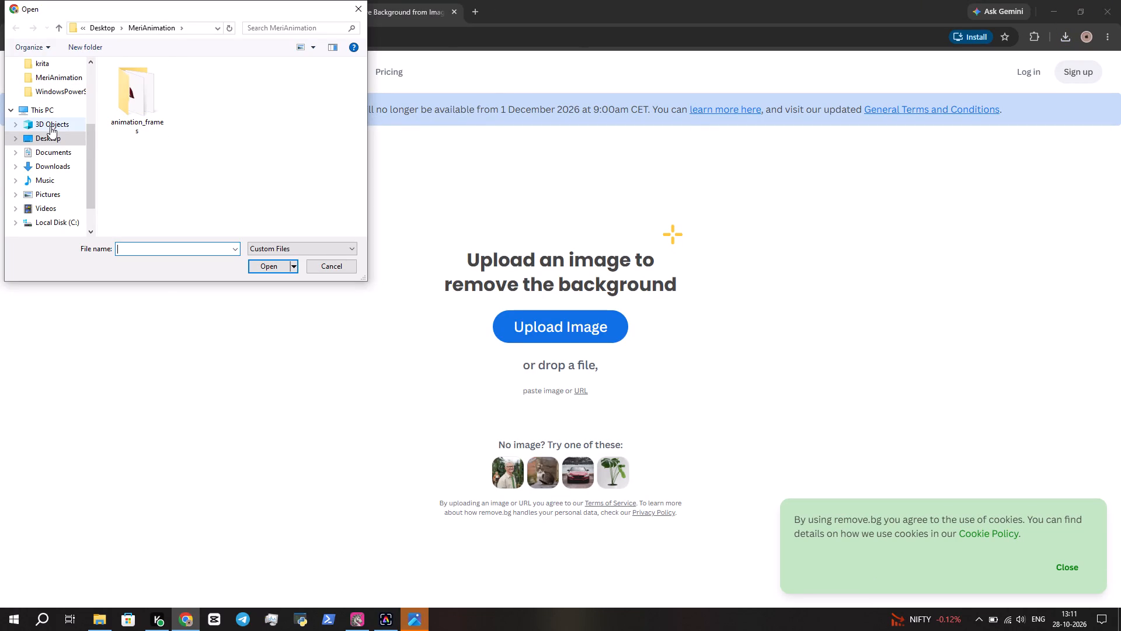
pyautogui.click(41, 170)
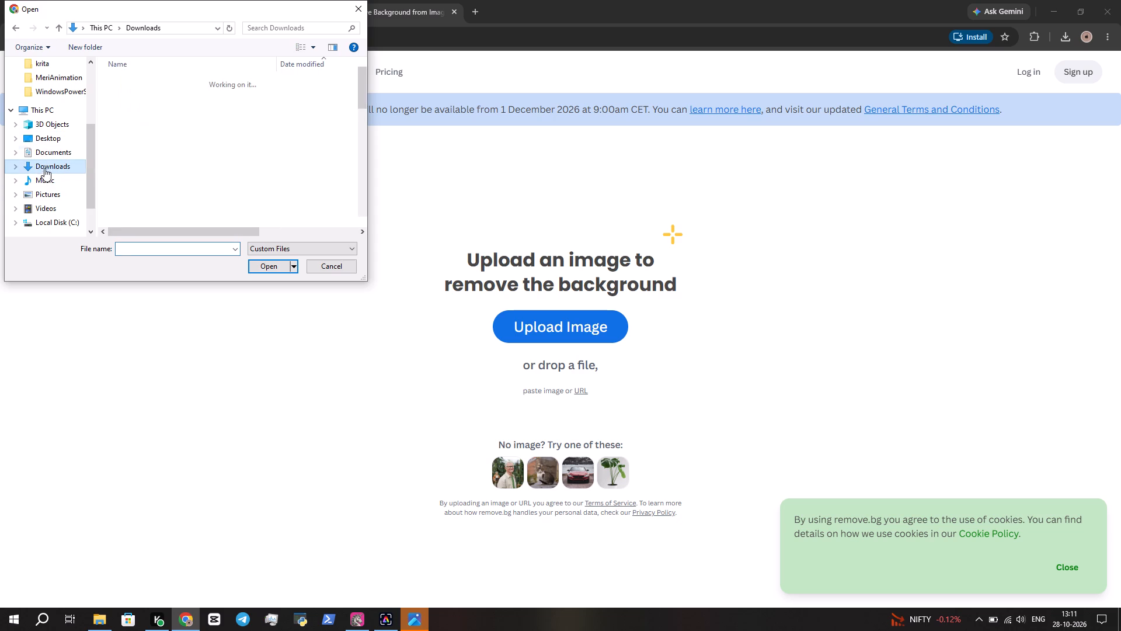
pyautogui.scroll(4, 161, 164)
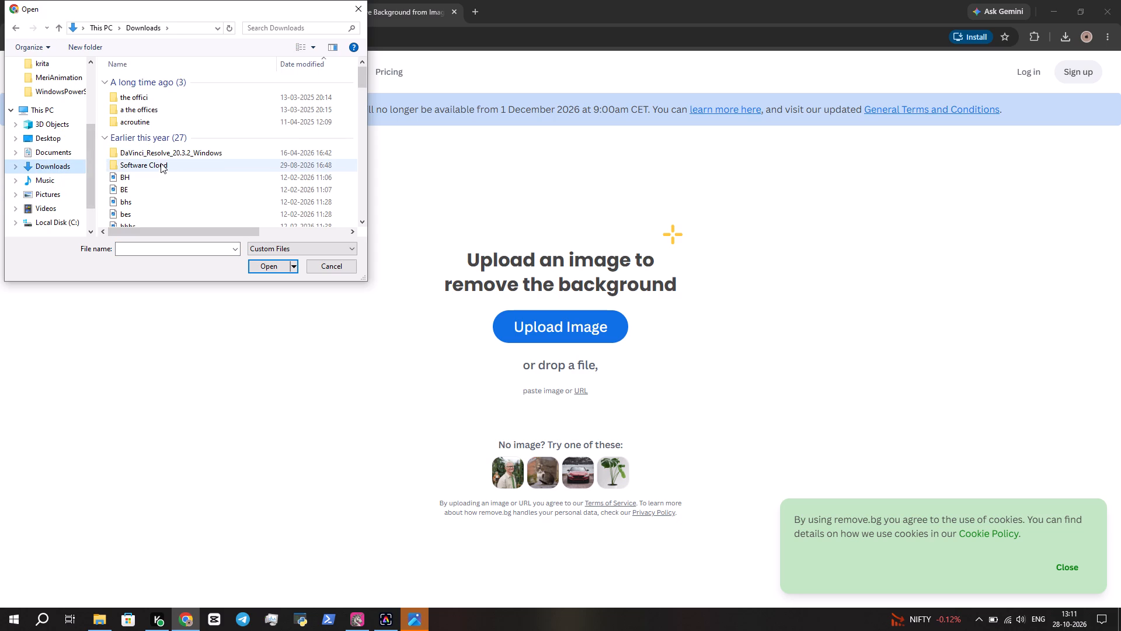
pyautogui.scroll(9, 42, 68)
pyautogui.click(43, 67)
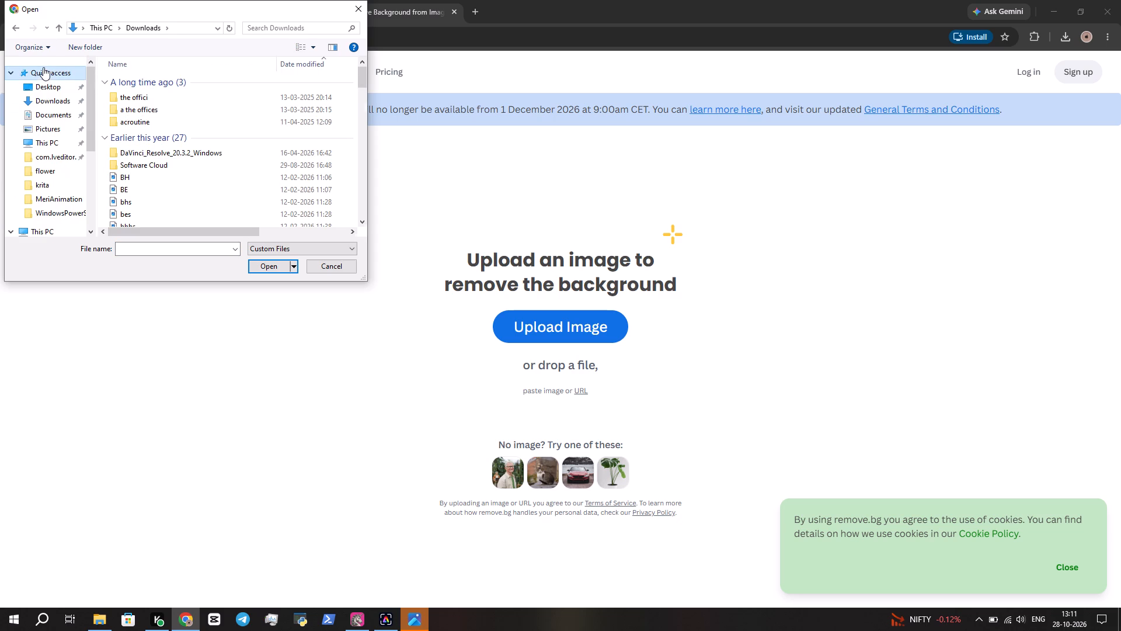
pyautogui.scroll(-3, 219, 147)
pyautogui.scroll(4, 219, 149)
pyautogui.scroll(-5, 213, 143)
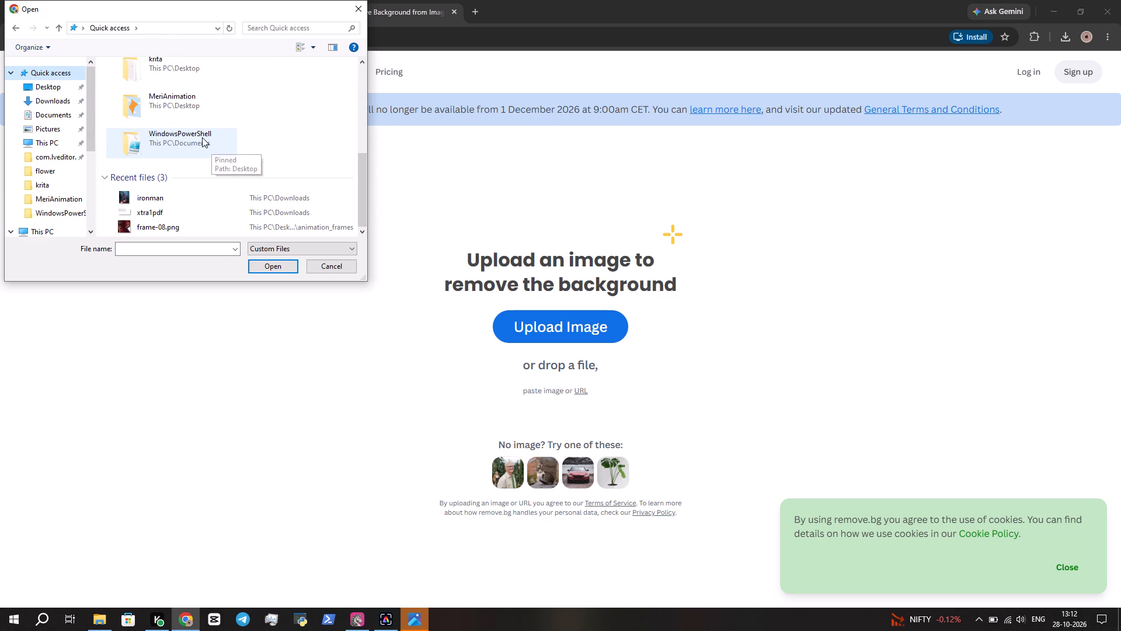
pyautogui.click(187, 195)
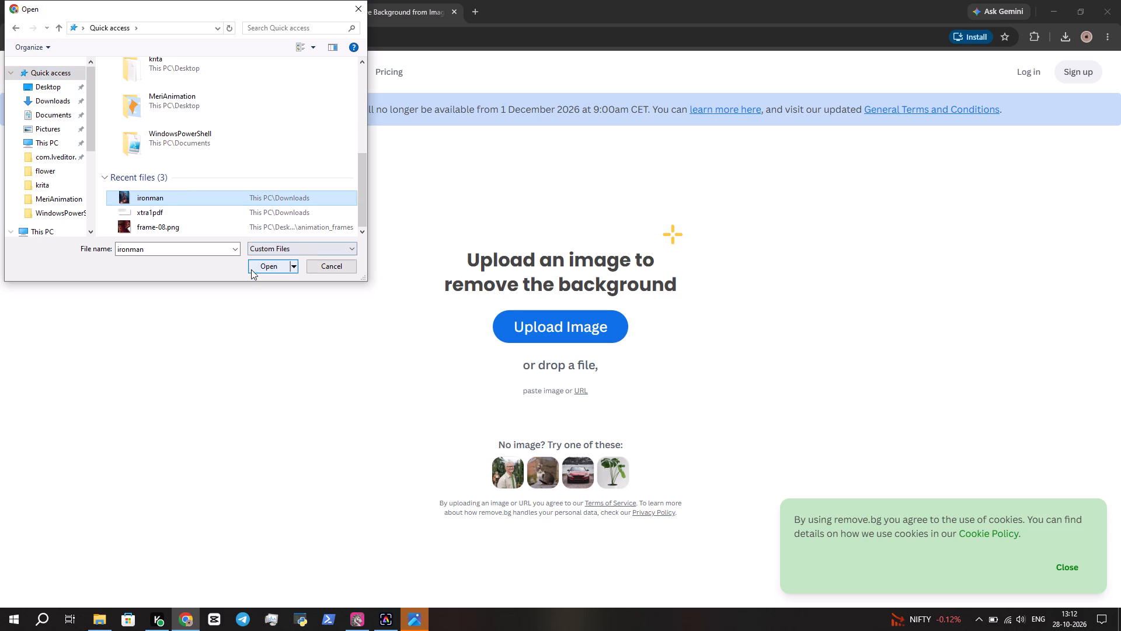
pyautogui.click(260, 261)
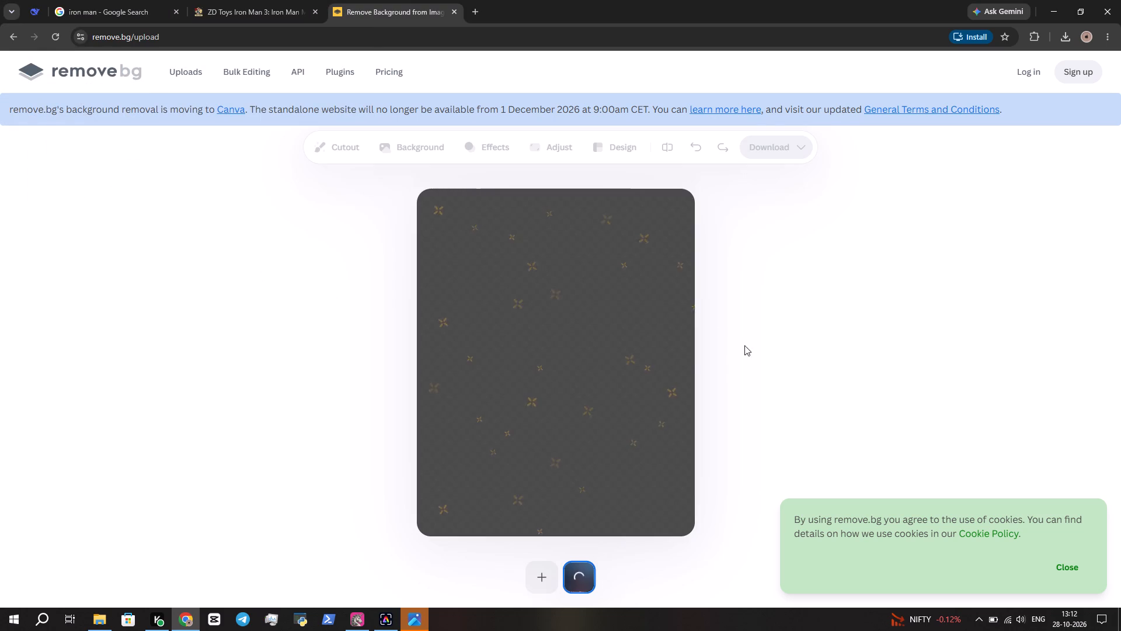
# Shrink the browser window, close Adobe Express Photos, and download the free 447 x 559 preview of the Iron Man cutout.
pyautogui.click(1078, 12)
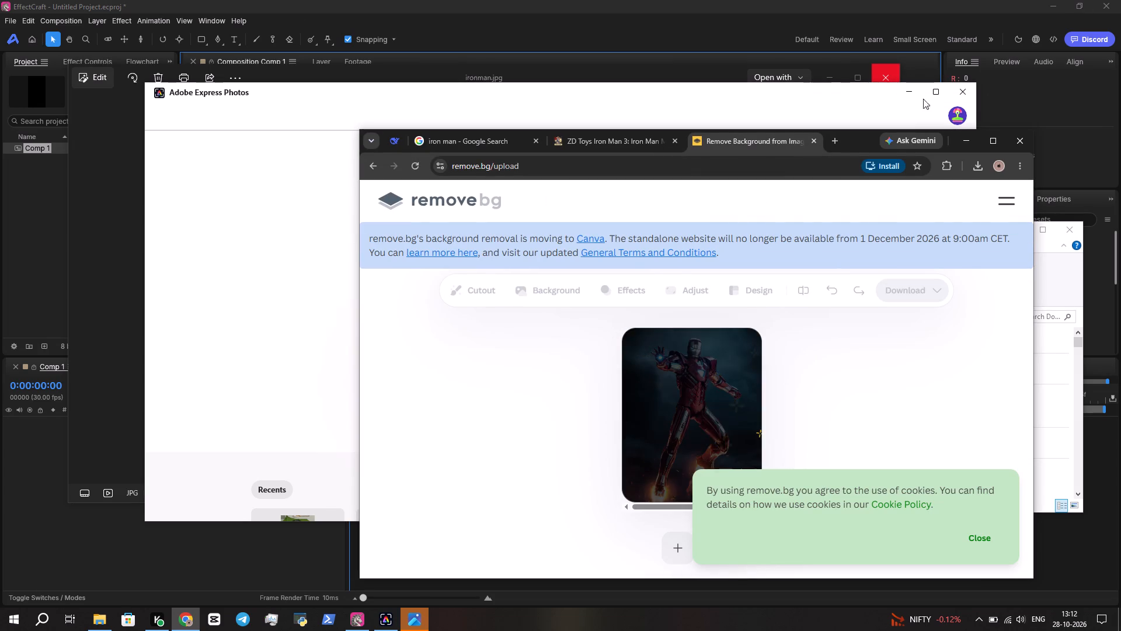
pyautogui.click(956, 93)
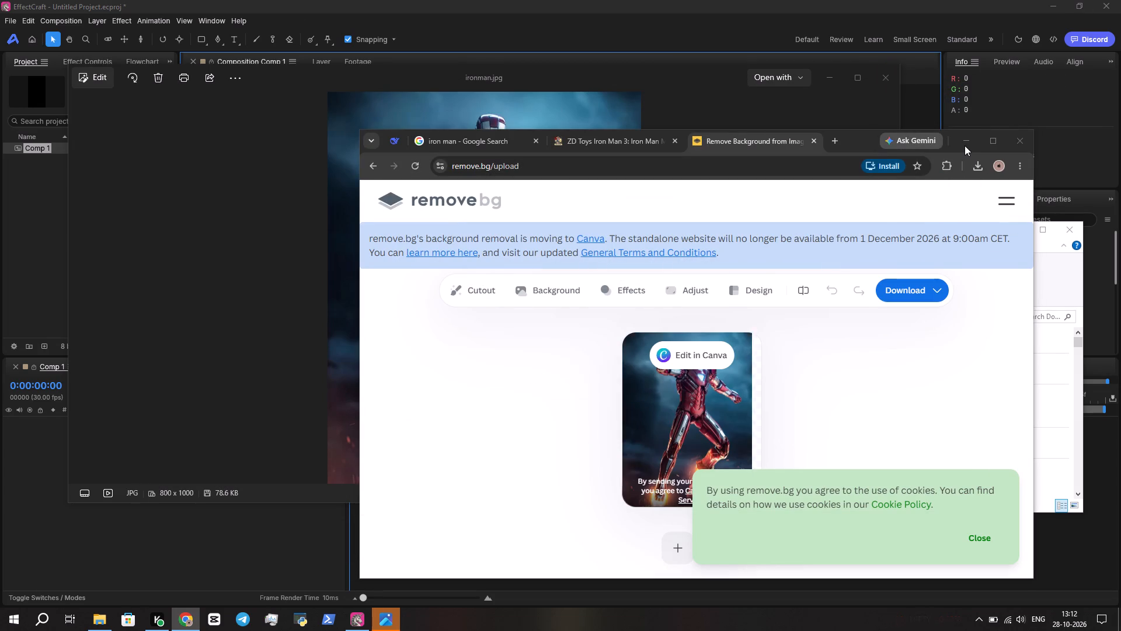
pyautogui.scroll(-2, 718, 384)
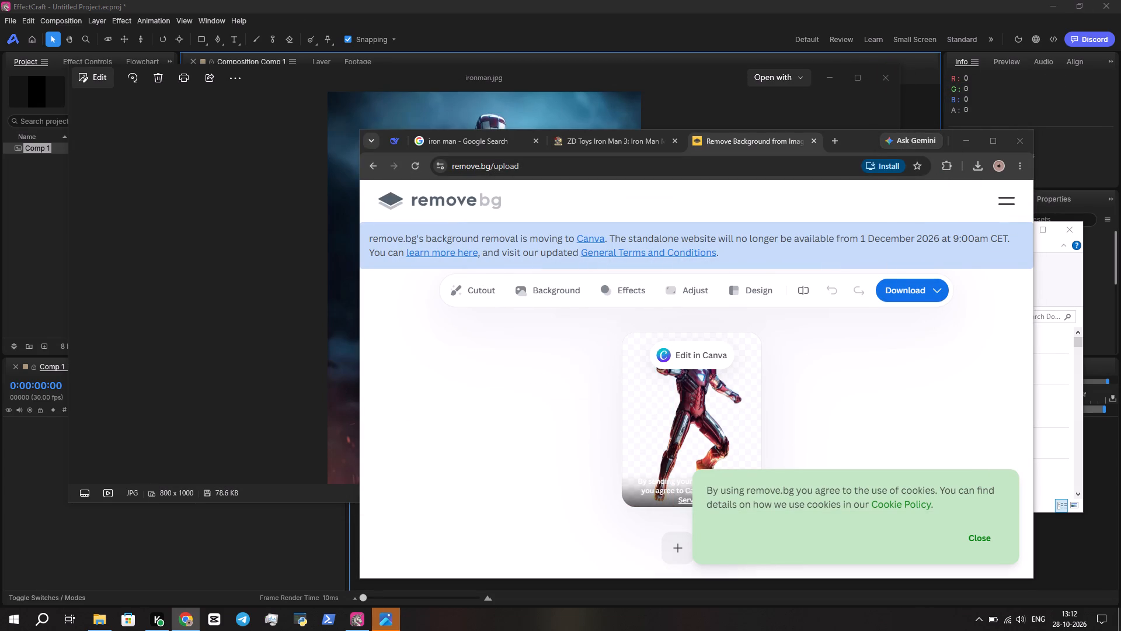
pyautogui.scroll(-3, 834, 371)
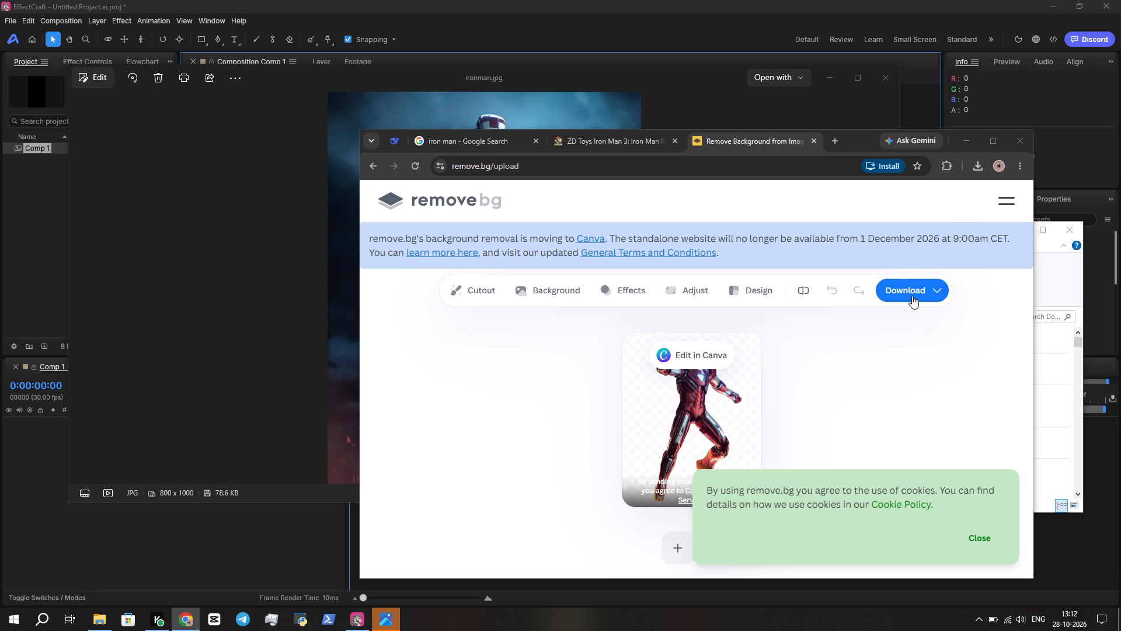
pyautogui.click(912, 296)
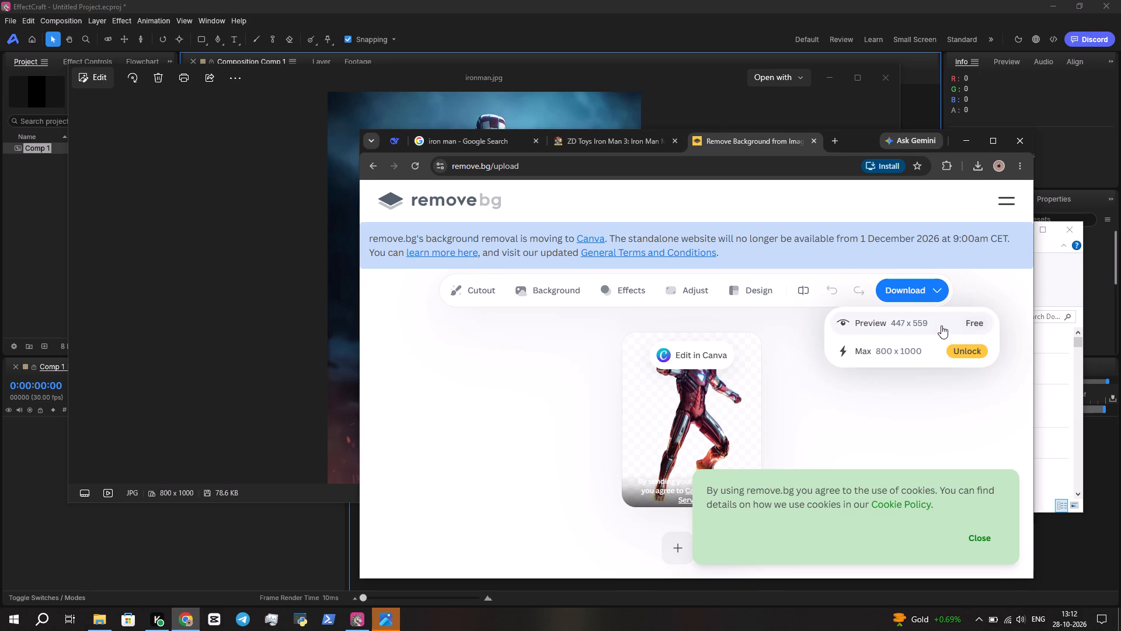
pyautogui.click(942, 325)
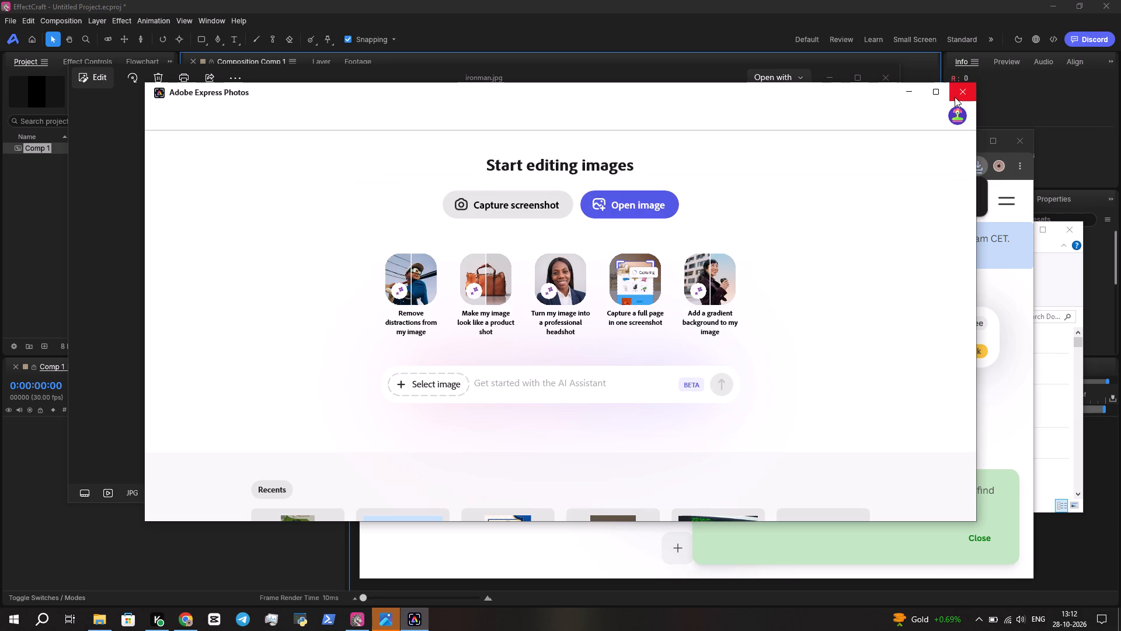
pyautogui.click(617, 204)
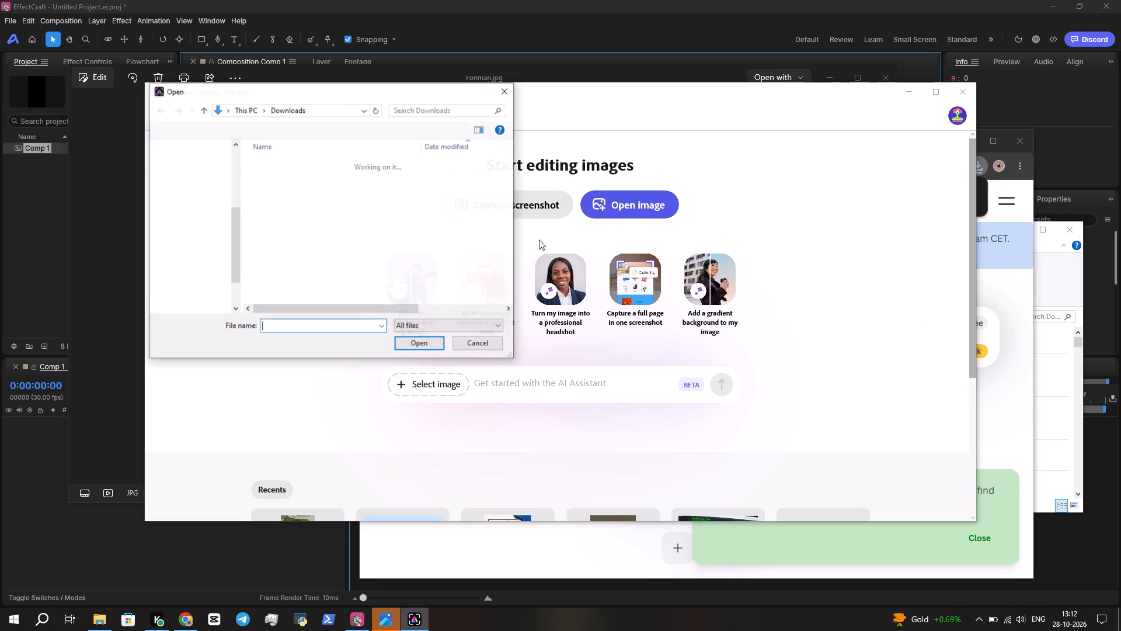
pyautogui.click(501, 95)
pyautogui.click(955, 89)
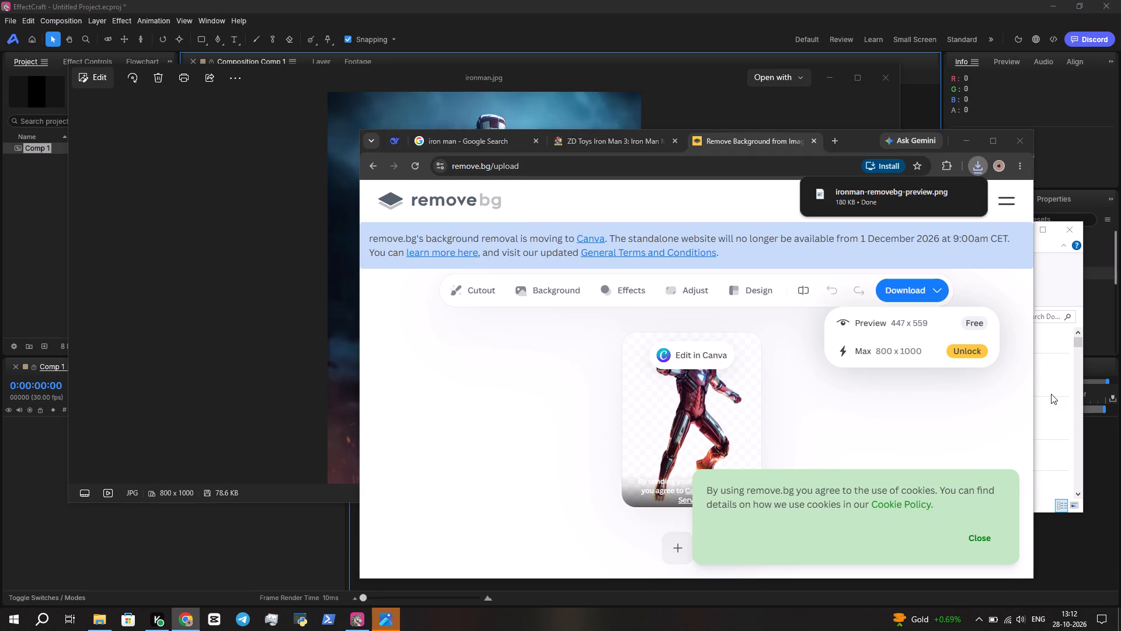
# Dismiss the remove.bg cookie notice, minimize Chrome, and close the Downloads folder and Photos windows to return to EffectCraft.
pyautogui.click(980, 535)
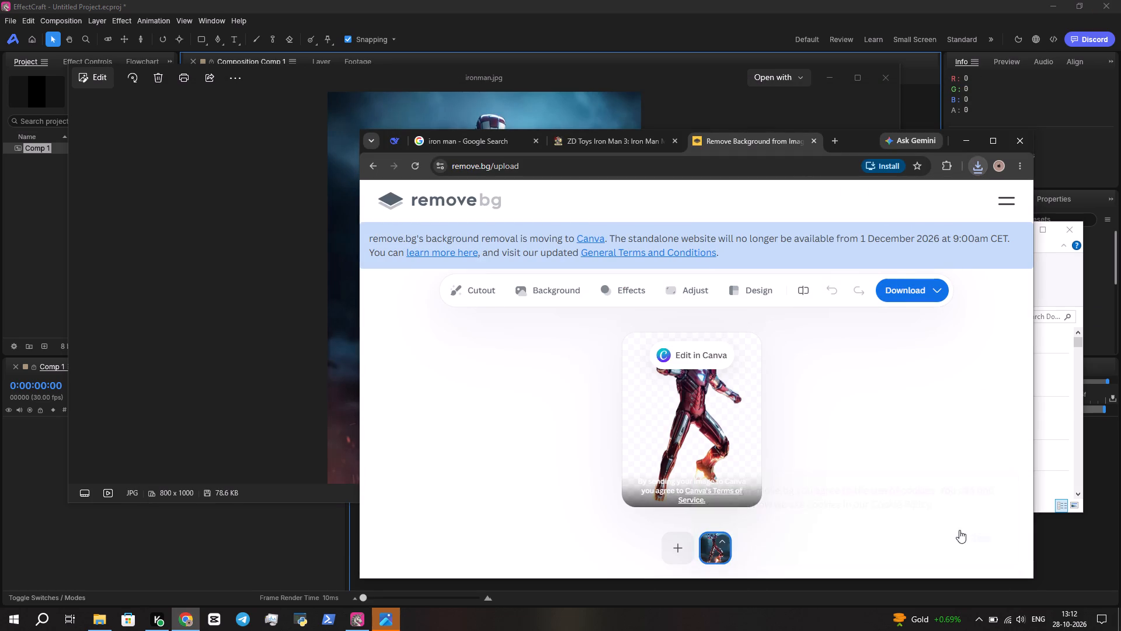
pyautogui.scroll(-4, 824, 472)
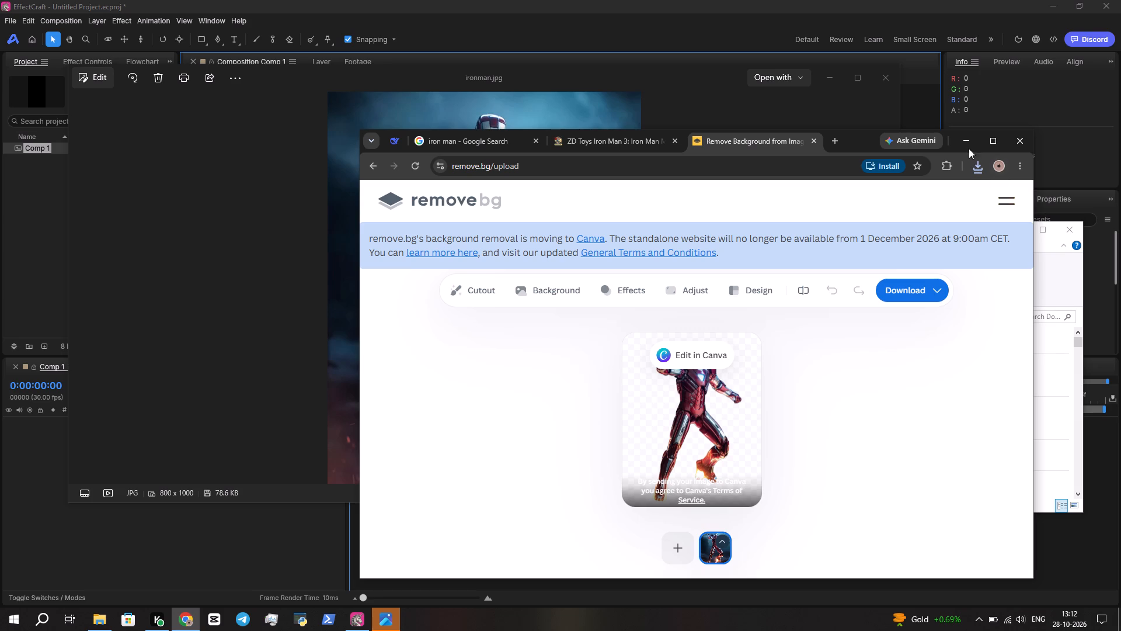
pyautogui.click(968, 140)
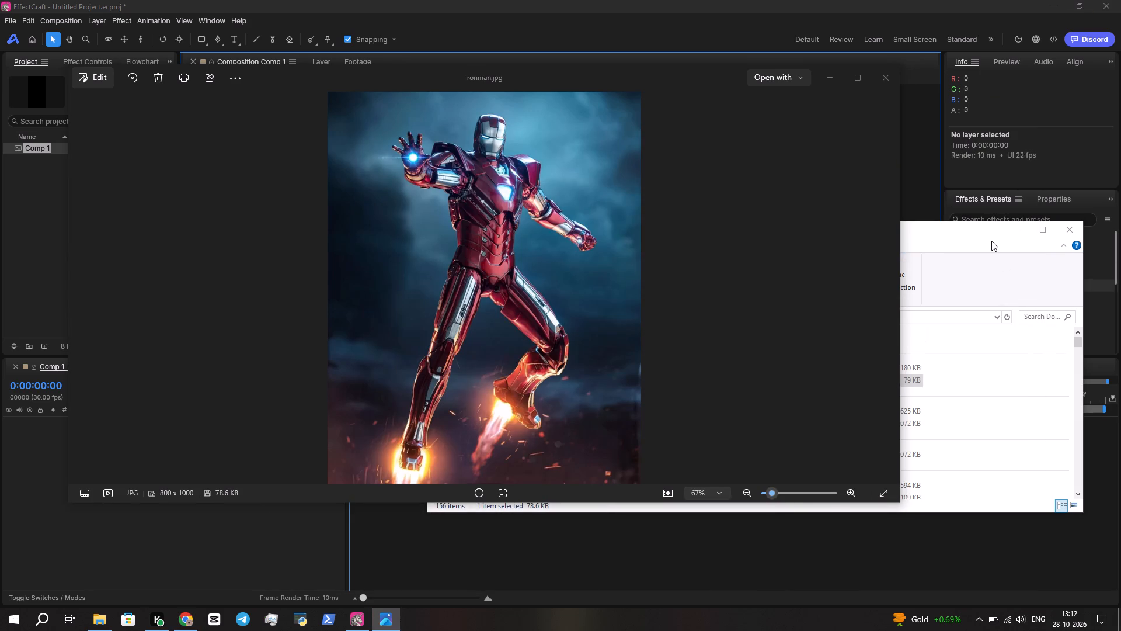
pyautogui.click(990, 238)
pyautogui.click(1061, 233)
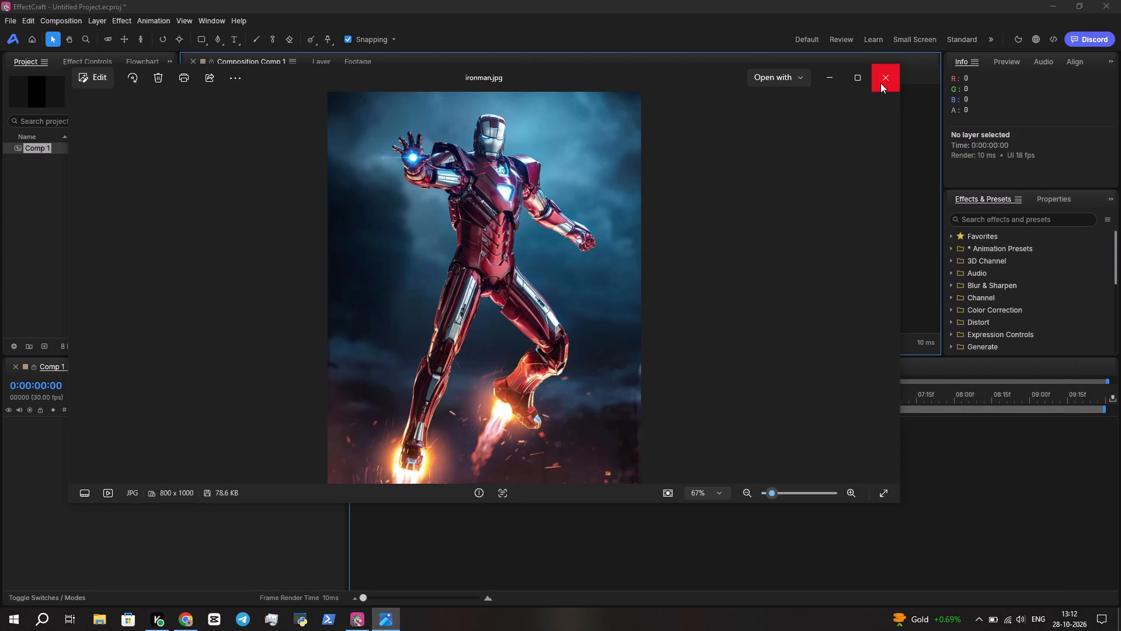
pyautogui.moveTo(704, 88); pyautogui.dragTo(720, 193)
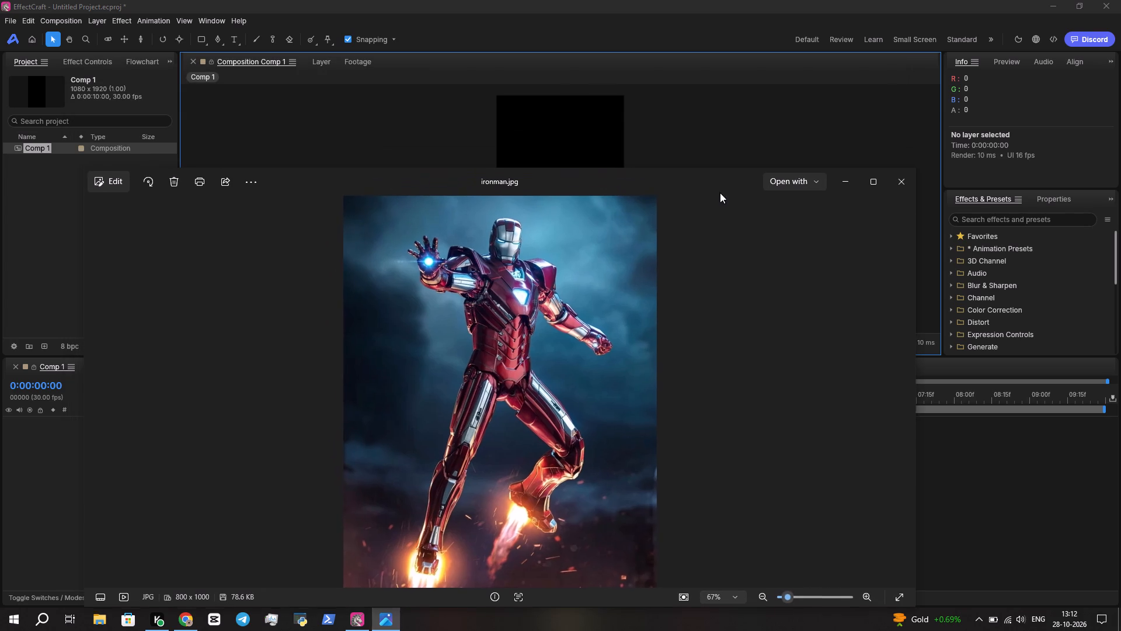
pyautogui.moveTo(720, 193); pyautogui.dragTo(720, 193)
pyautogui.click(900, 181)
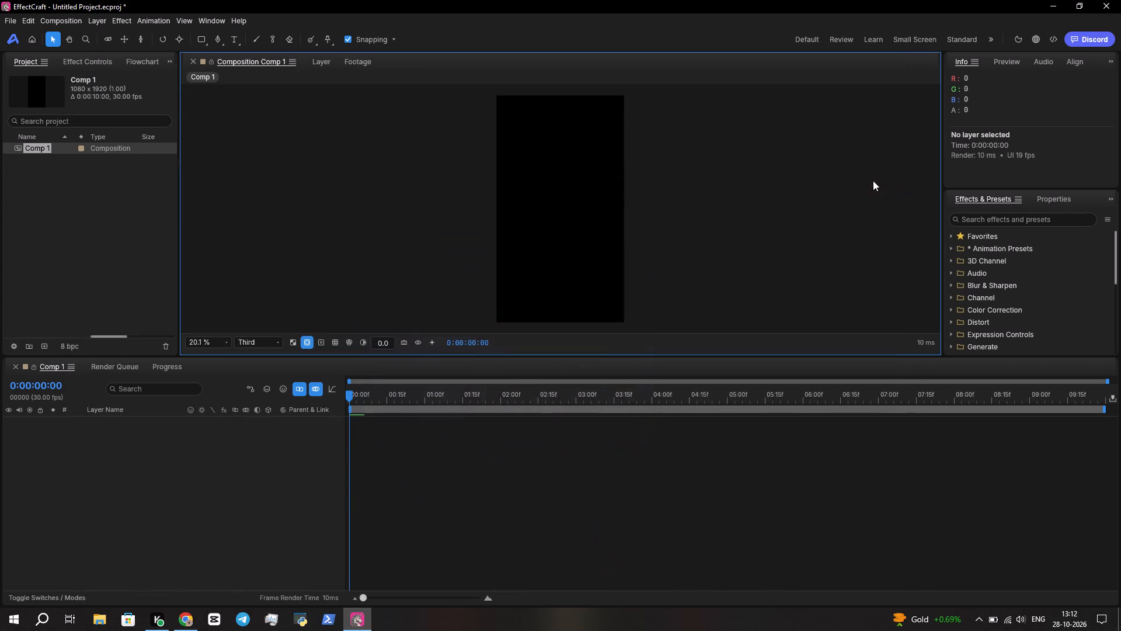
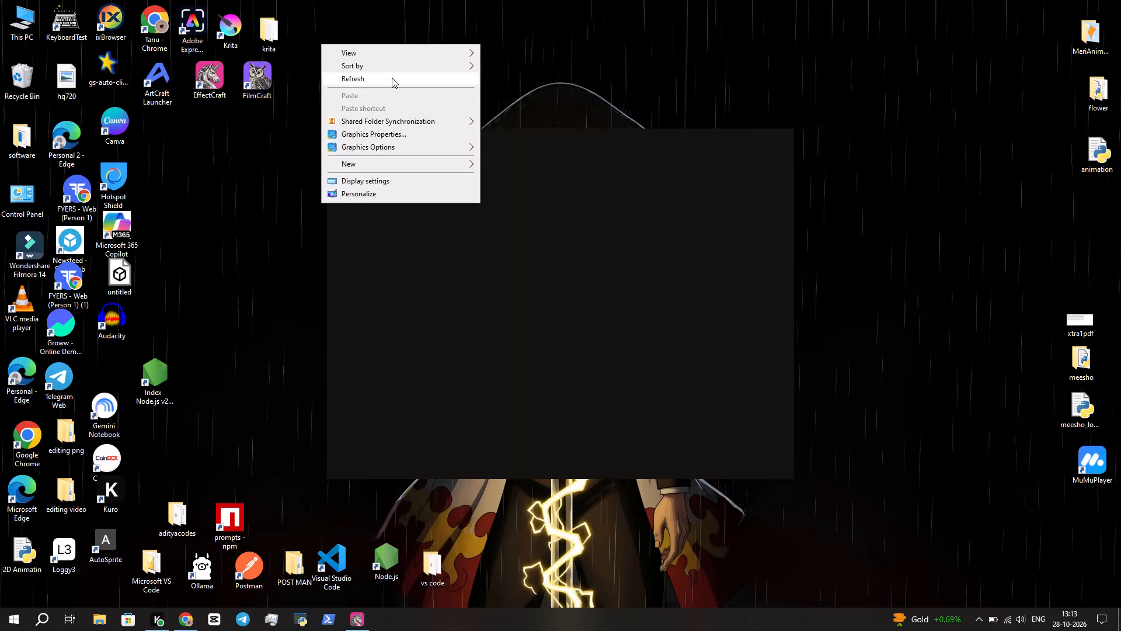
# Create a new folder on the desktop and name it A.
pyautogui.click(433, 160)
pyautogui.click(575, 165)
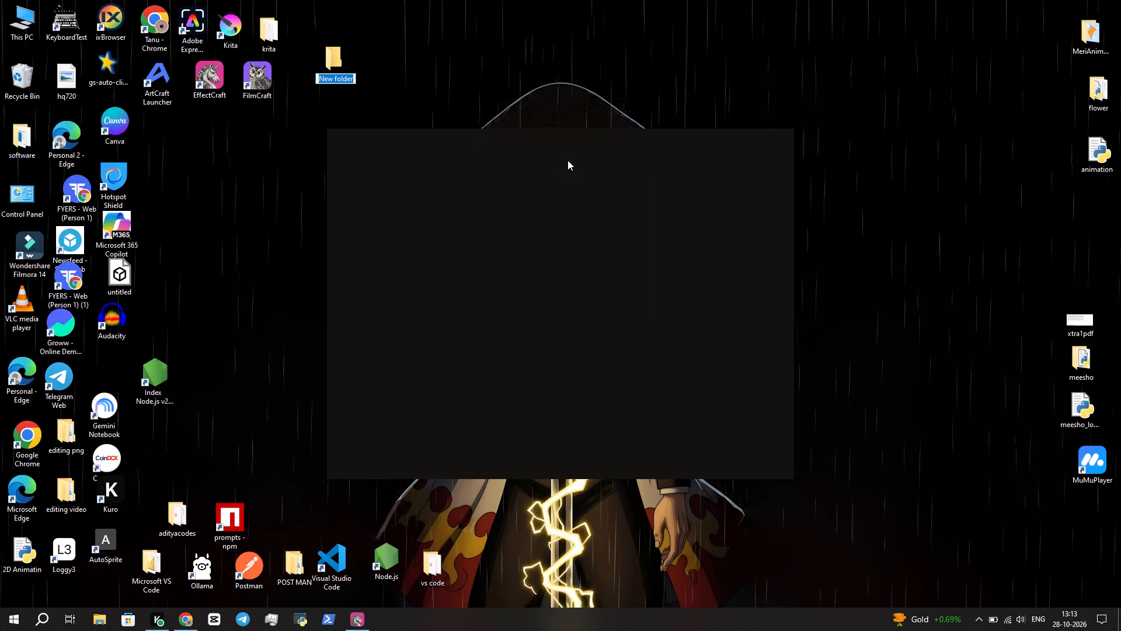
pyautogui.press('BackSpace')
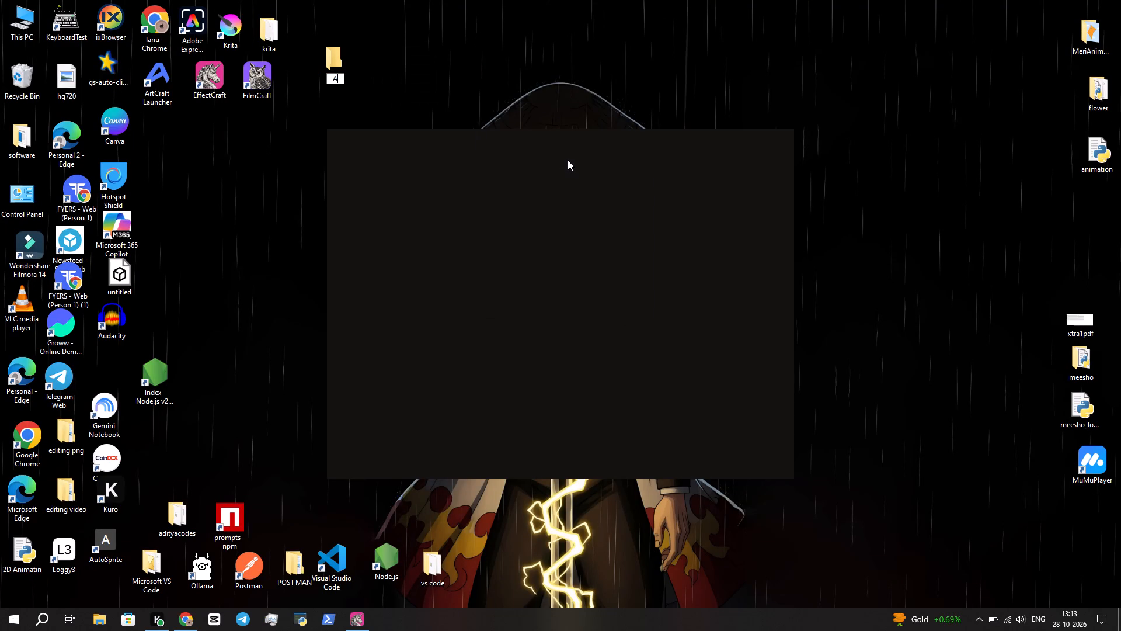
pyautogui.press('f')
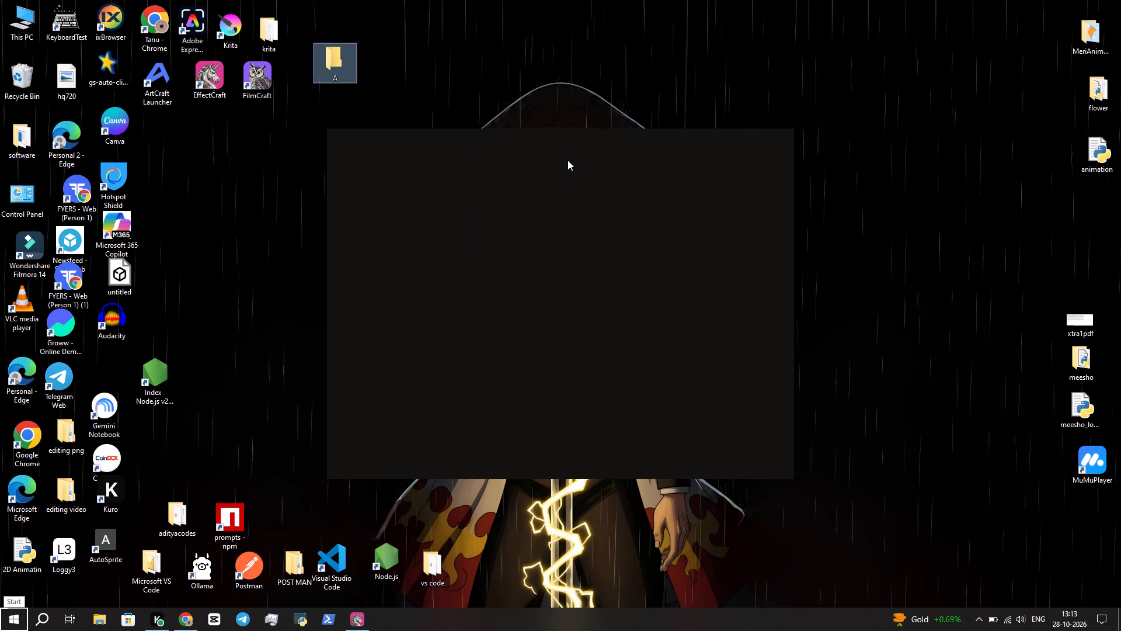
# Open the desktop folder A in File Explorer.
pyautogui.doubleClick(349, 76)
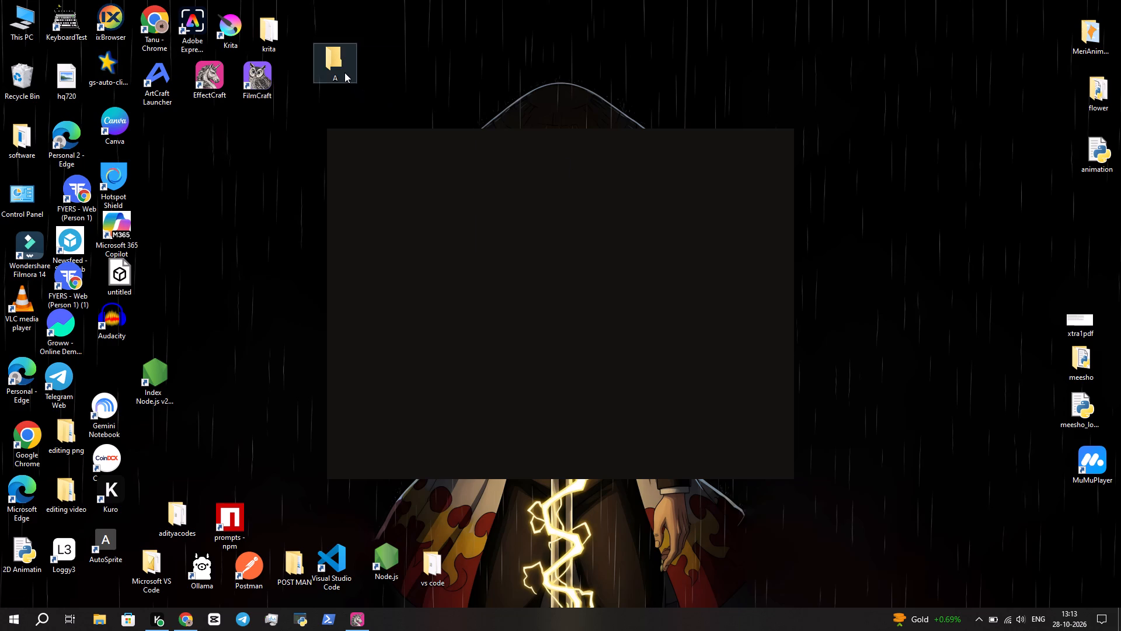
pyautogui.doubleClick(344, 72)
pyautogui.doubleClick(344, 72)
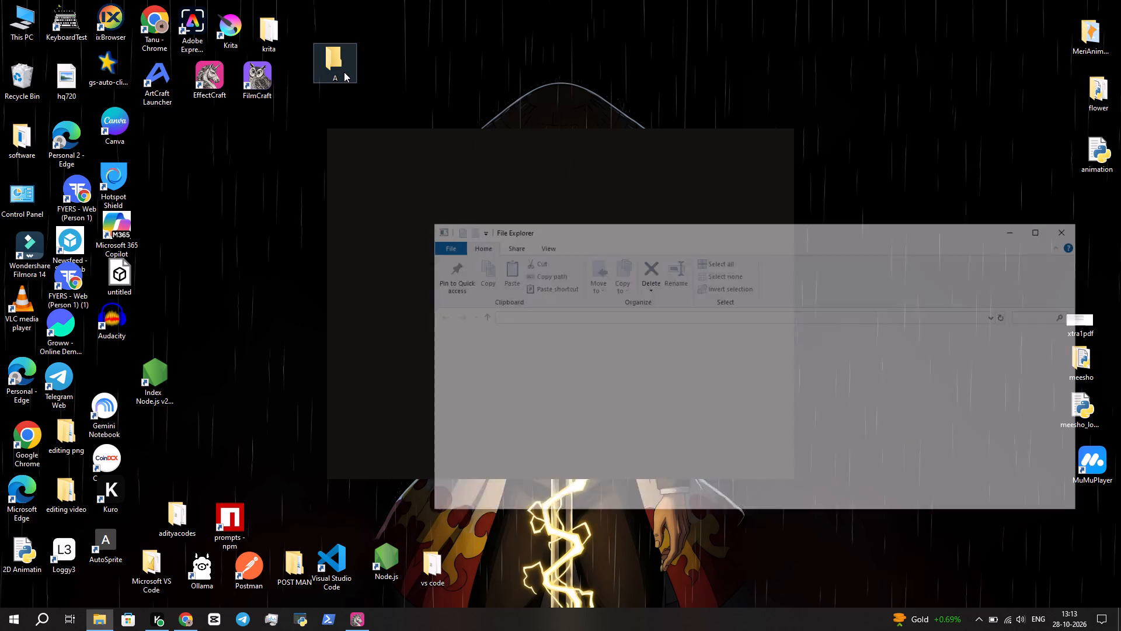
pyautogui.rightClick(344, 72)
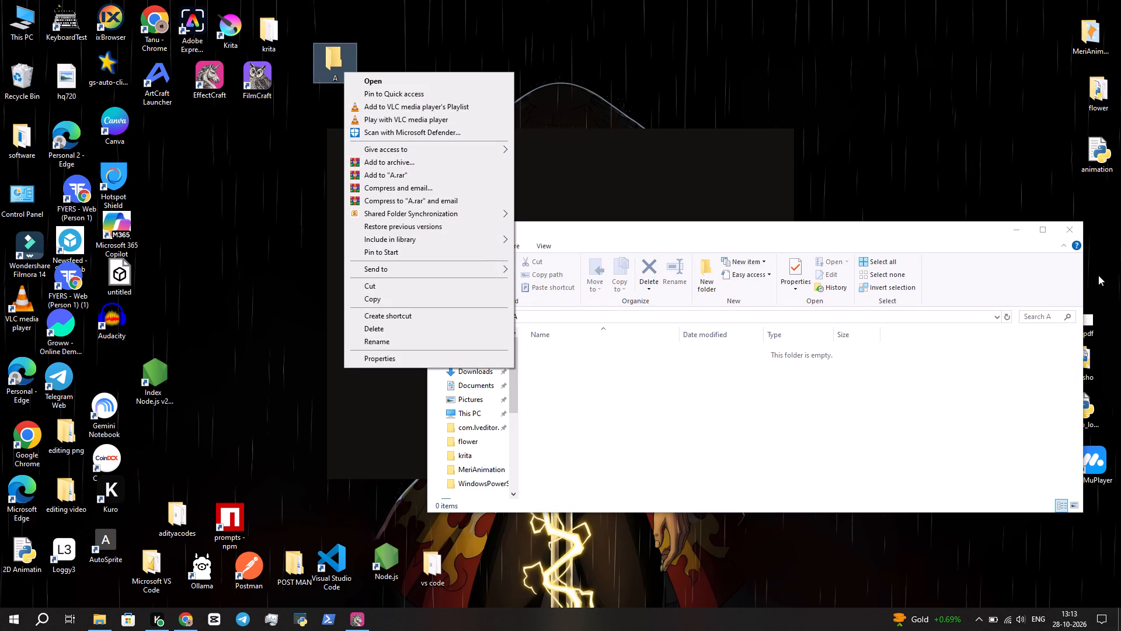
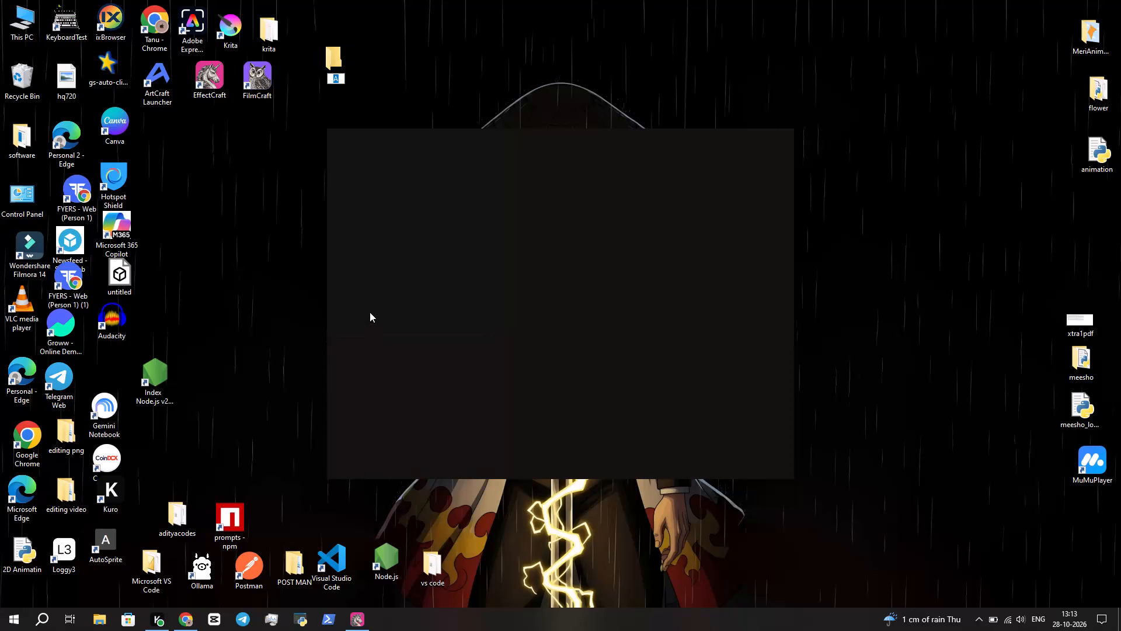
# Rename the desktop folder A as After Effect.
pyautogui.press('BackSpace')
pyautogui.press('f')
pyautogui.write('ter')
pyautogui.press('space')
pyautogui.press('e')
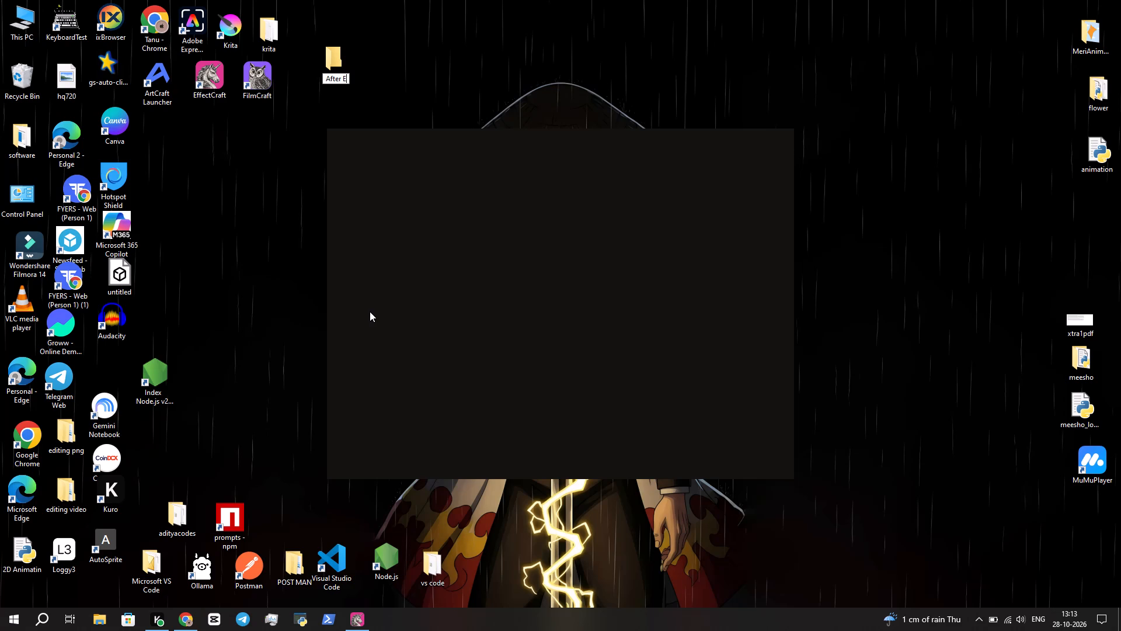
pyautogui.write('ff')
pyautogui.write('ect')
pyautogui.press('Return')
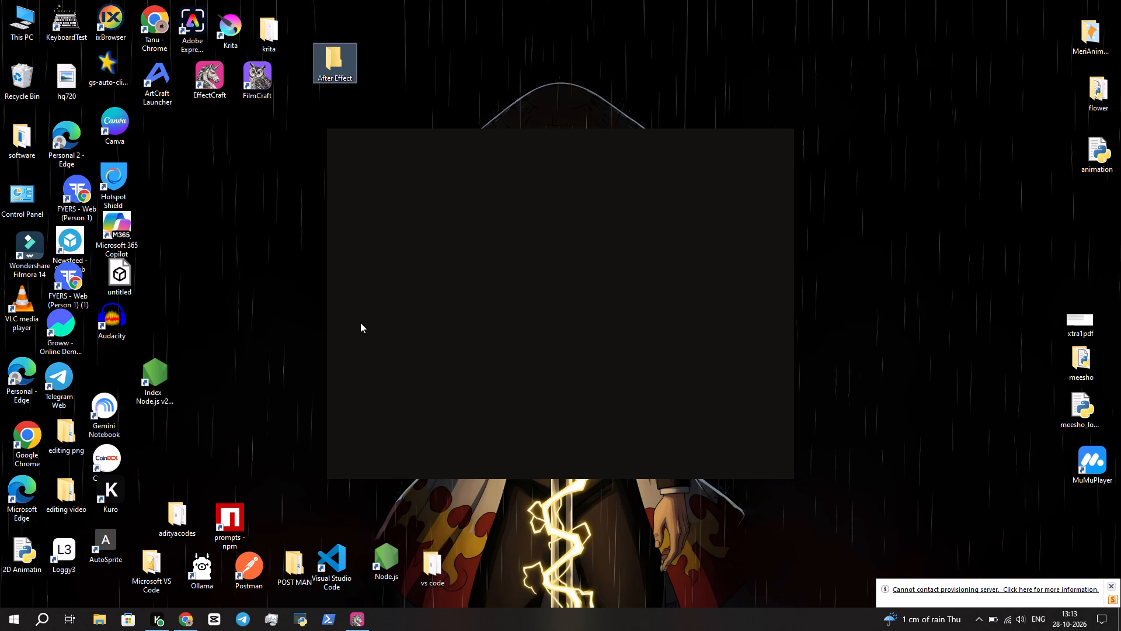
# Move the After Effect folder beside the FilmCraft shortcut on the desktop.
pyautogui.moveTo(330, 55); pyautogui.dragTo(323, 70)
pyautogui.moveTo(323, 70); pyautogui.dragTo(305, 72)
pyautogui.click(300, 24)
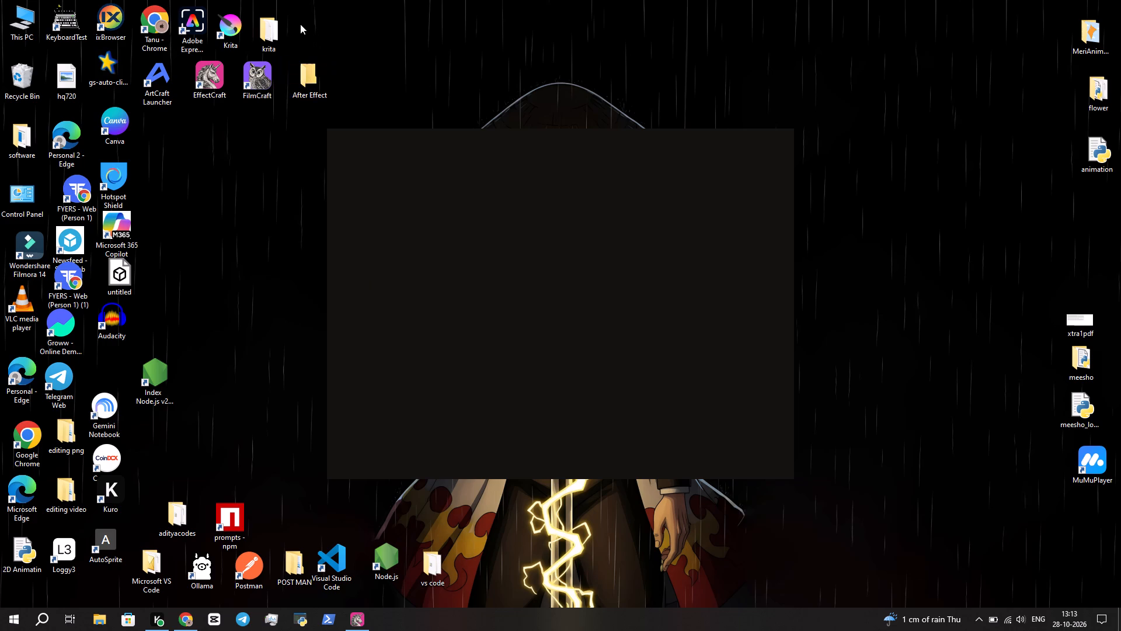
# Create a new folder on the desktop above the After Effect folder and name it AF compounts.
pyautogui.rightClick(302, 21)
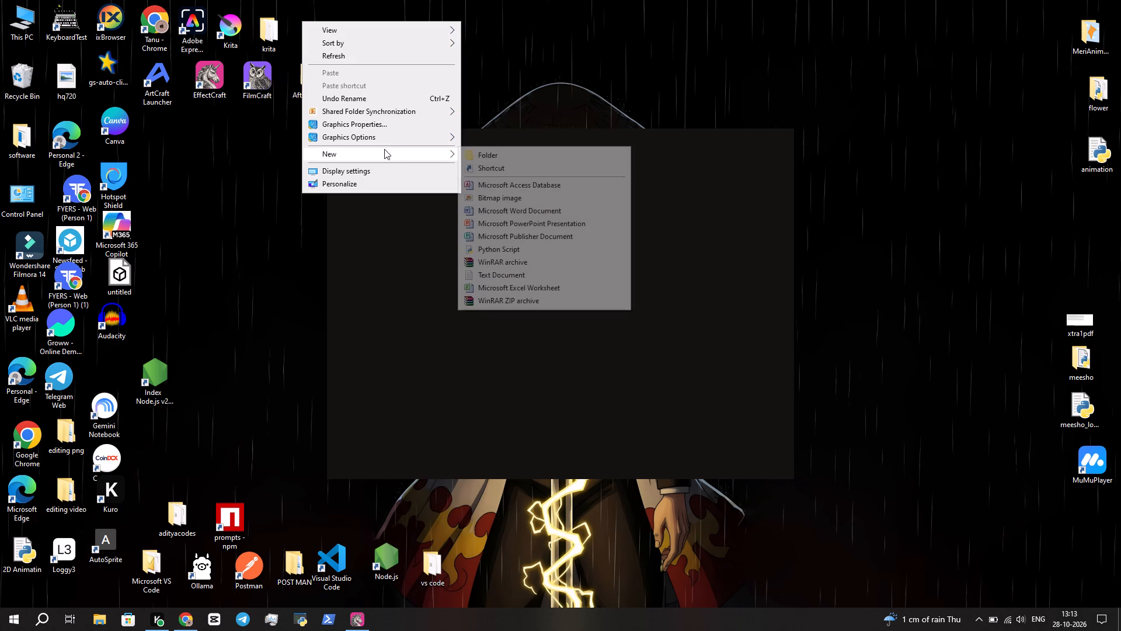
pyautogui.click(483, 149)
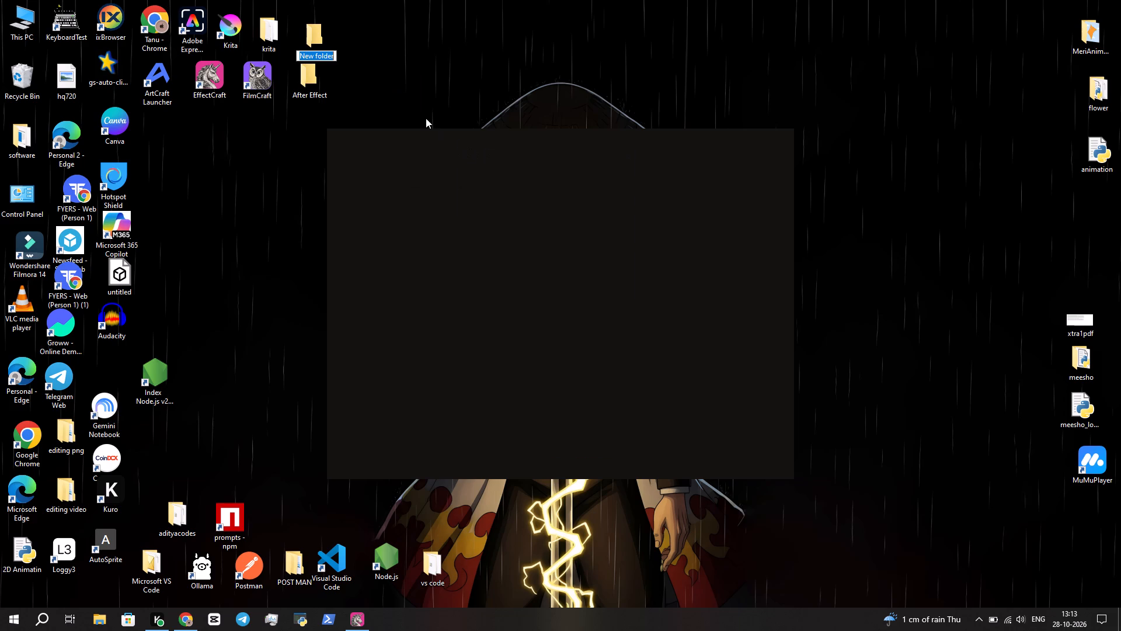
pyautogui.press('BackSpace')
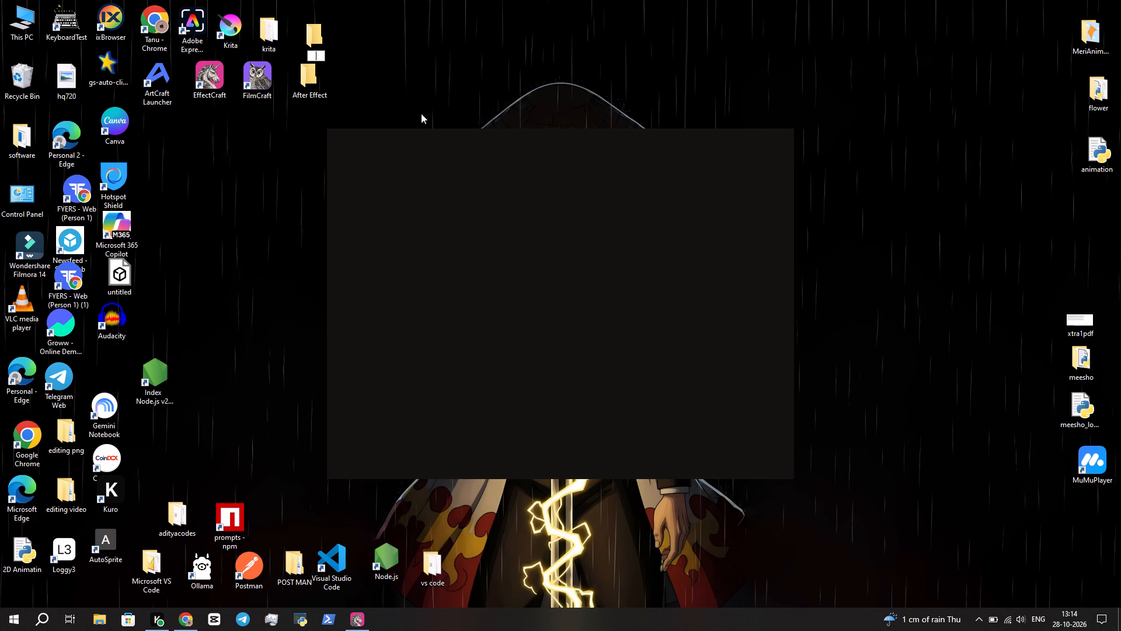
pyautogui.press('a')
pyautogui.press('BackSpace')
pyautogui.write('af')
pyautogui.press('BackSpace')
pyautogui.press('a')
pyautogui.press('BackSpace')
pyautogui.press('BackSpace')
pyautogui.write('AF')
pyautogui.press('space')
pyautogui.write('com')
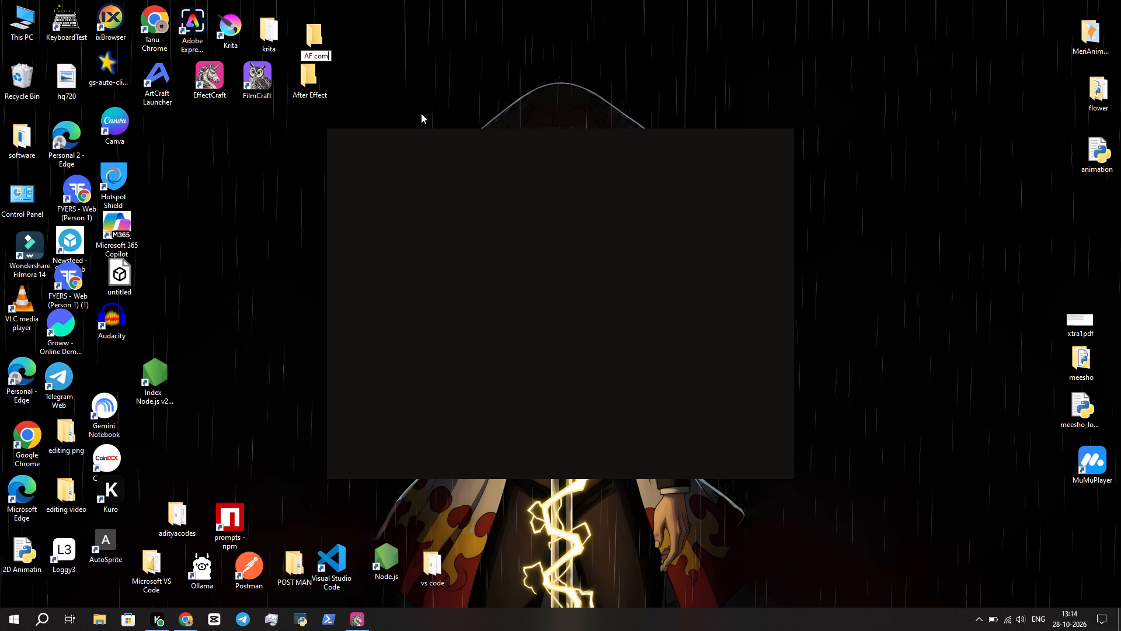
pyautogui.write('po')
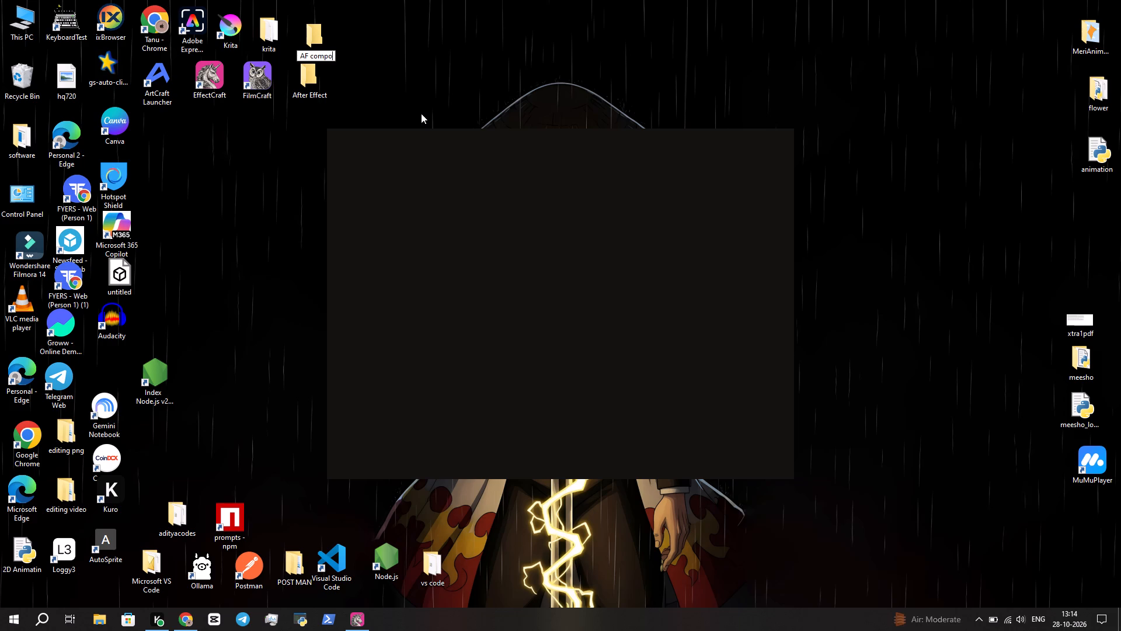
pyautogui.write('unts')
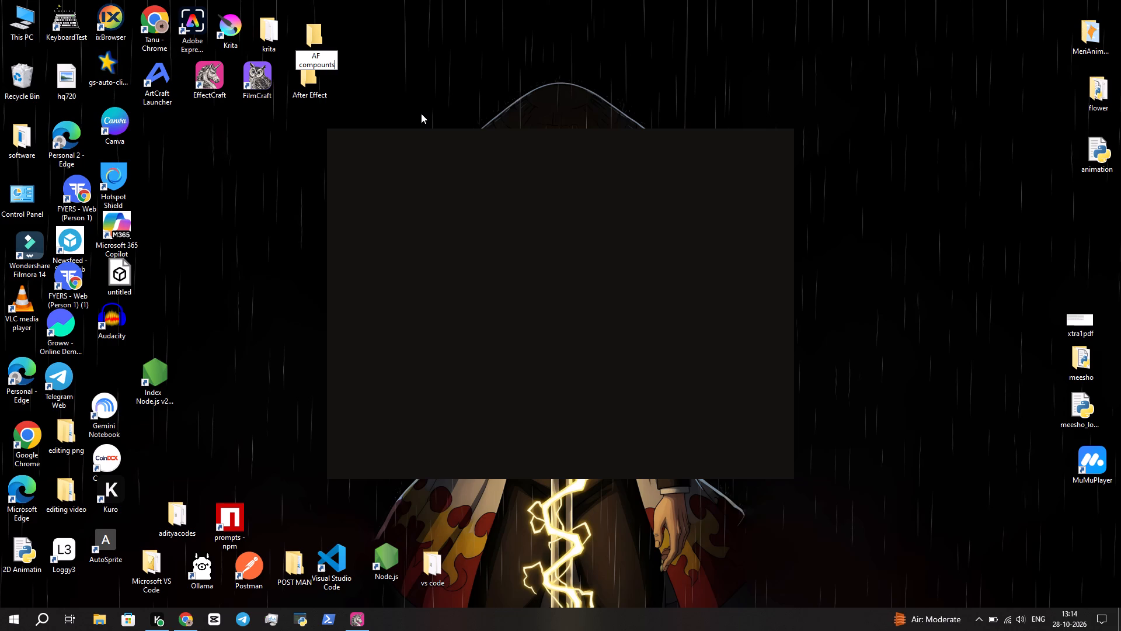
pyautogui.press('Return')
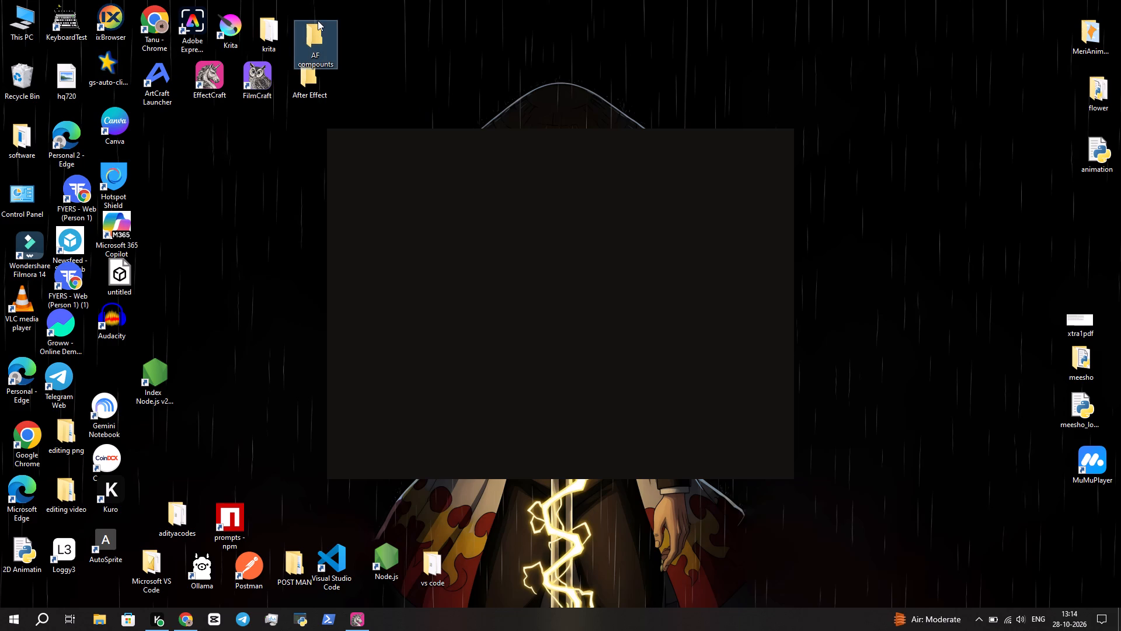
# Move the AF compounts folder slightly up, clear of the After Effect folder, and refresh the desktop.
pyautogui.moveTo(317, 32); pyautogui.dragTo(321, 16)
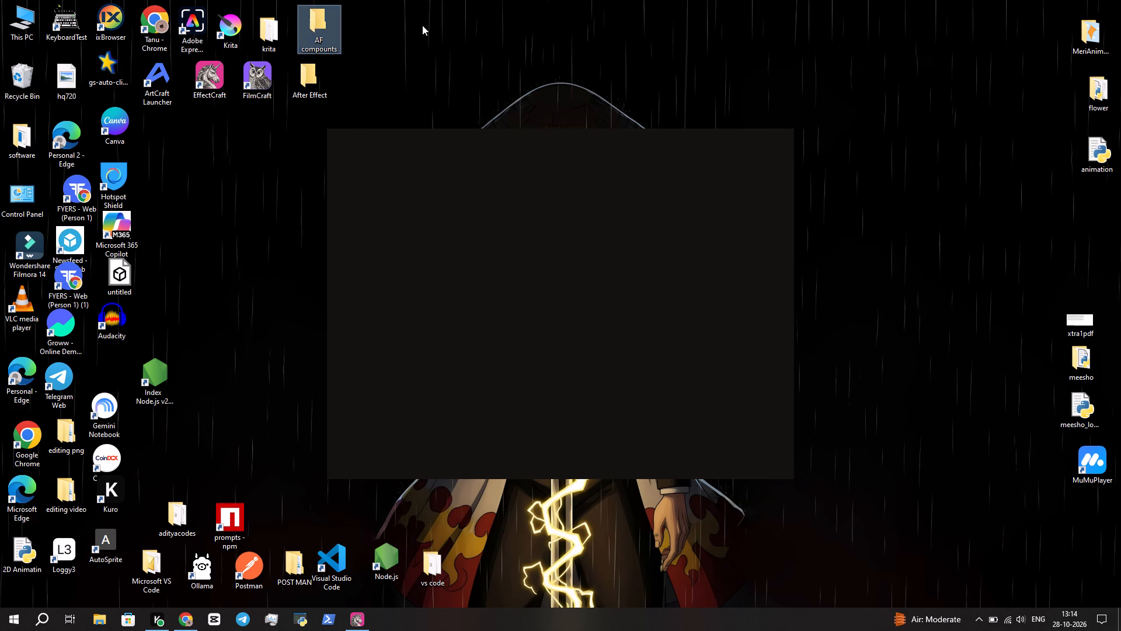
pyautogui.click(422, 25)
pyautogui.rightClick(423, 25)
pyautogui.click(476, 62)
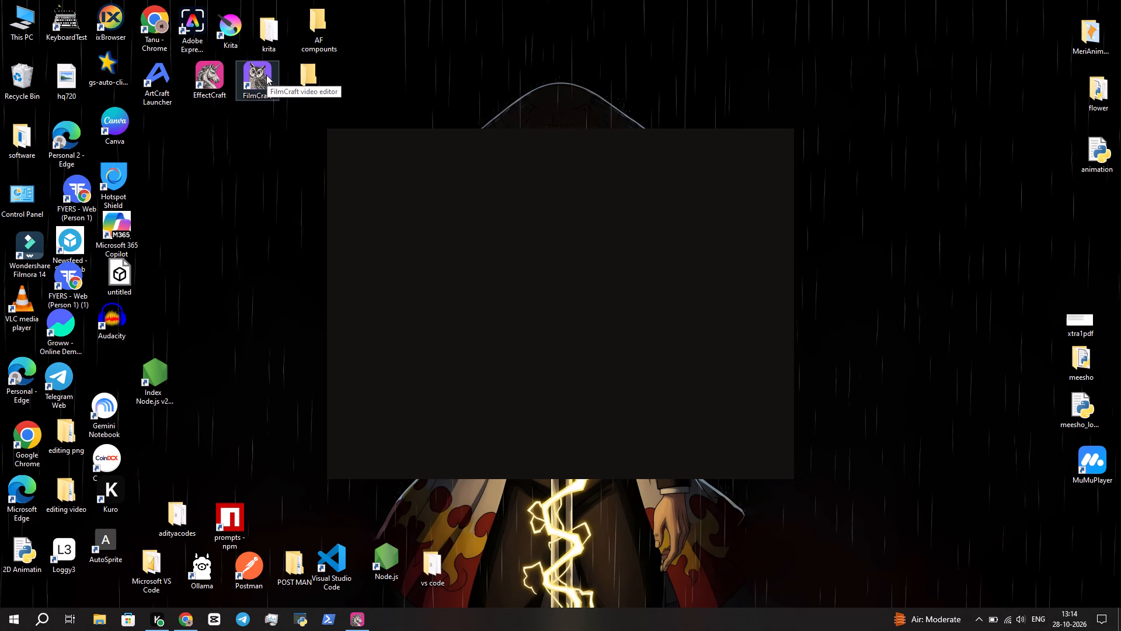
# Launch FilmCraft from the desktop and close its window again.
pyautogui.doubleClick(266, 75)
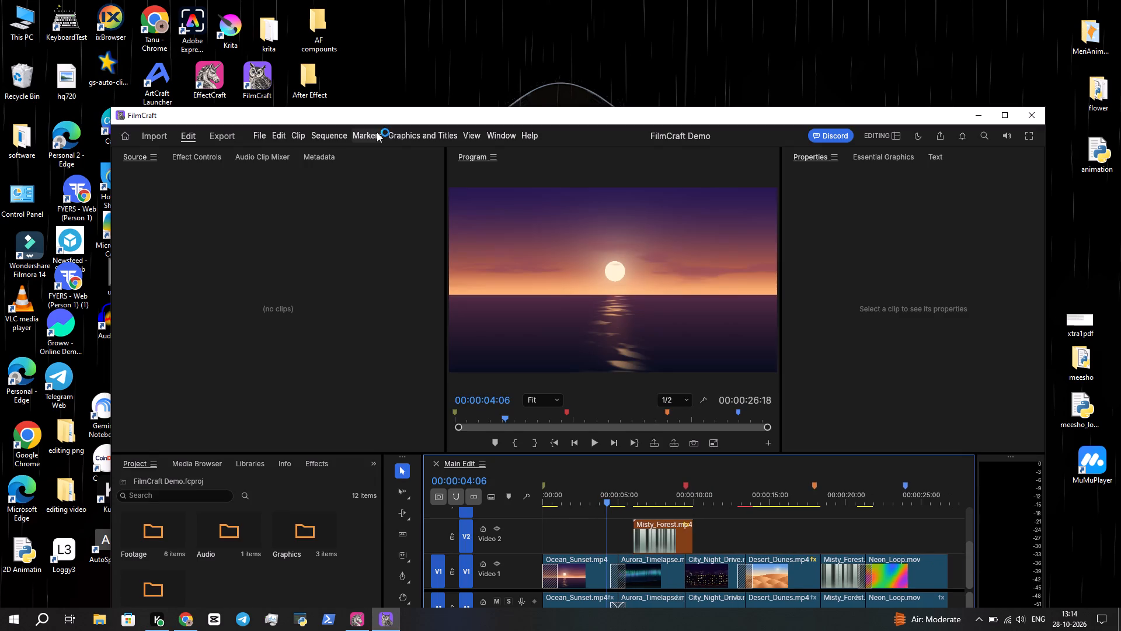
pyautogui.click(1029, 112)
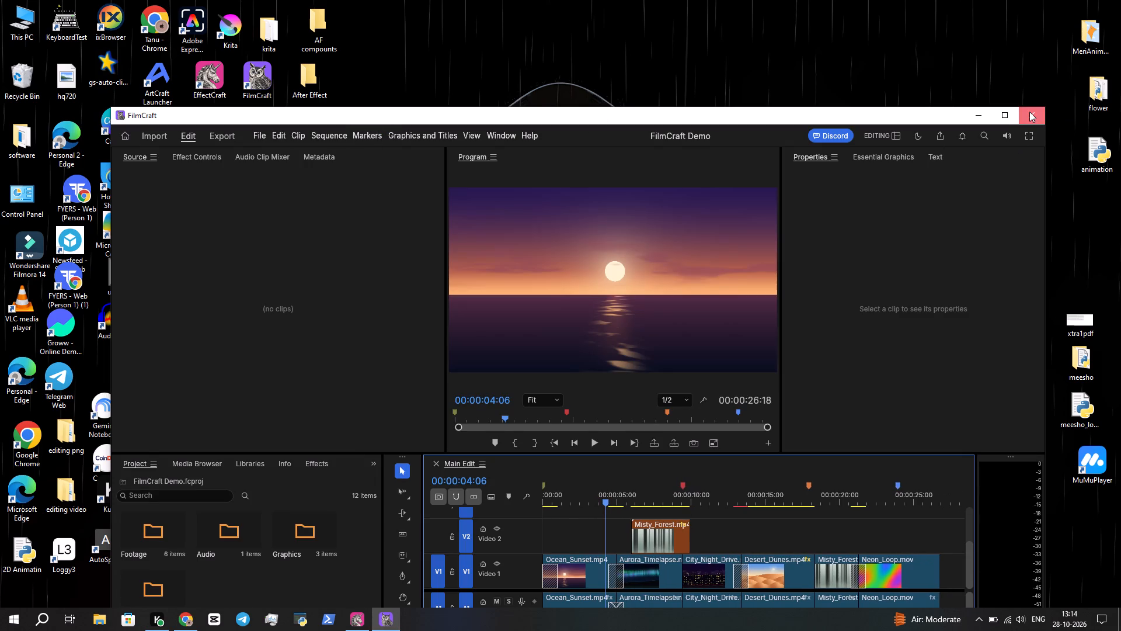
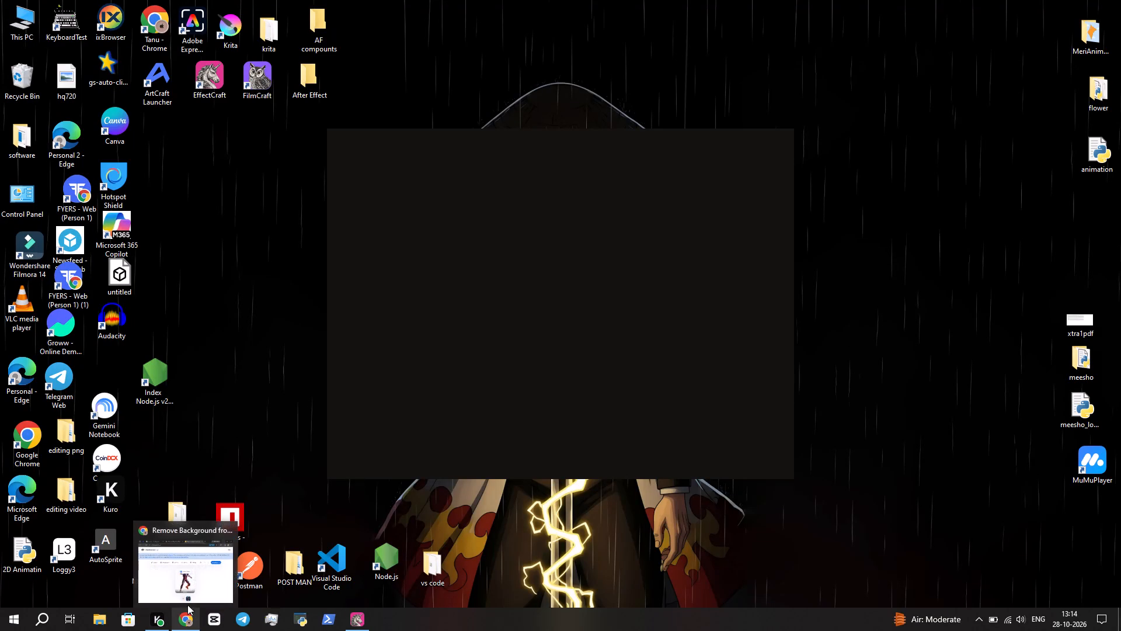
# Import the ironman-removebg-preview PNG from the Downloads folder into the EffectCraft project and close the file window.
pyautogui.click(359, 626)
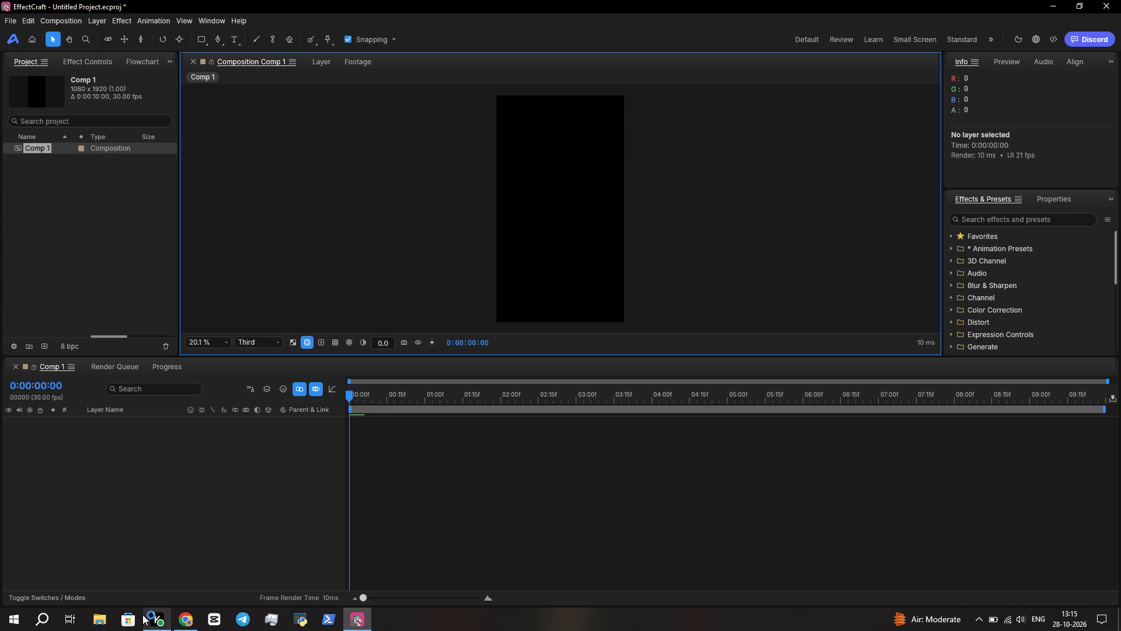
pyautogui.click(109, 628)
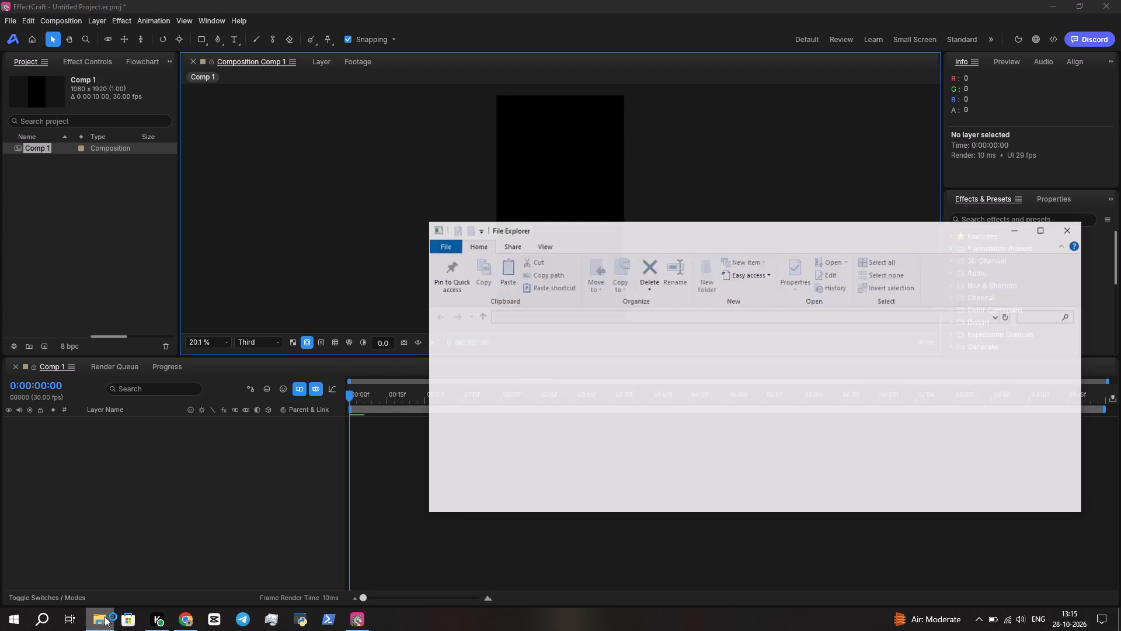
pyautogui.scroll(-1, 593, 431)
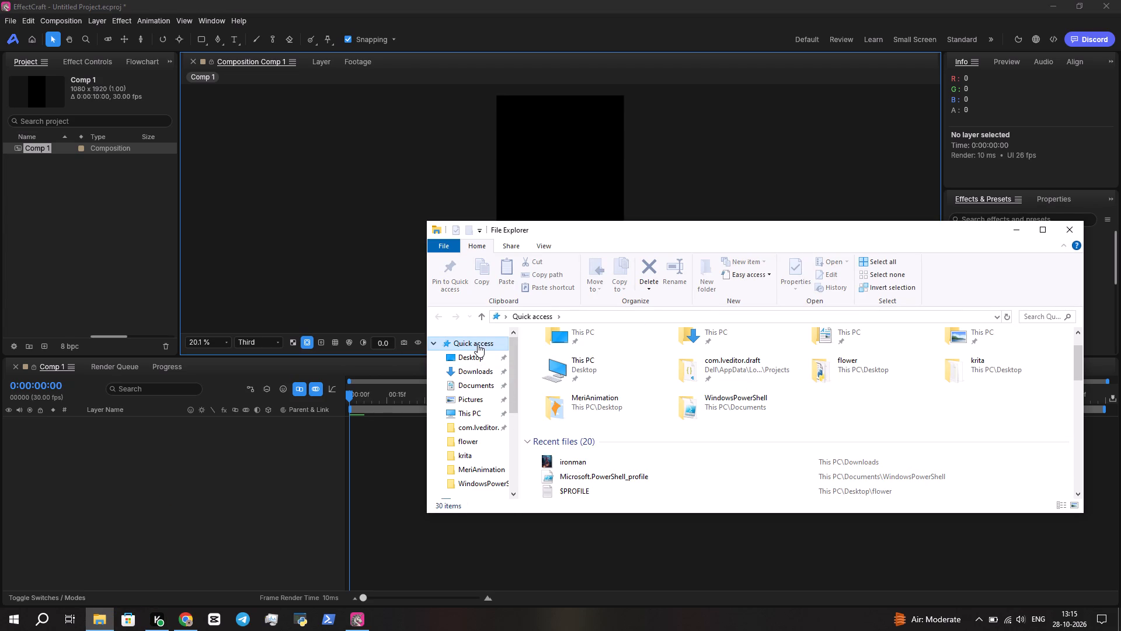
pyautogui.click(481, 369)
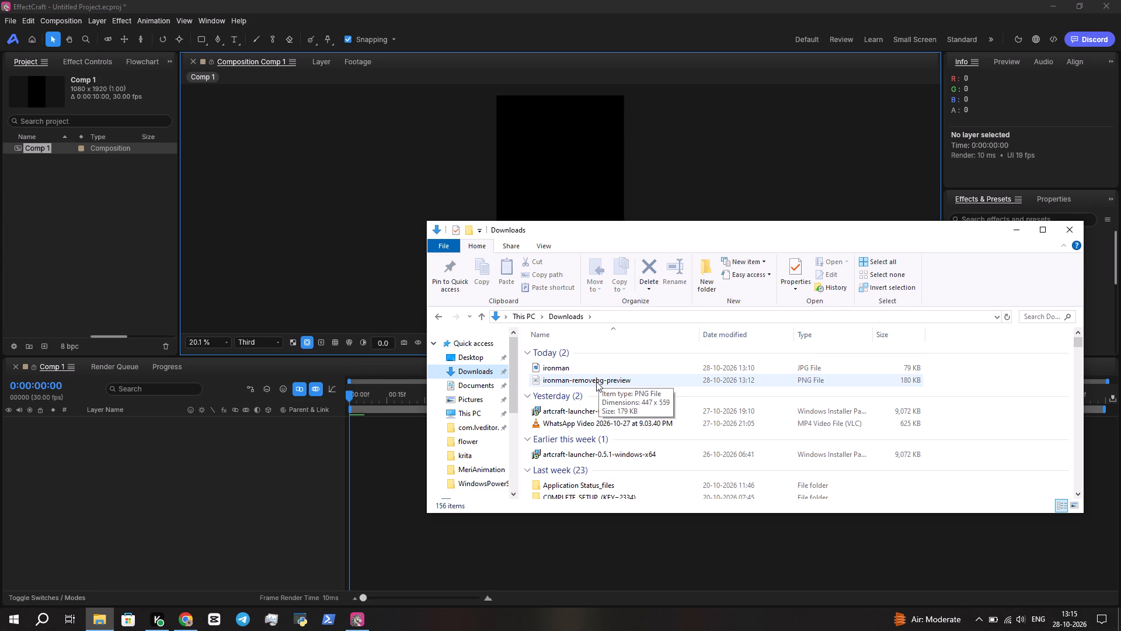
pyautogui.moveTo(596, 382); pyautogui.dragTo(93, 198)
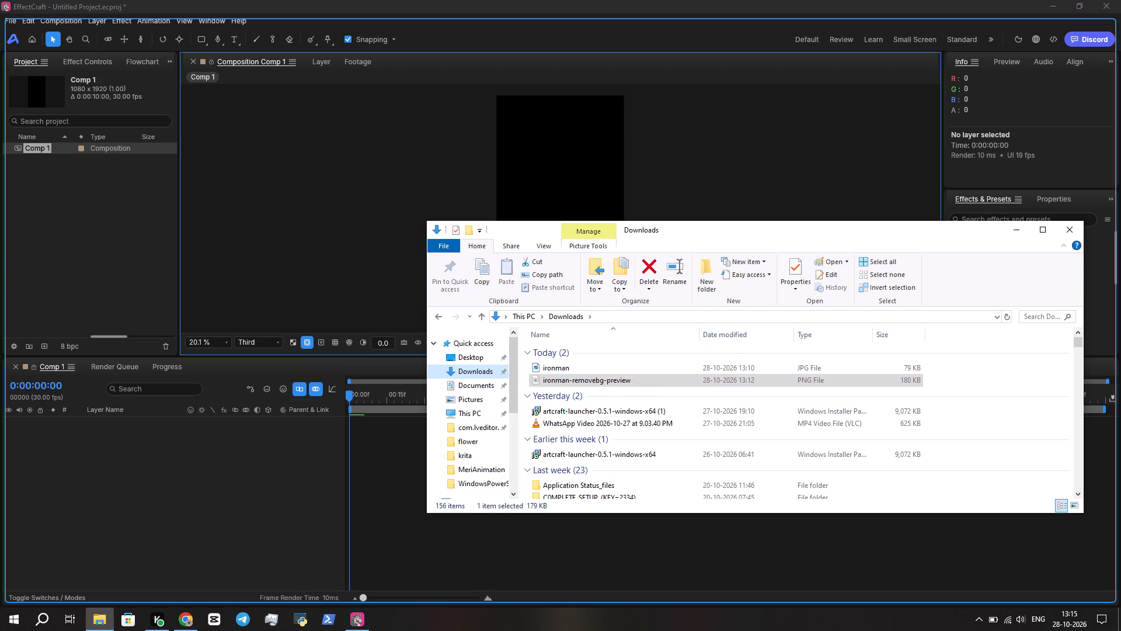
pyautogui.moveTo(93, 198); pyautogui.dragTo(51, 173)
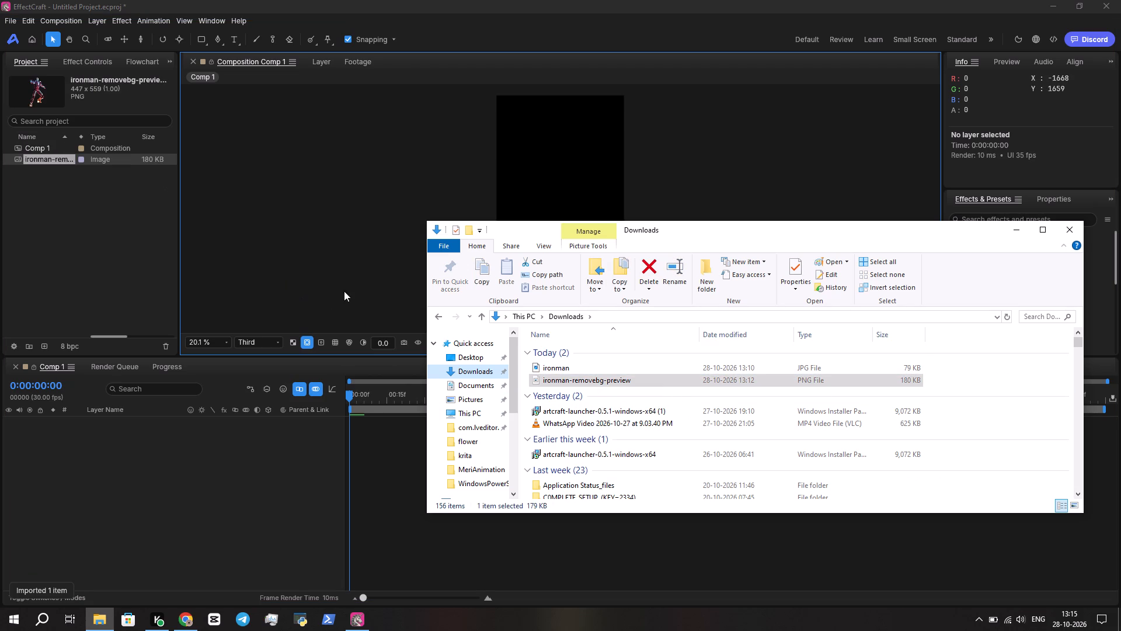
pyautogui.click(1067, 226)
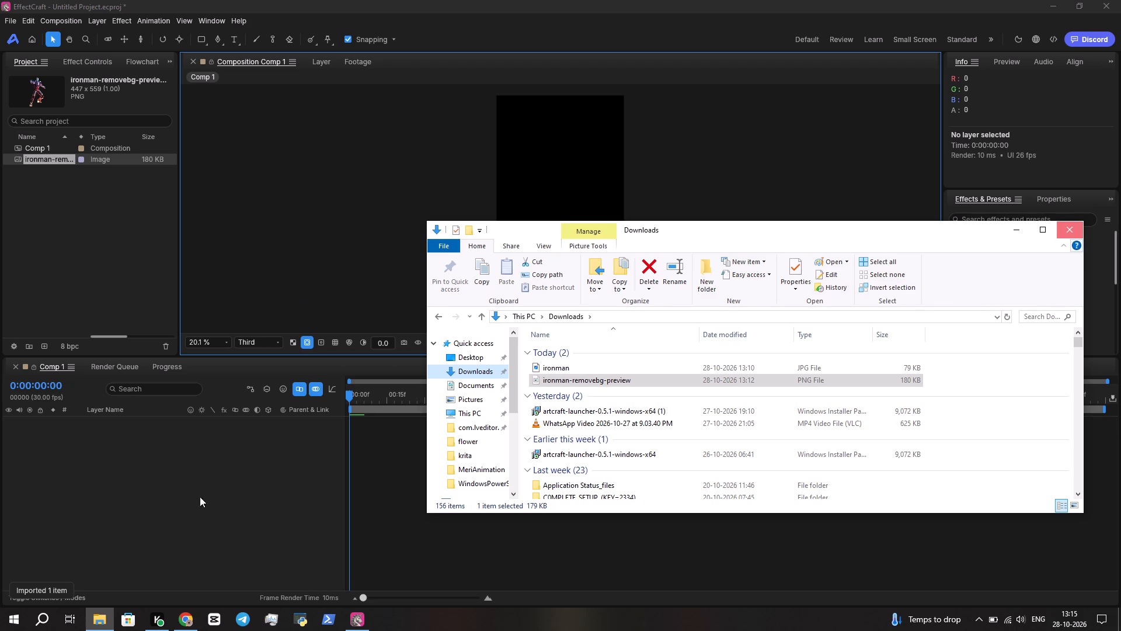
# Start a new solid layer in Comp 1 and name it yello.
pyautogui.rightClick(133, 491)
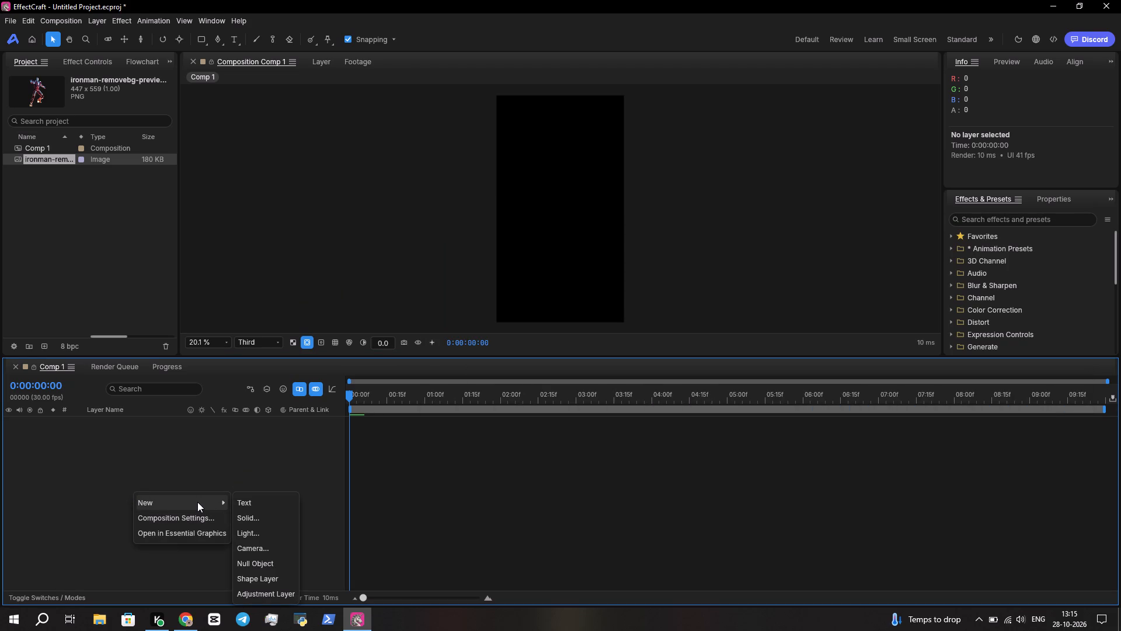
pyautogui.click(266, 519)
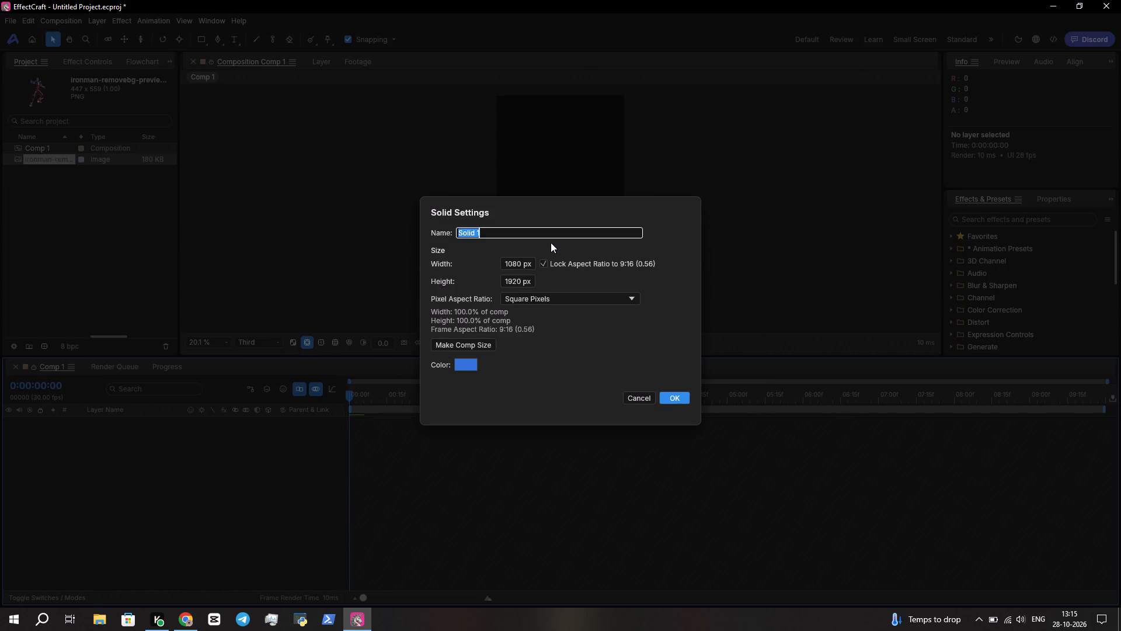
pyautogui.click(544, 234)
pyautogui.press('BackSpace')
pyautogui.press('BackSpace')
pyautogui.press('BackSpace')
pyautogui.press('BackSpace')
pyautogui.press('BackSpace')
pyautogui.press('BackSpace')
pyautogui.press('BackSpace')
pyautogui.press('BackSpace')
pyautogui.press('BackSpace')
pyautogui.press('BackSpace')
pyautogui.press('BackSpace')
pyautogui.press('BackSpace')
pyautogui.press('BackSpace')
pyautogui.press('BackSpace')
pyautogui.press('BackSpace')
pyautogui.write('yello')
# Set the solid's color to yellow D9C300 and create it at 1080 x 1920 px.
pyautogui.click(469, 359)
pyautogui.moveTo(592, 464); pyautogui.dragTo(591, 466)
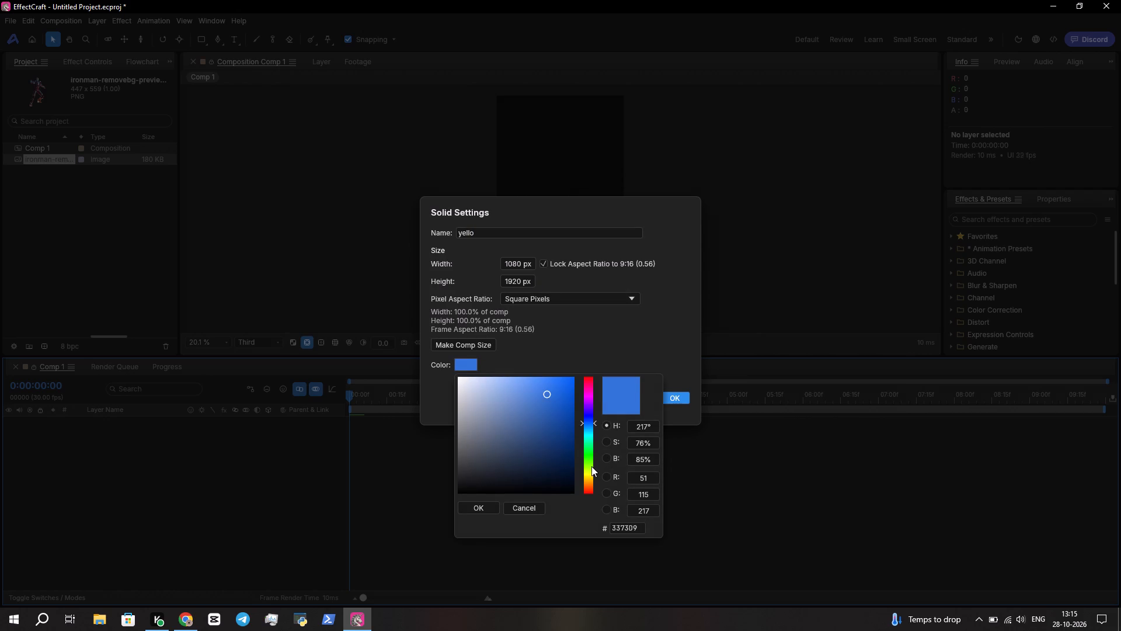
pyautogui.moveTo(591, 466); pyautogui.dragTo(589, 473)
pyautogui.moveTo(545, 395); pyautogui.dragTo(580, 427)
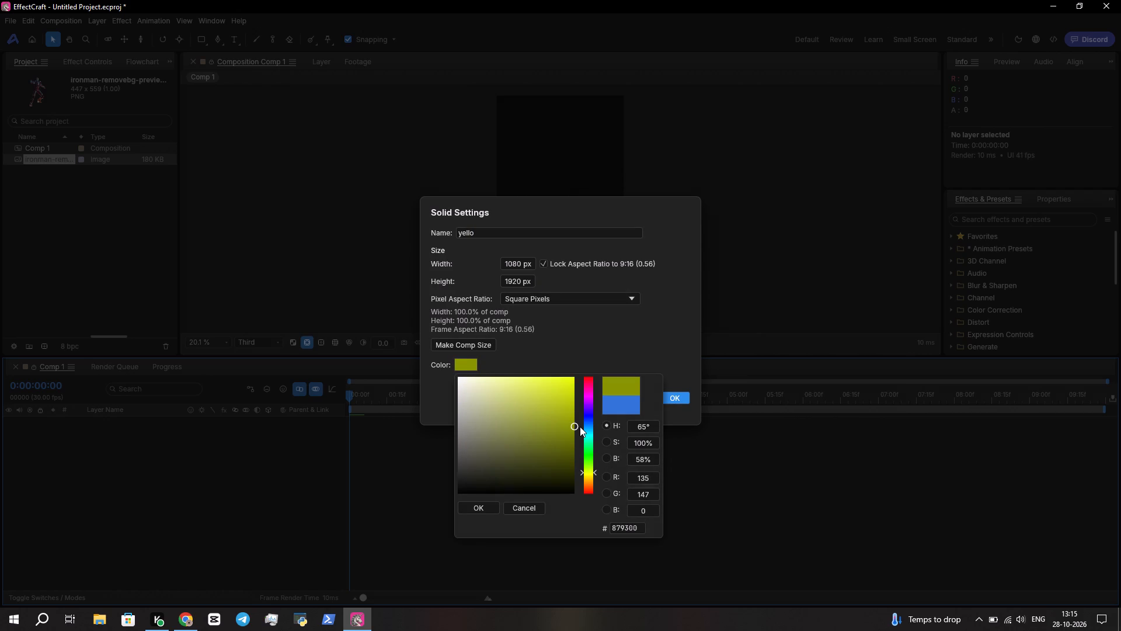
pyautogui.moveTo(580, 427); pyautogui.dragTo(559, 360)
pyautogui.moveTo(590, 471); pyautogui.dragTo(593, 476)
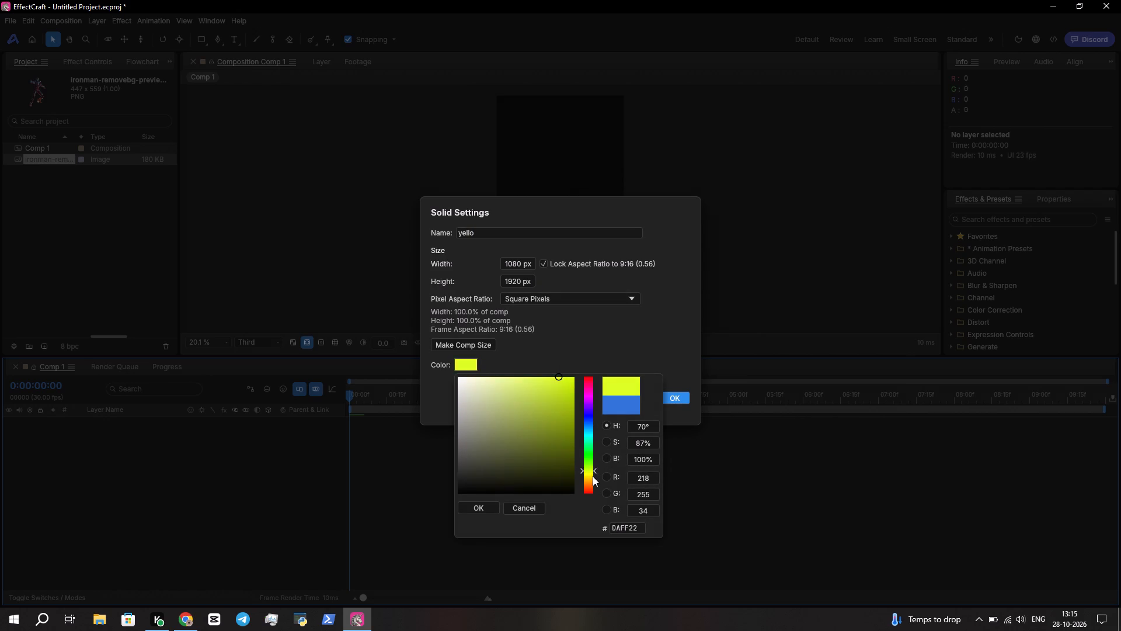
pyautogui.moveTo(593, 476); pyautogui.dragTo(591, 476)
pyautogui.moveTo(558, 380); pyautogui.dragTo(577, 394)
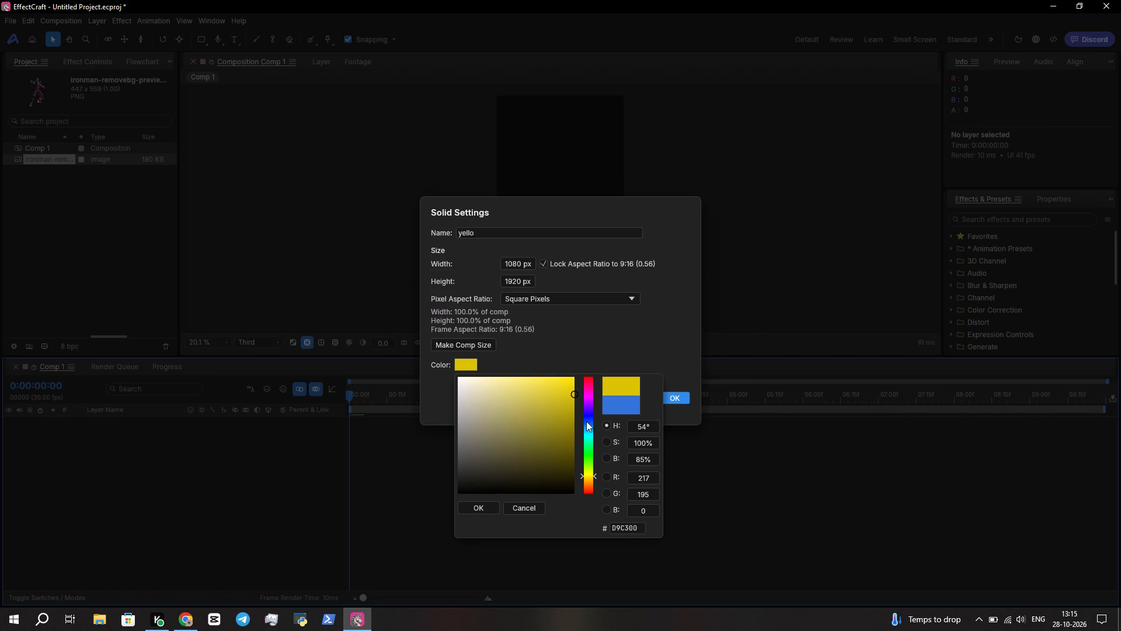
pyautogui.click(484, 505)
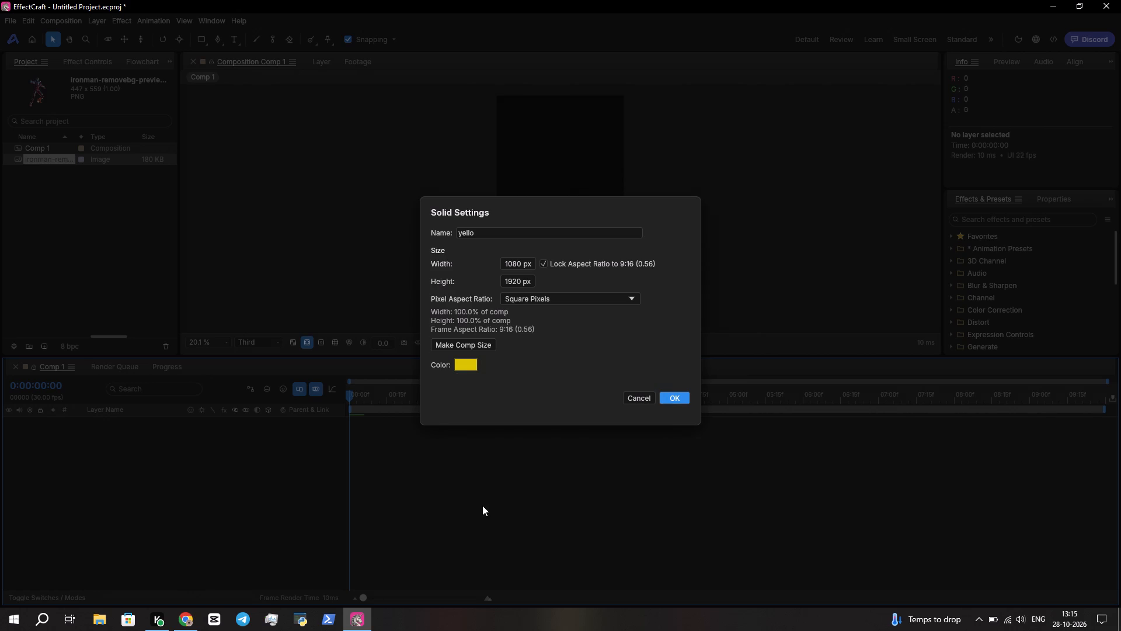
pyautogui.click(674, 397)
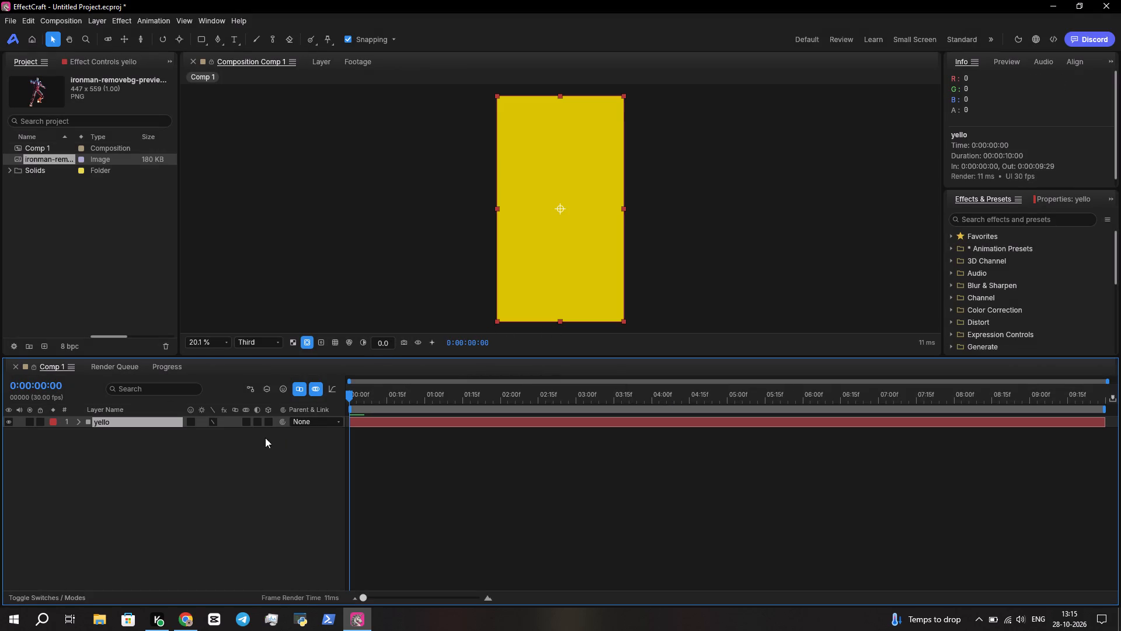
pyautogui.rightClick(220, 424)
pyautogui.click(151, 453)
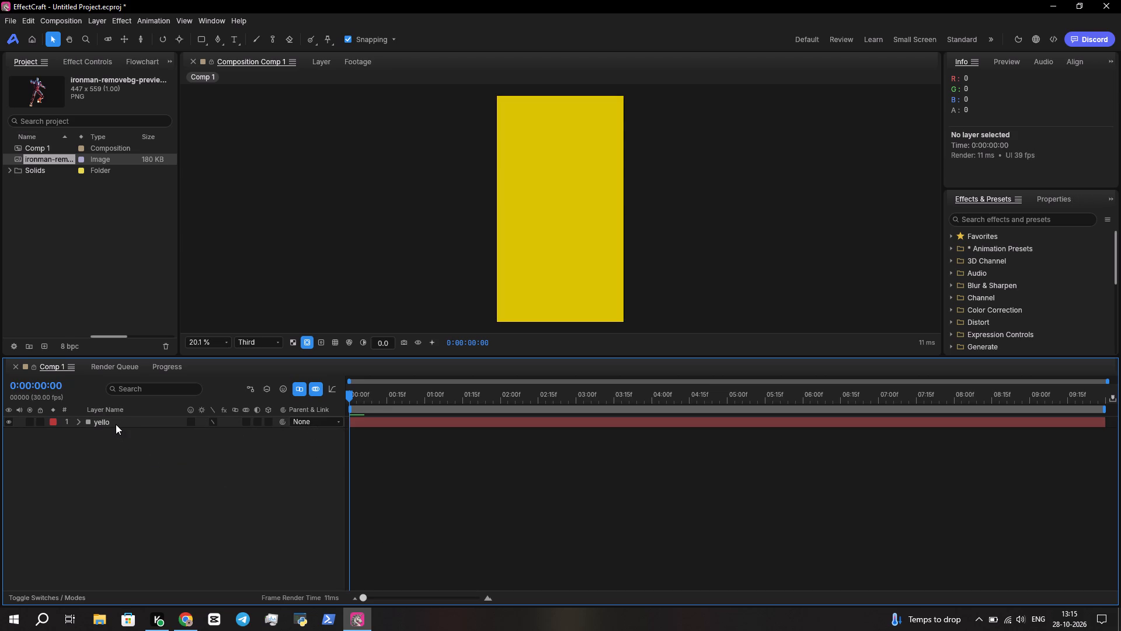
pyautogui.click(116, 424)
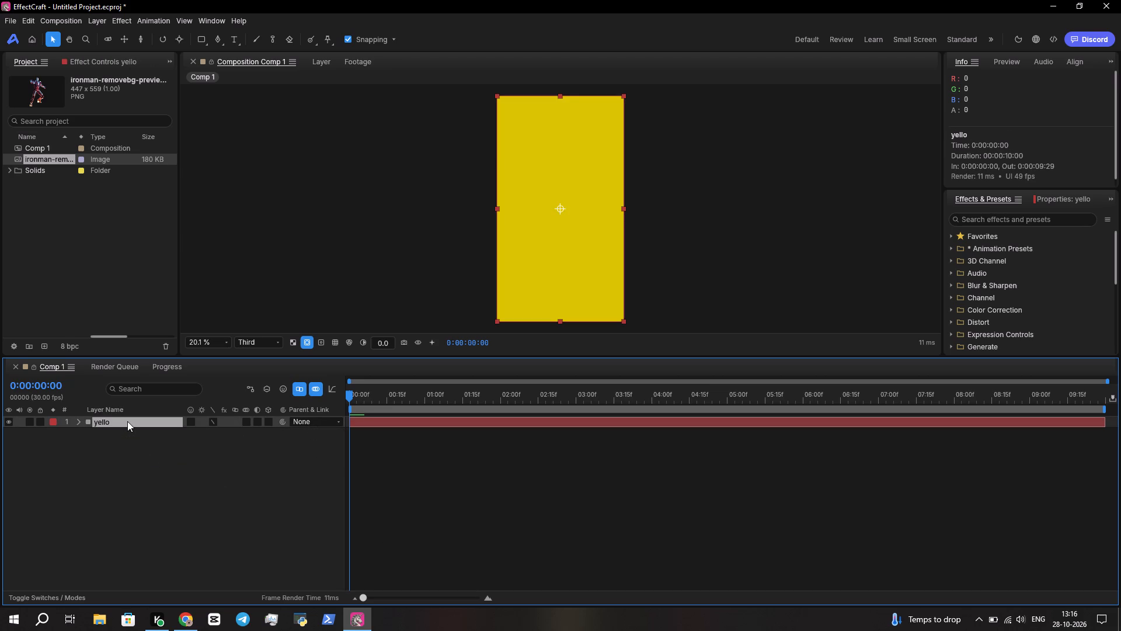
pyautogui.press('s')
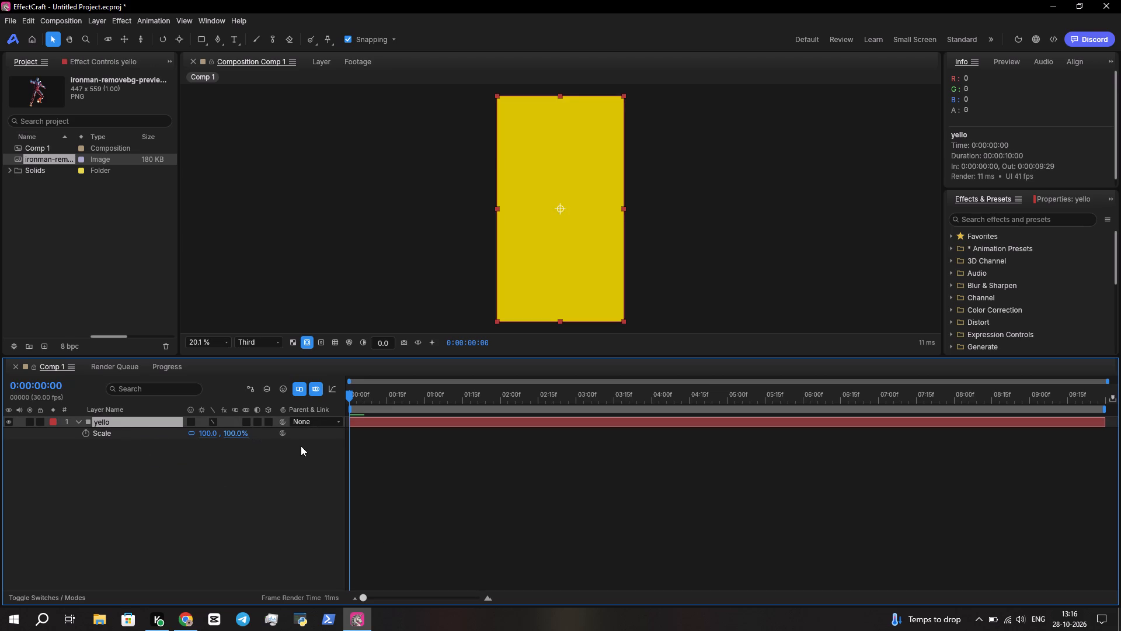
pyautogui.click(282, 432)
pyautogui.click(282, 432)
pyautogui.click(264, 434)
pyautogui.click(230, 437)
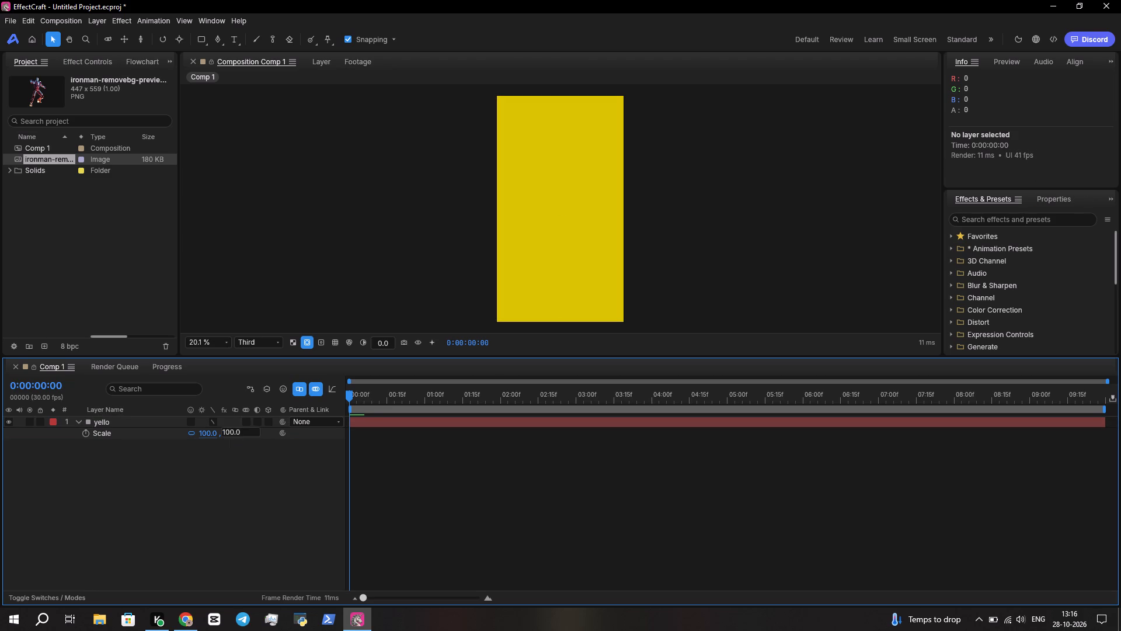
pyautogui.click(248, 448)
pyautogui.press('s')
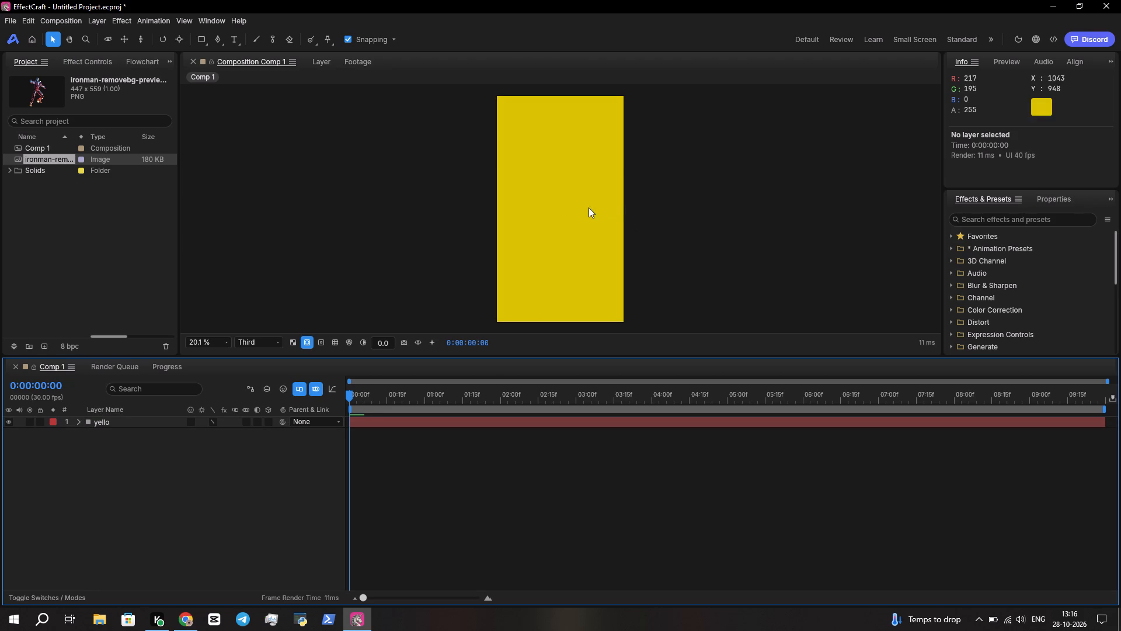
# Add the ironman-removebg-preview image to the Comp 1 timeline below the yello layer.
pyautogui.moveTo(37, 94); pyautogui.dragTo(170, 301)
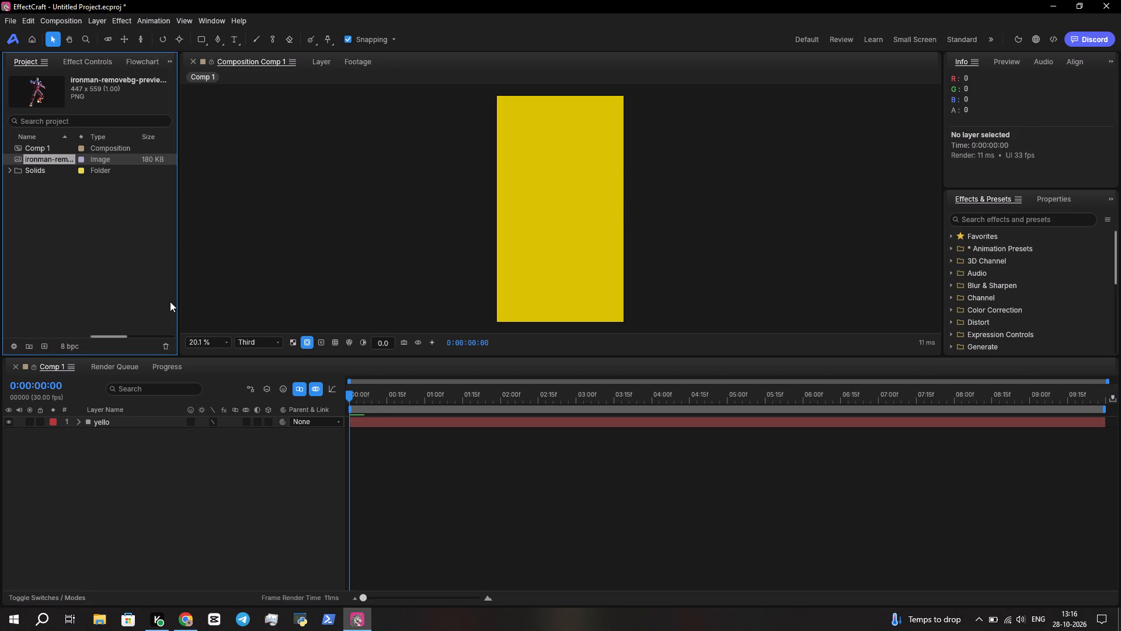
pyautogui.moveTo(170, 301); pyautogui.dragTo(402, 463)
pyautogui.moveTo(55, 157); pyautogui.dragTo(353, 446)
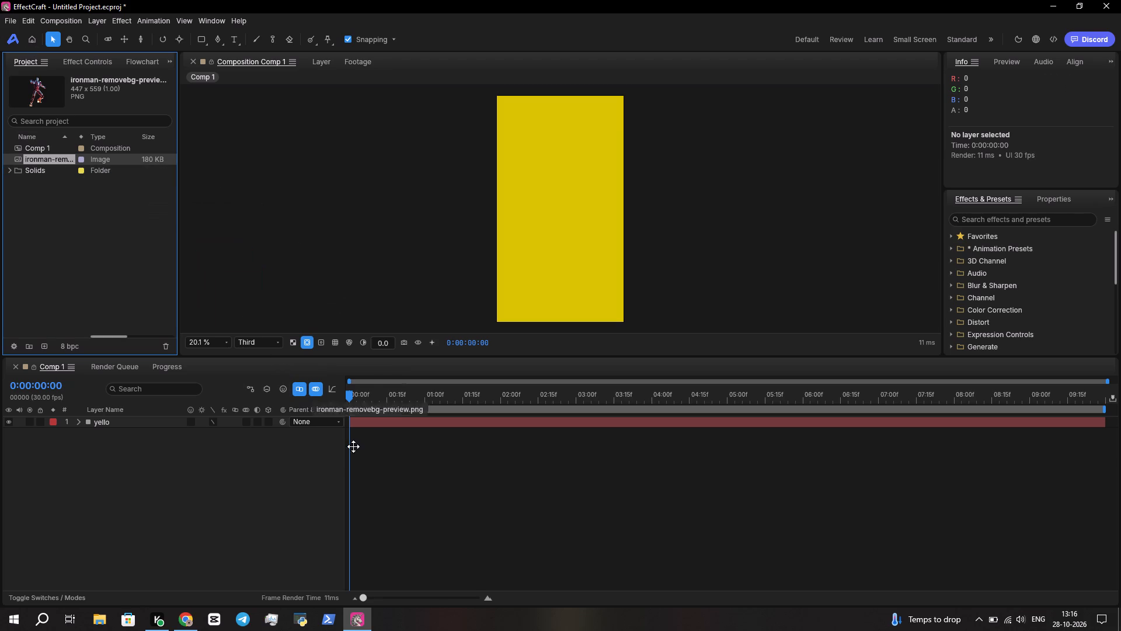
pyautogui.moveTo(353, 446); pyautogui.dragTo(356, 452)
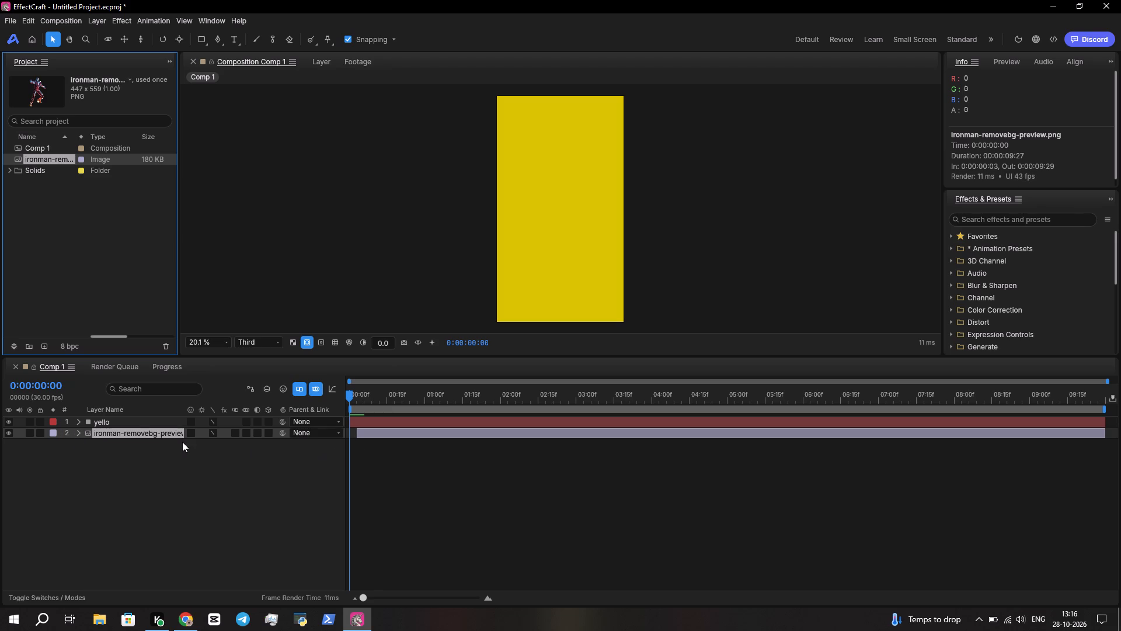
# Reorder the layers so ironman-removebg-preview sits above the yello solid.
pyautogui.click(473, 436)
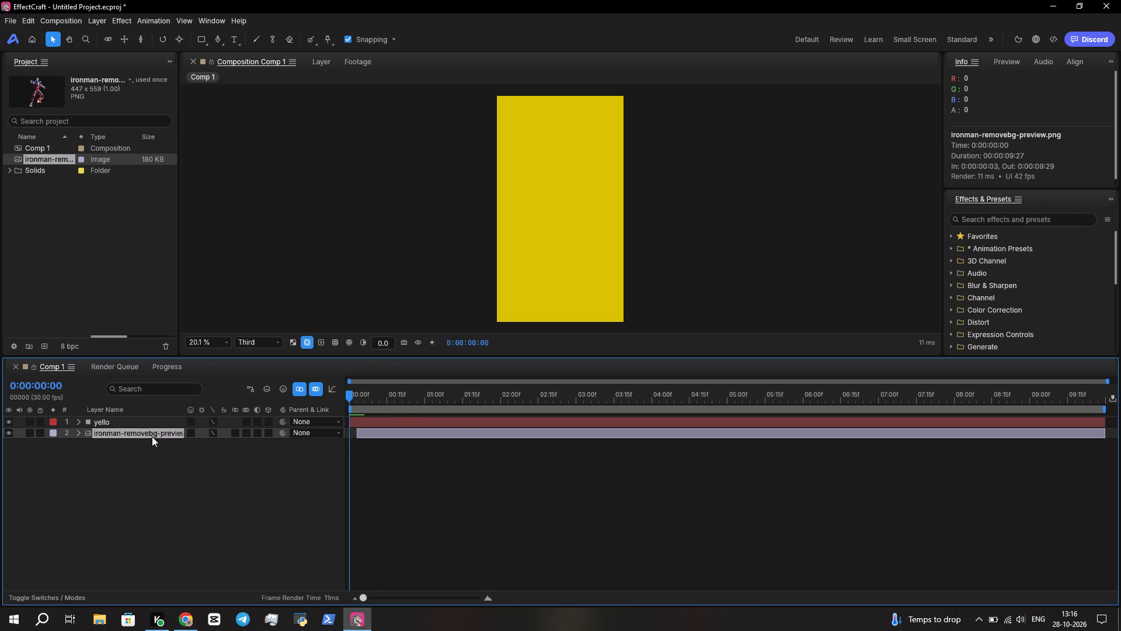
pyautogui.click(152, 436)
pyautogui.click(424, 419)
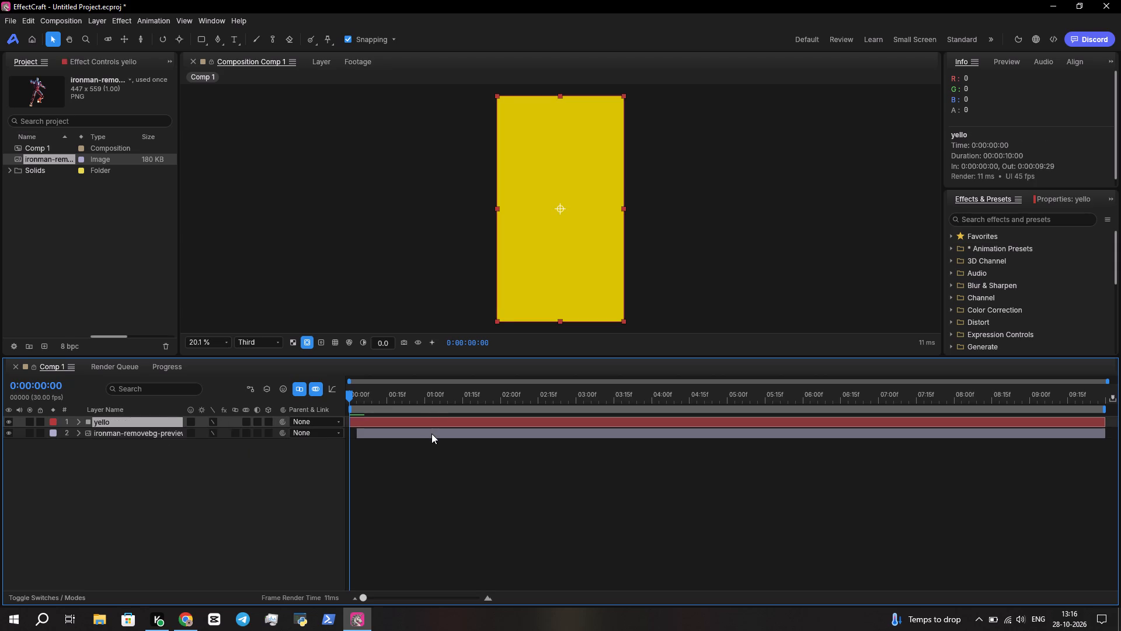
pyautogui.click(431, 434)
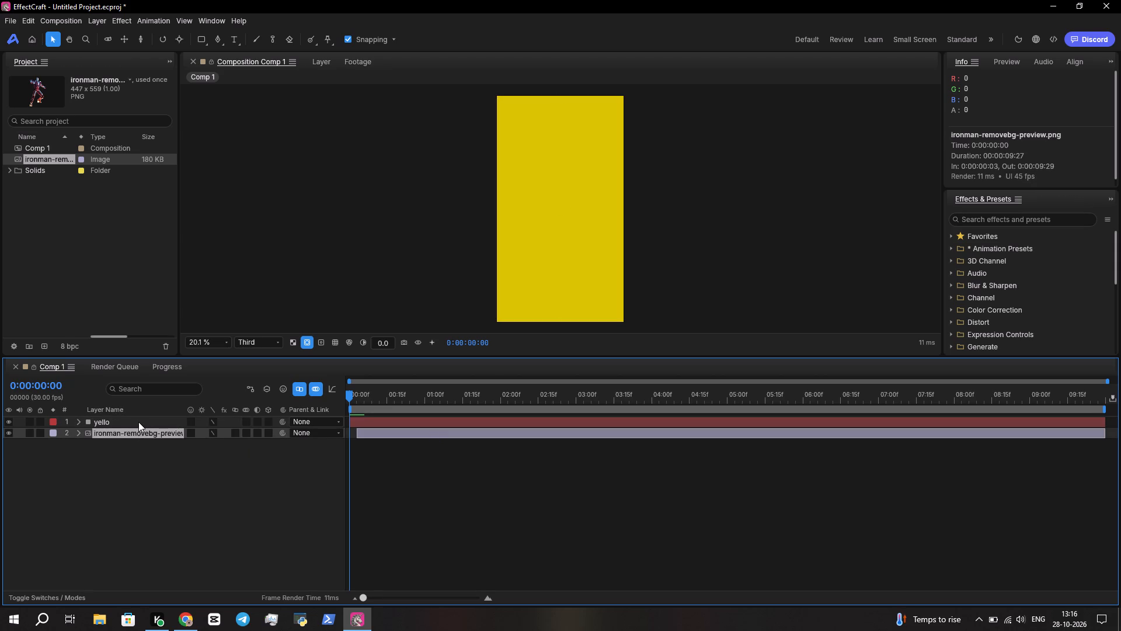
pyautogui.moveTo(138, 422); pyautogui.dragTo(152, 453)
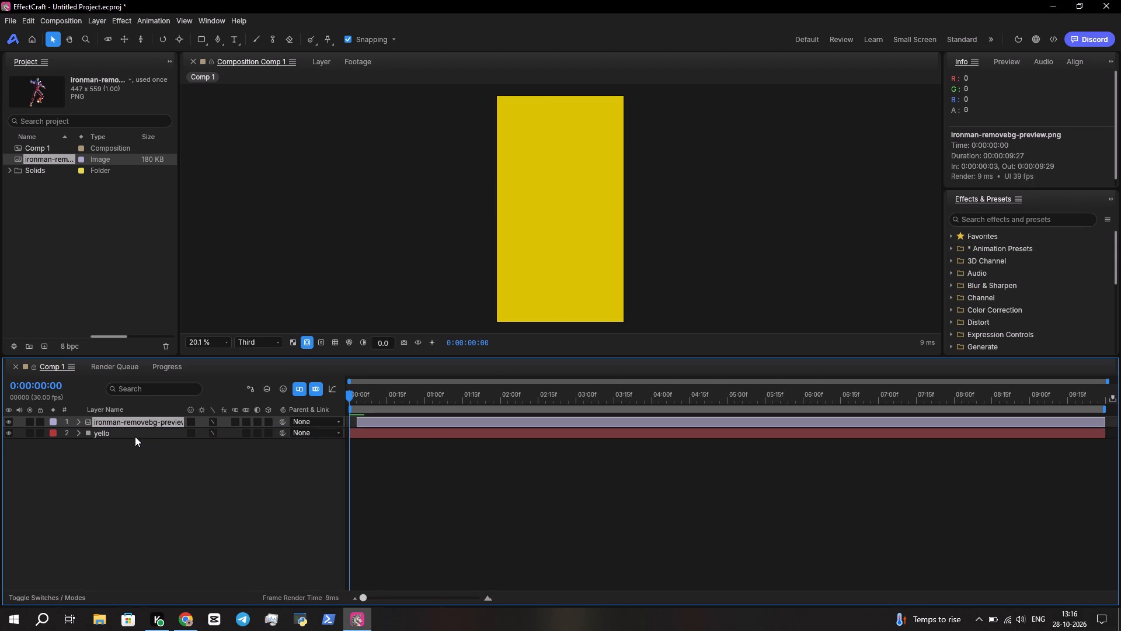
pyautogui.moveTo(135, 436); pyautogui.dragTo(147, 417)
pyautogui.moveTo(145, 421); pyautogui.dragTo(151, 446)
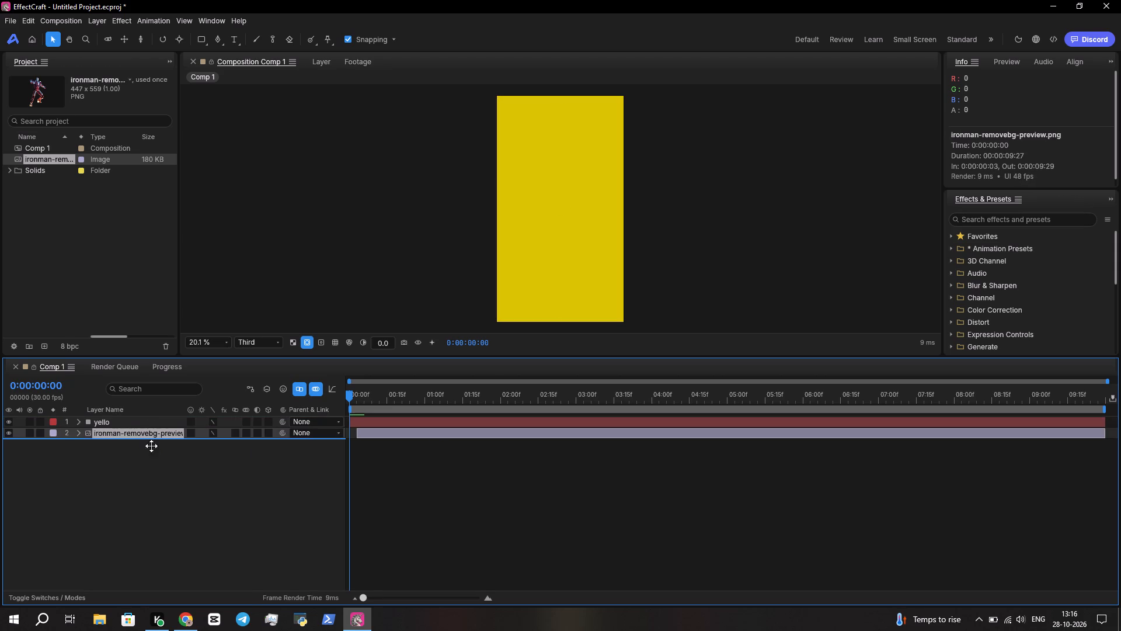
pyautogui.moveTo(151, 446); pyautogui.dragTo(151, 450)
pyautogui.click(142, 424)
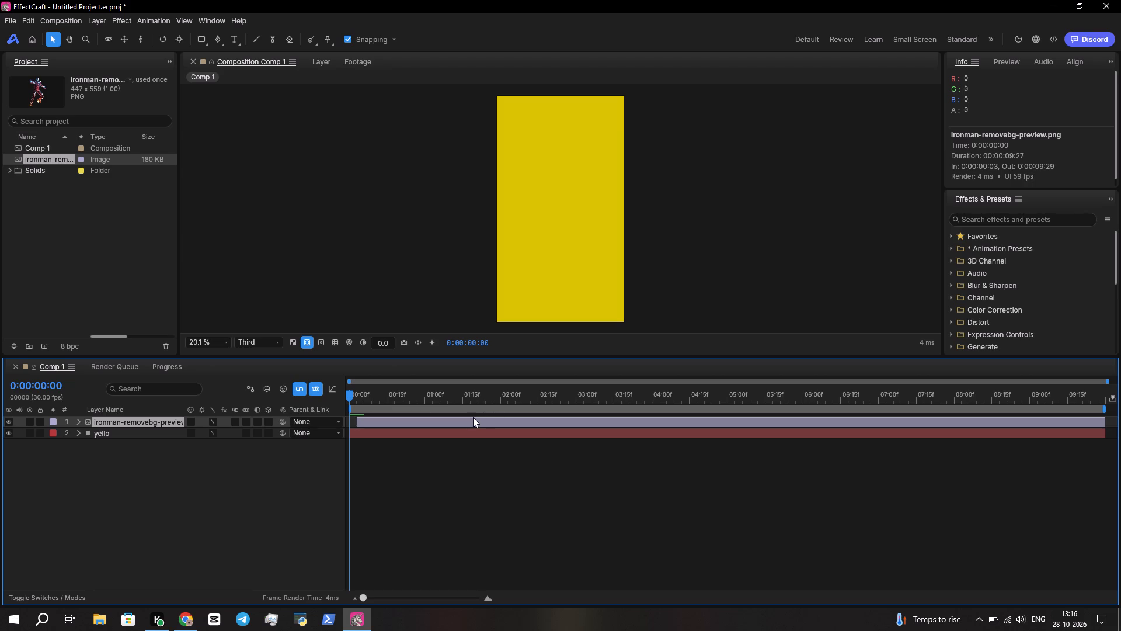
# Shift the ironman-removebg-preview layer earlier in time so it begins at 0:00:00:00.
pyautogui.click(473, 417)
pyautogui.click(469, 421)
pyautogui.moveTo(469, 421); pyautogui.dragTo(448, 423)
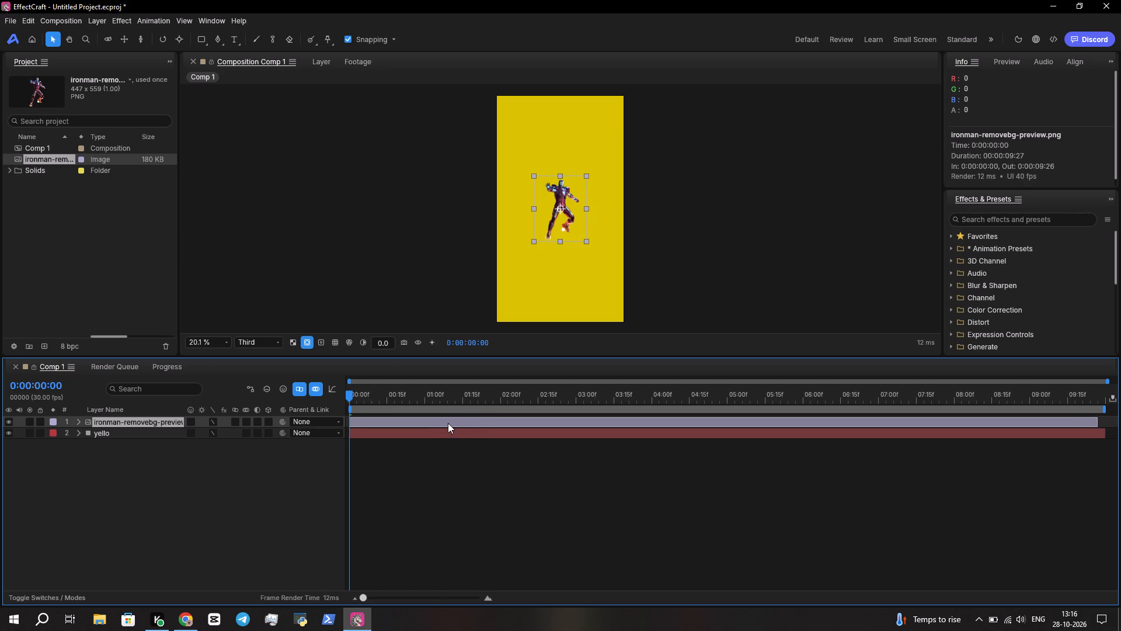
# Shift the ironman-removebg-preview layer earlier in time so its in point sits at -0:00:00:08.
pyautogui.moveTo(448, 423); pyautogui.dragTo(440, 421)
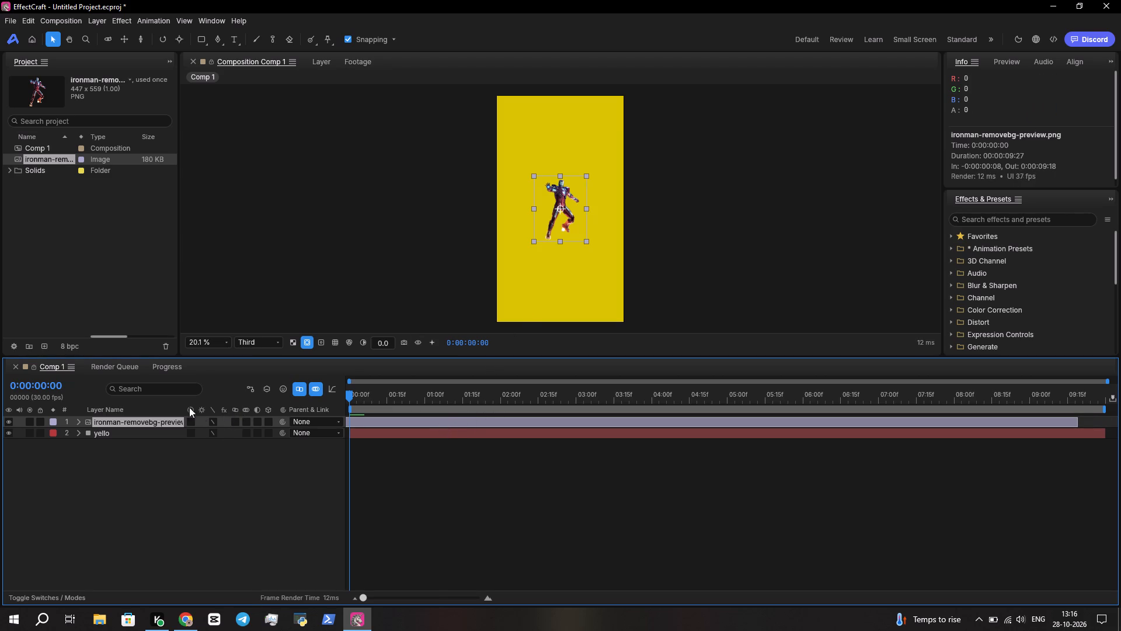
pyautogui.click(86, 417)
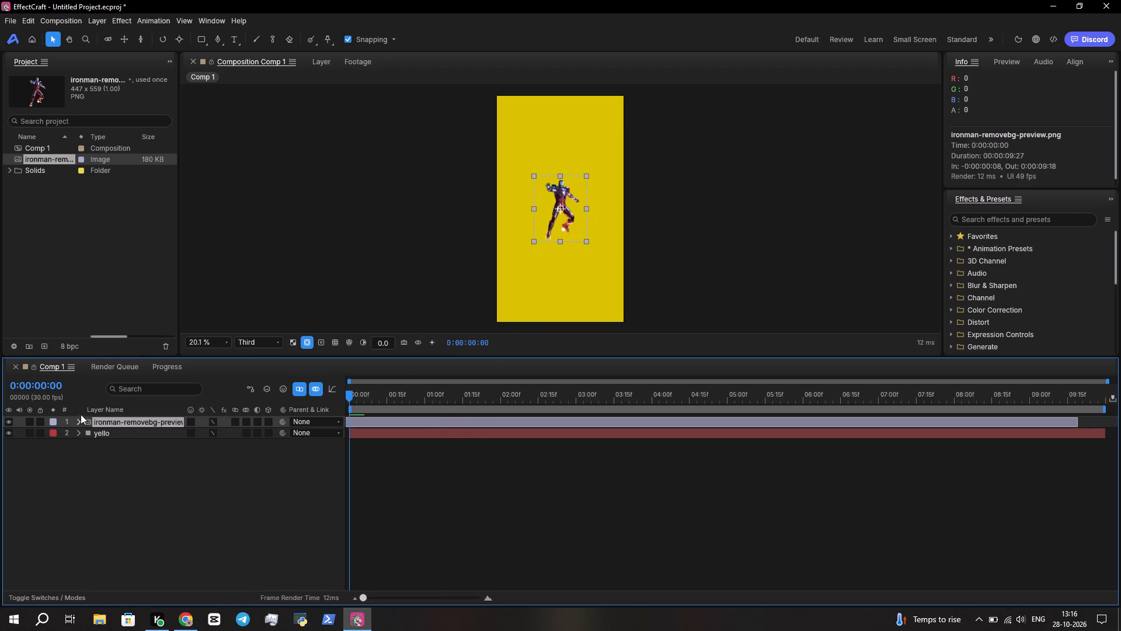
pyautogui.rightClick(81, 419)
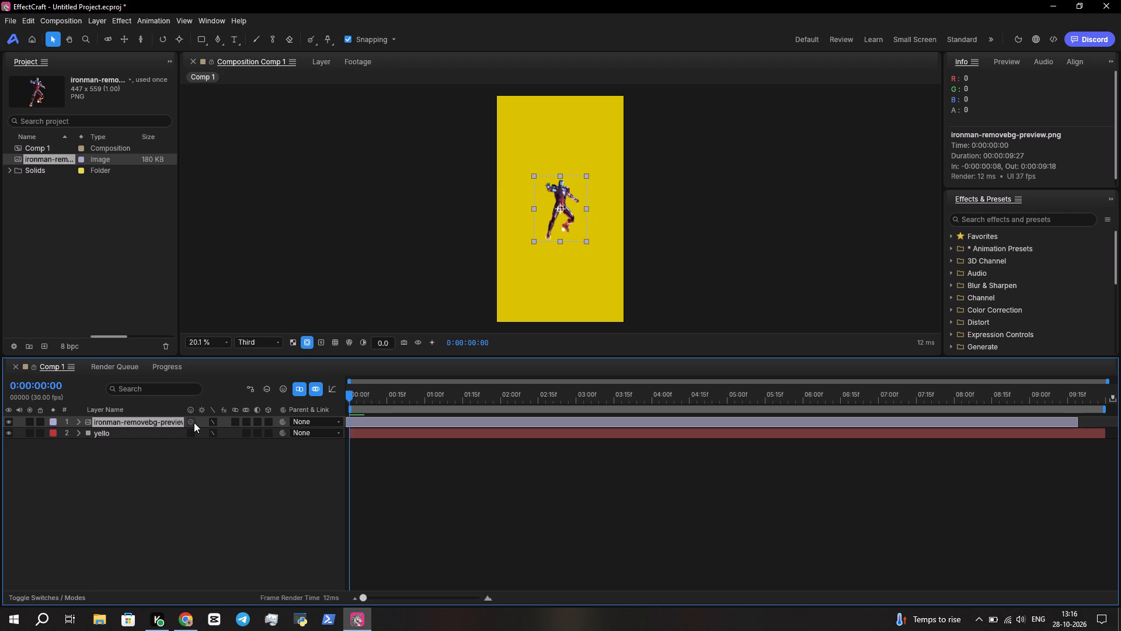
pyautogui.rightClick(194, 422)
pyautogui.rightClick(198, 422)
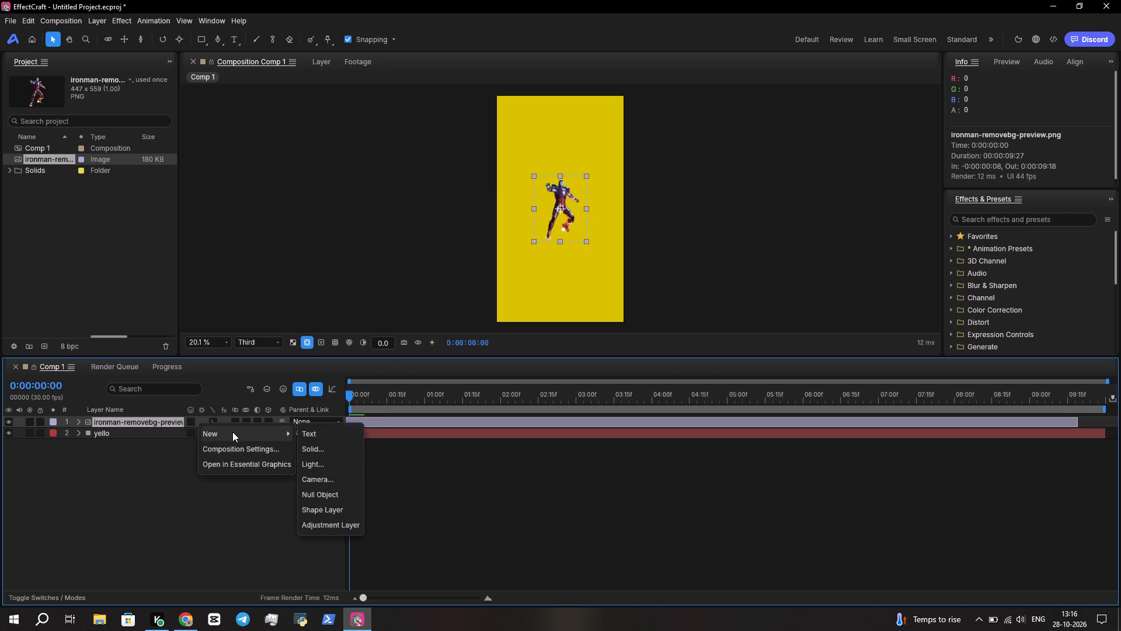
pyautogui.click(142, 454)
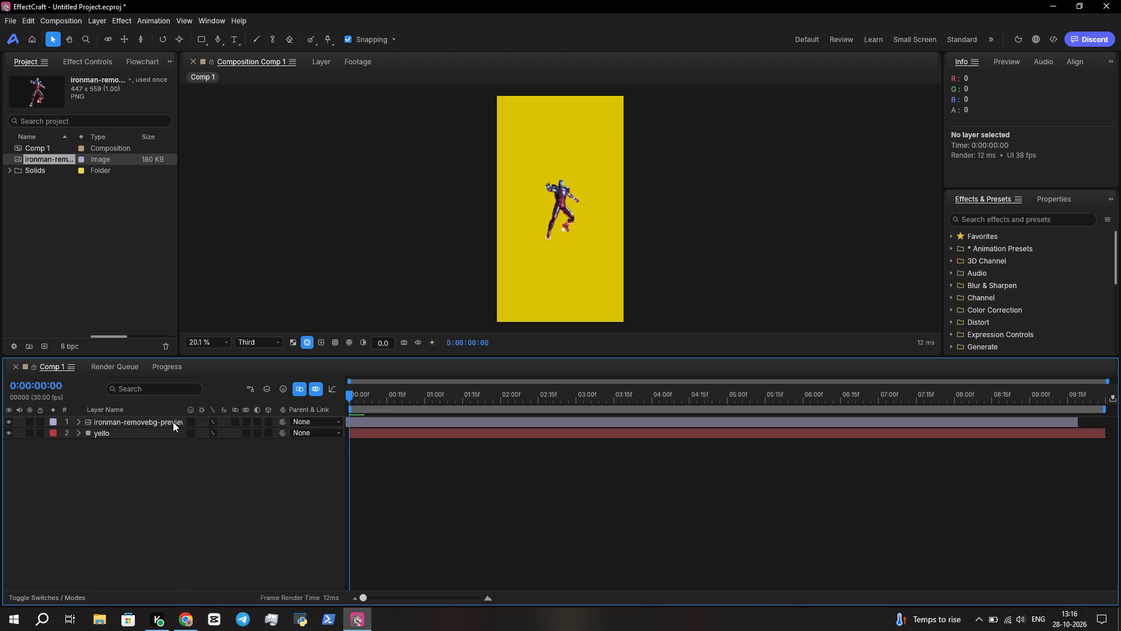
# Scale the ironman-removebg-preview layer up uniformly to 229% so the figure nearly fills the frame's width.
pyautogui.click(172, 420)
pyautogui.press('s')
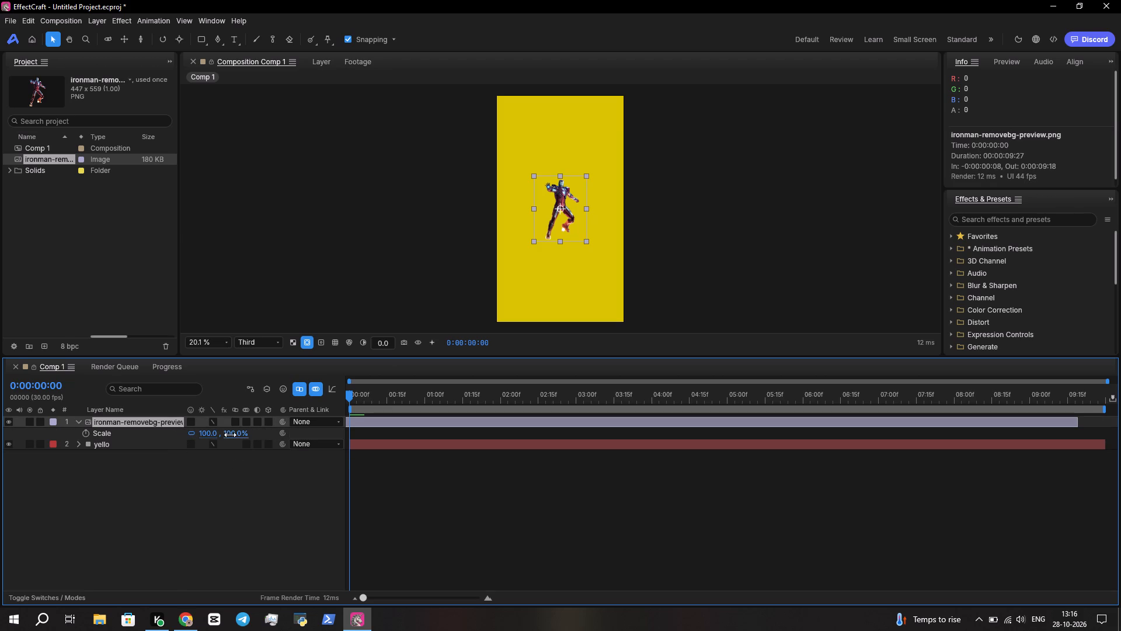
pyautogui.moveTo(230, 435); pyautogui.dragTo(311, 455)
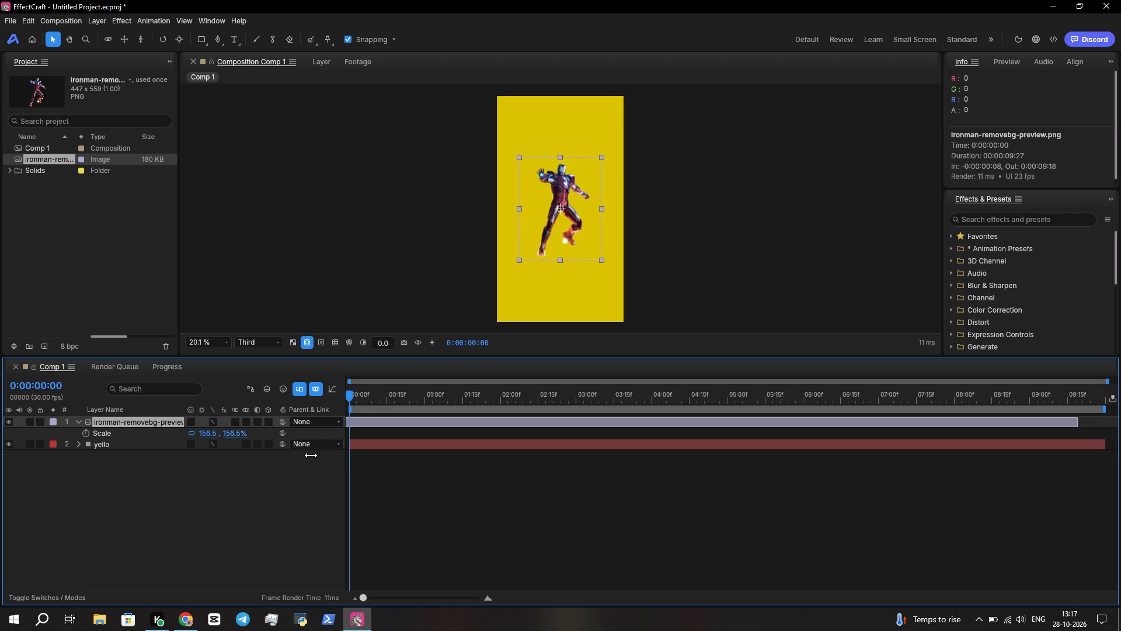
pyautogui.moveTo(311, 455); pyautogui.dragTo(383, 494)
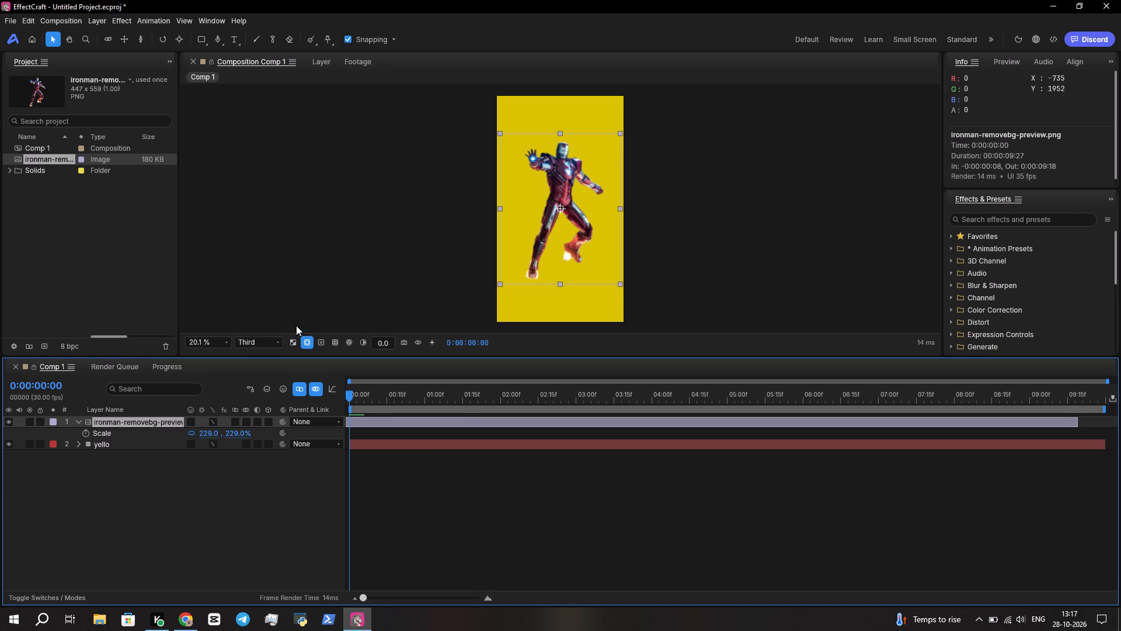
# Try the Comp 1 preview resolution at Half and Full, and settle on Half.
pyautogui.click(258, 340)
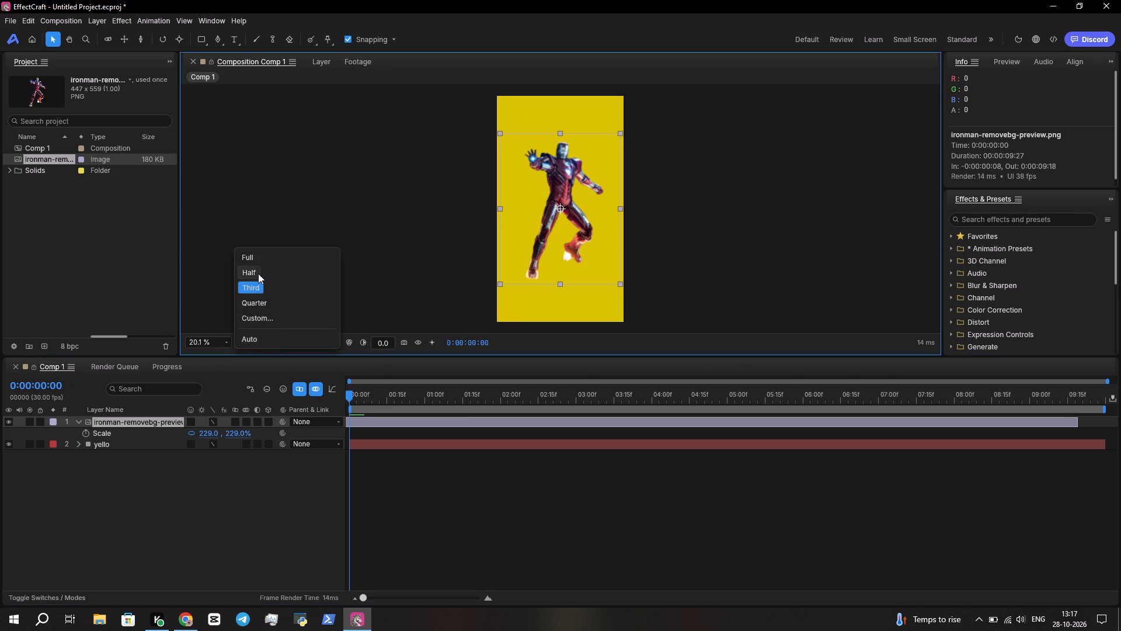
pyautogui.click(258, 273)
pyautogui.click(255, 341)
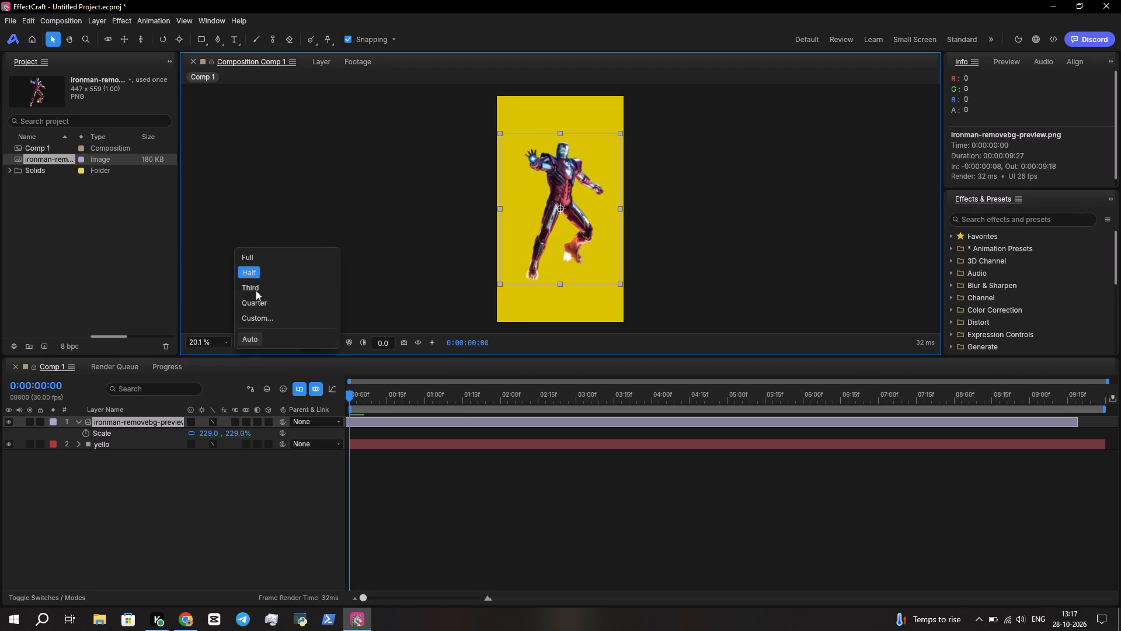
pyautogui.click(259, 258)
pyautogui.click(255, 254)
pyautogui.click(269, 346)
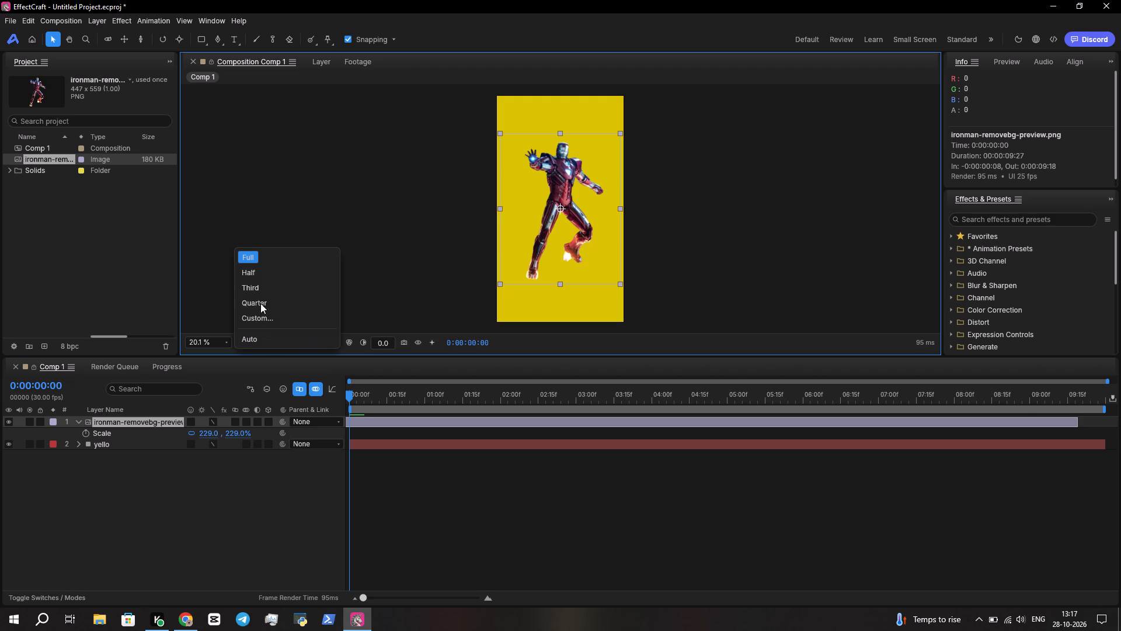
pyautogui.click(260, 272)
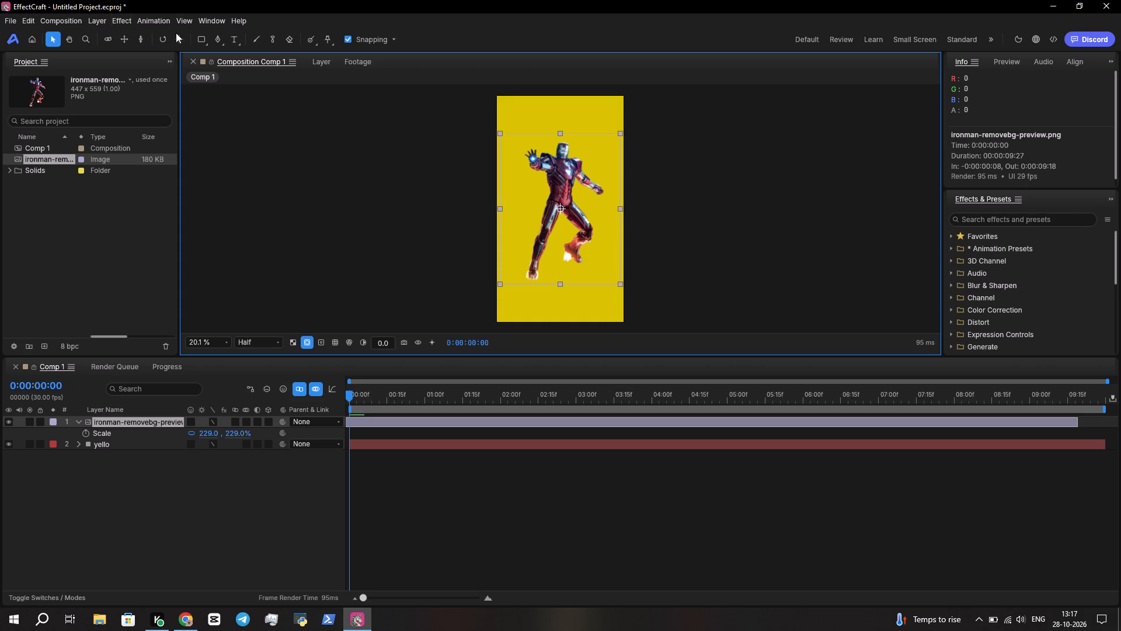
# Set Comp 1's frame rate to 60 frames per second in its composition settings.
pyautogui.click(57, 18)
pyautogui.click(114, 56)
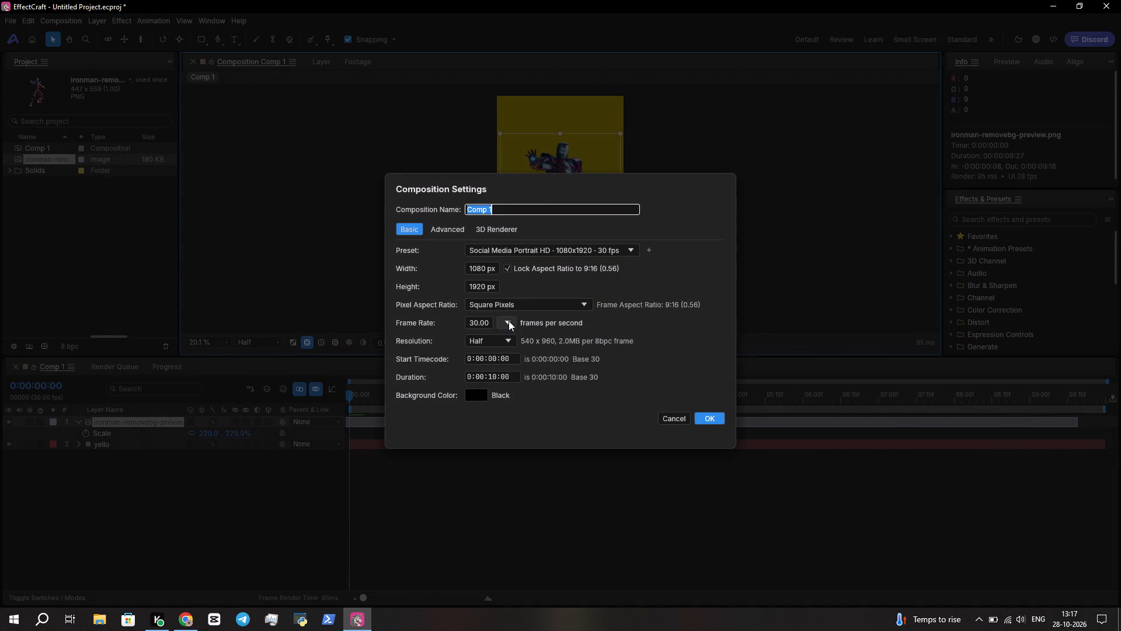
pyautogui.click(509, 321)
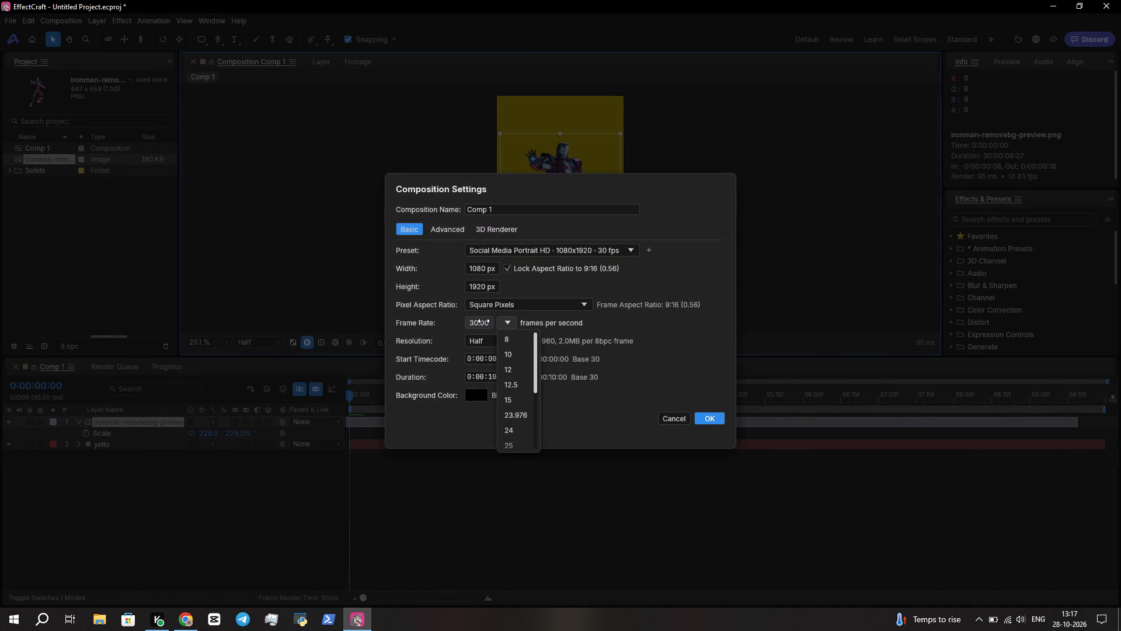
pyautogui.click(483, 321)
pyautogui.click(508, 322)
pyautogui.click(481, 320)
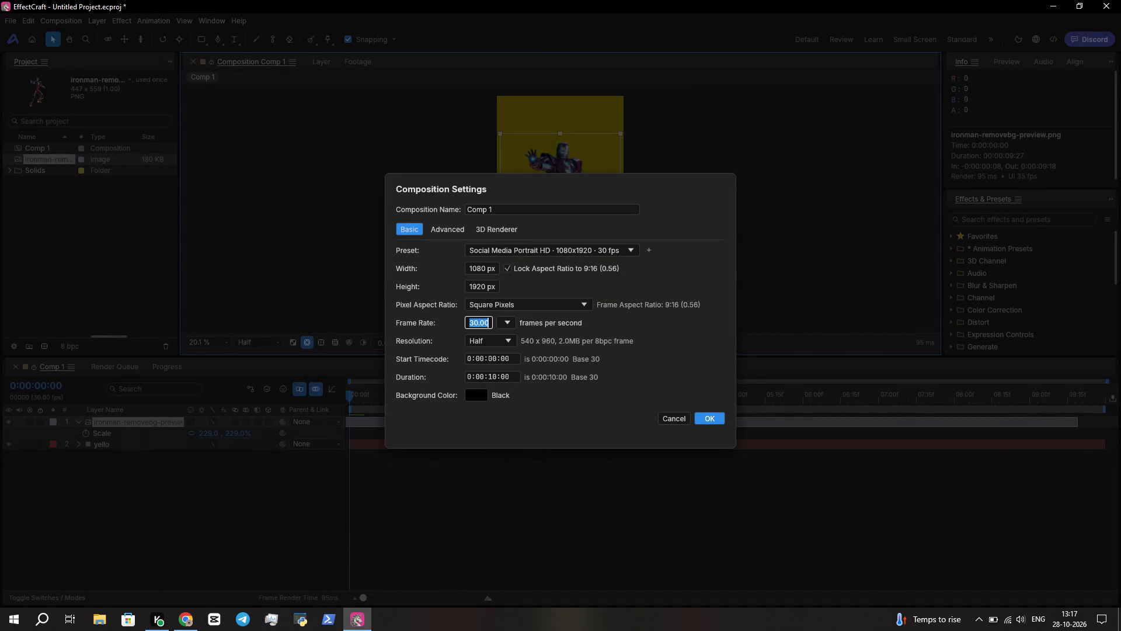
pyautogui.press('BackSpace')
pyautogui.write('60')
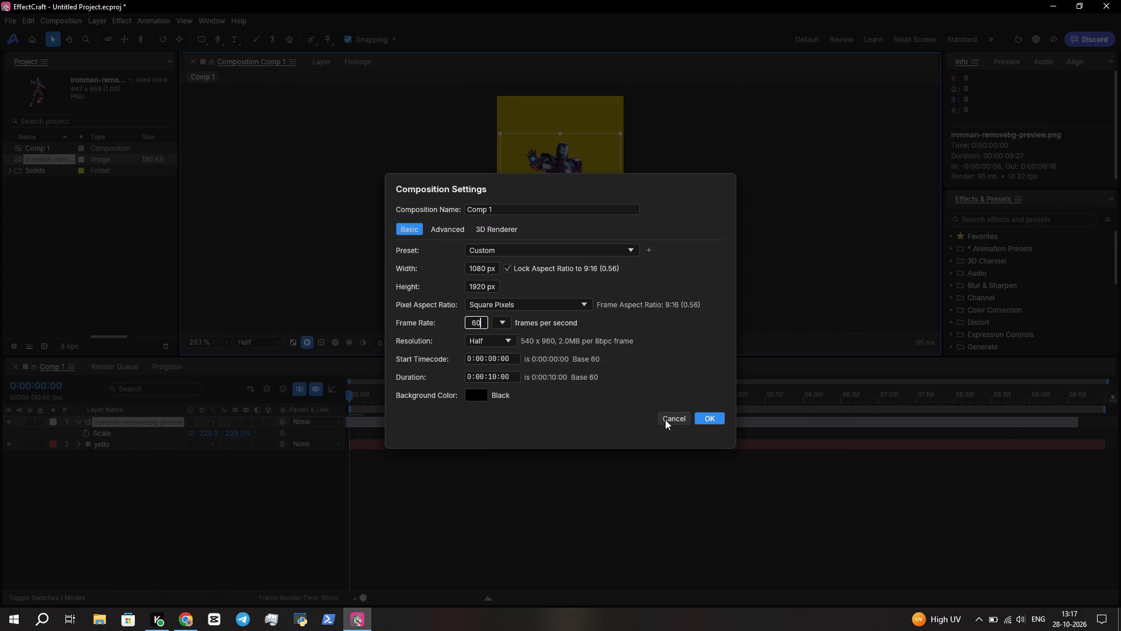
pyautogui.click(710, 419)
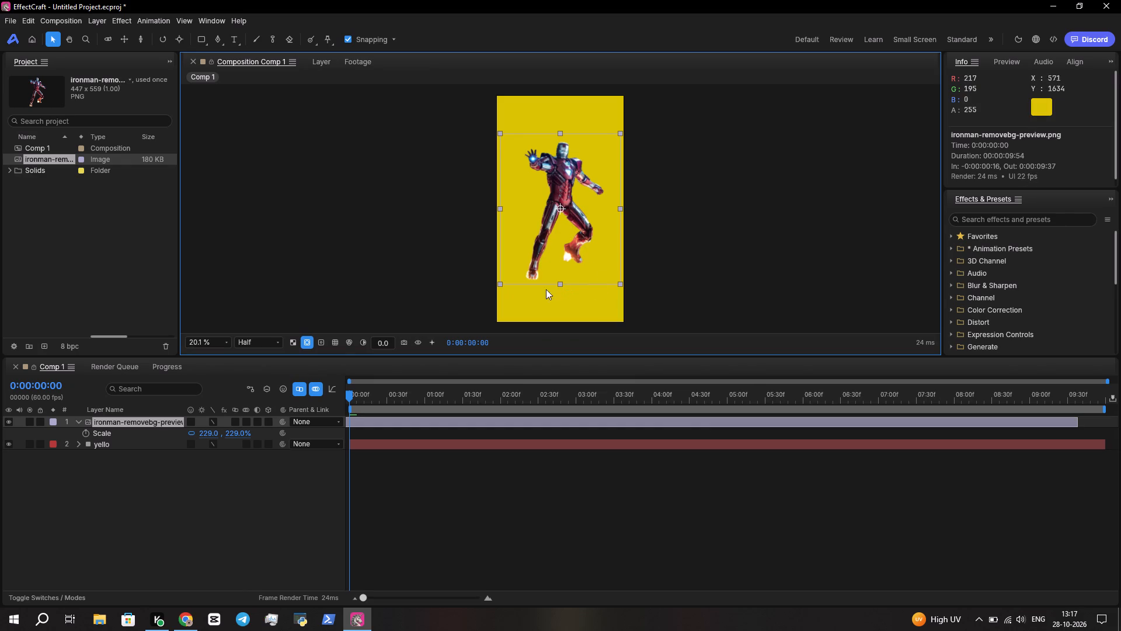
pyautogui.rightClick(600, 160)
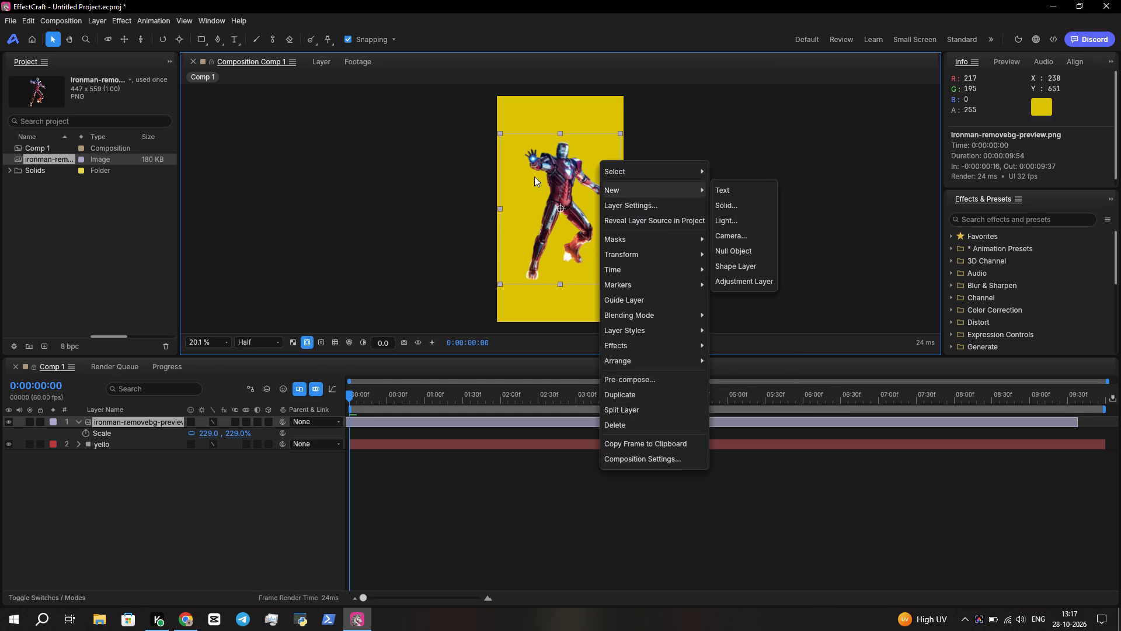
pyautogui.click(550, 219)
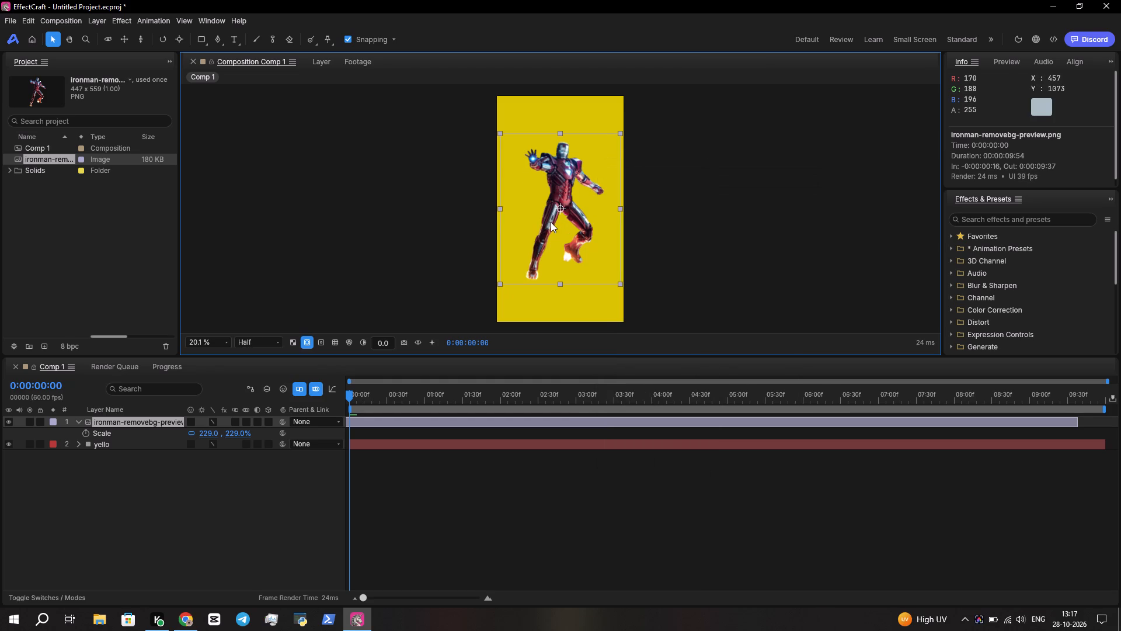
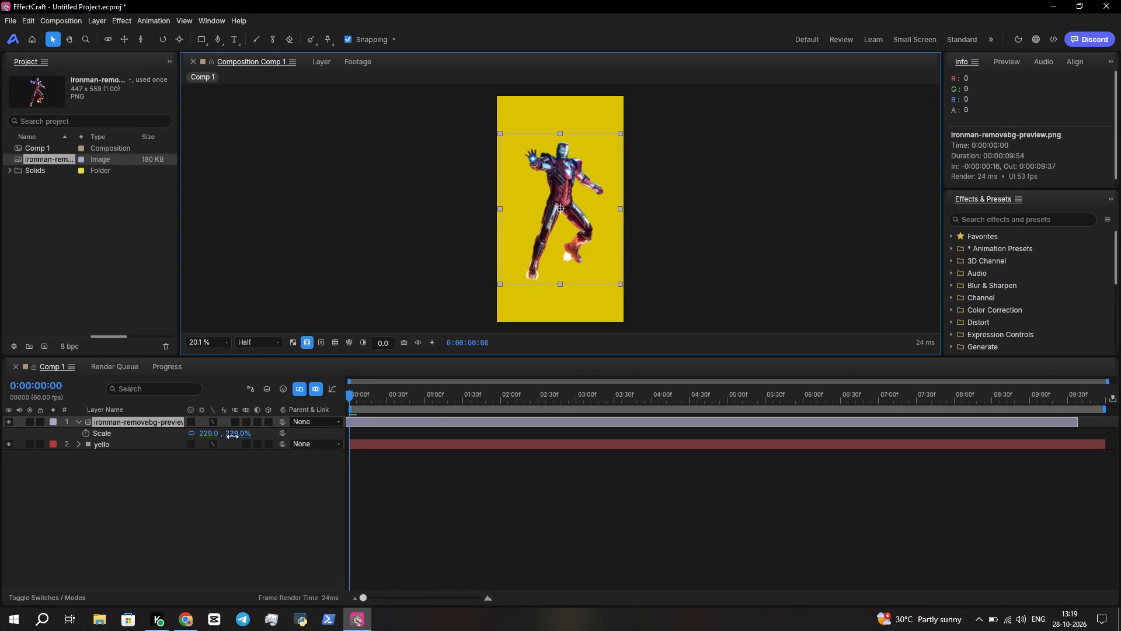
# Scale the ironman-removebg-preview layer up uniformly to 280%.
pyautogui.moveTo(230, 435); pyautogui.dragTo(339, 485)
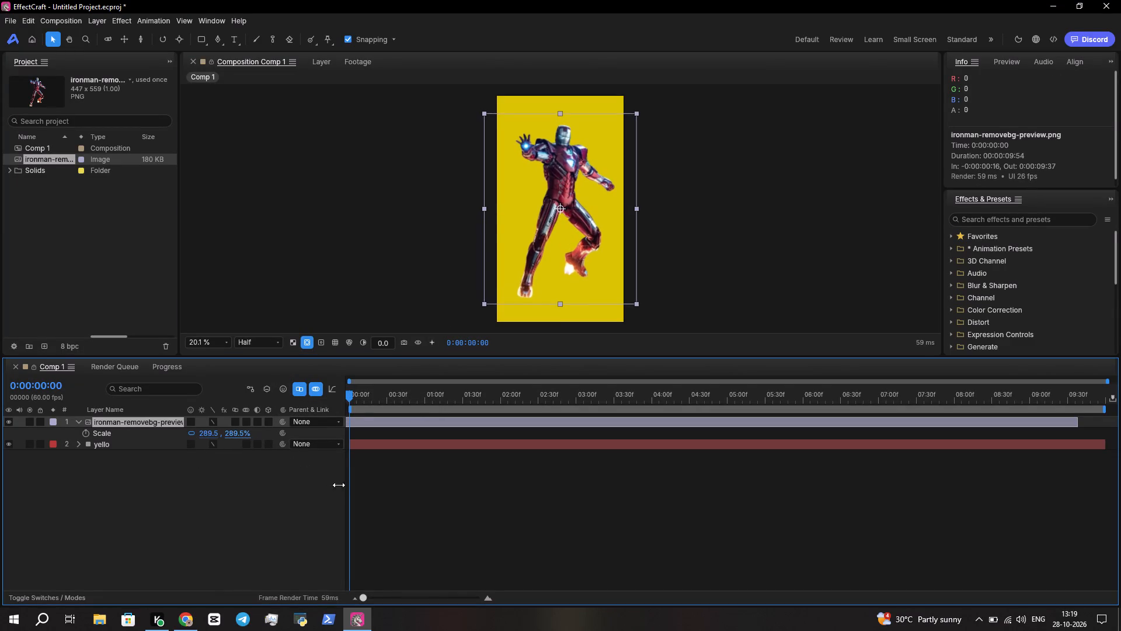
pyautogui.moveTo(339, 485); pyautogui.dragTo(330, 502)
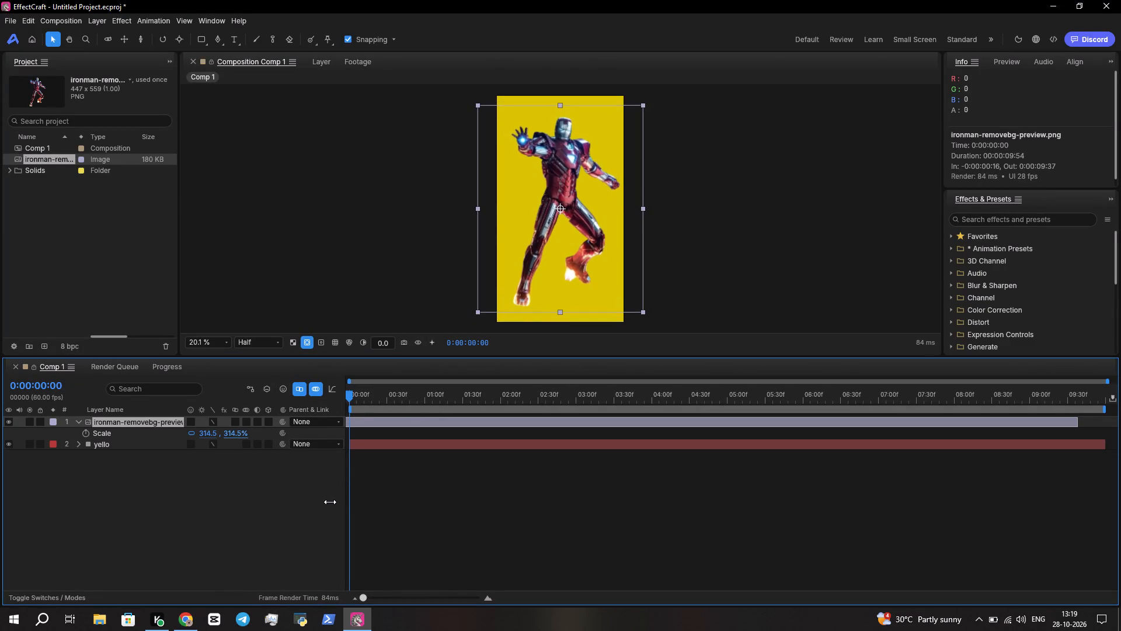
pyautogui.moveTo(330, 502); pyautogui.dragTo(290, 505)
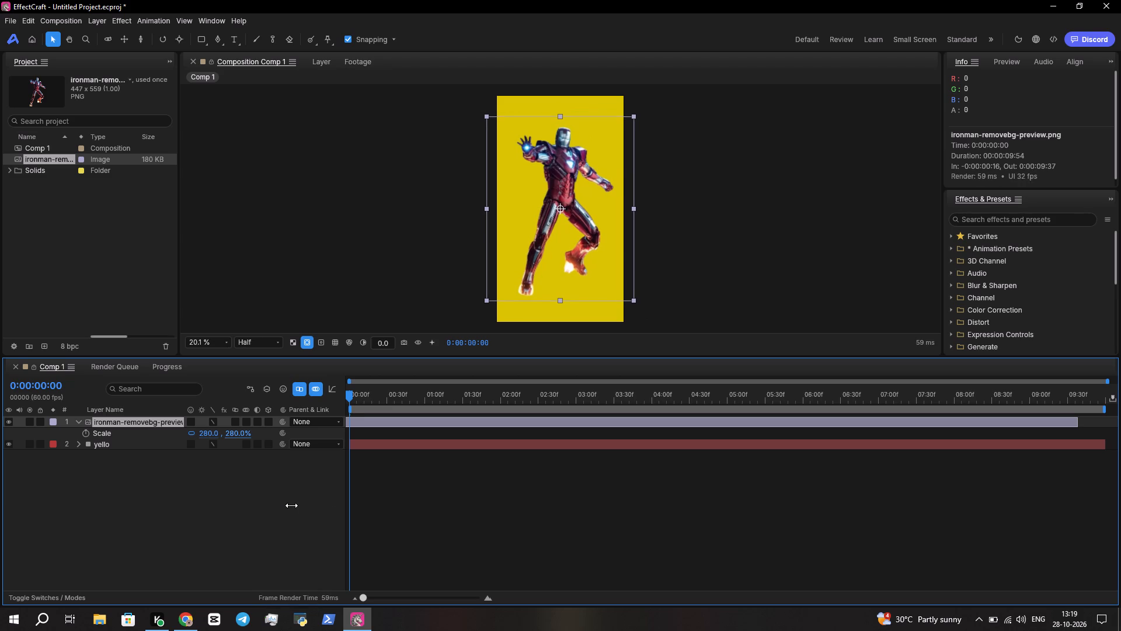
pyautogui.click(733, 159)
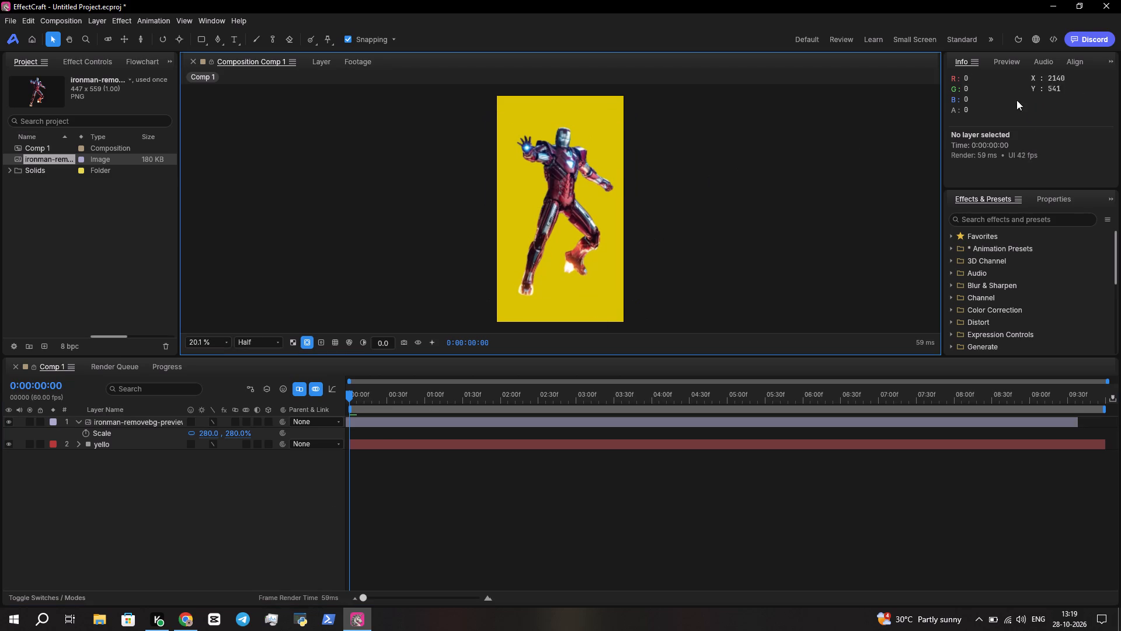
# Select the yello layer, search the effects library for "deep", and clear the search.
pyautogui.click(161, 438)
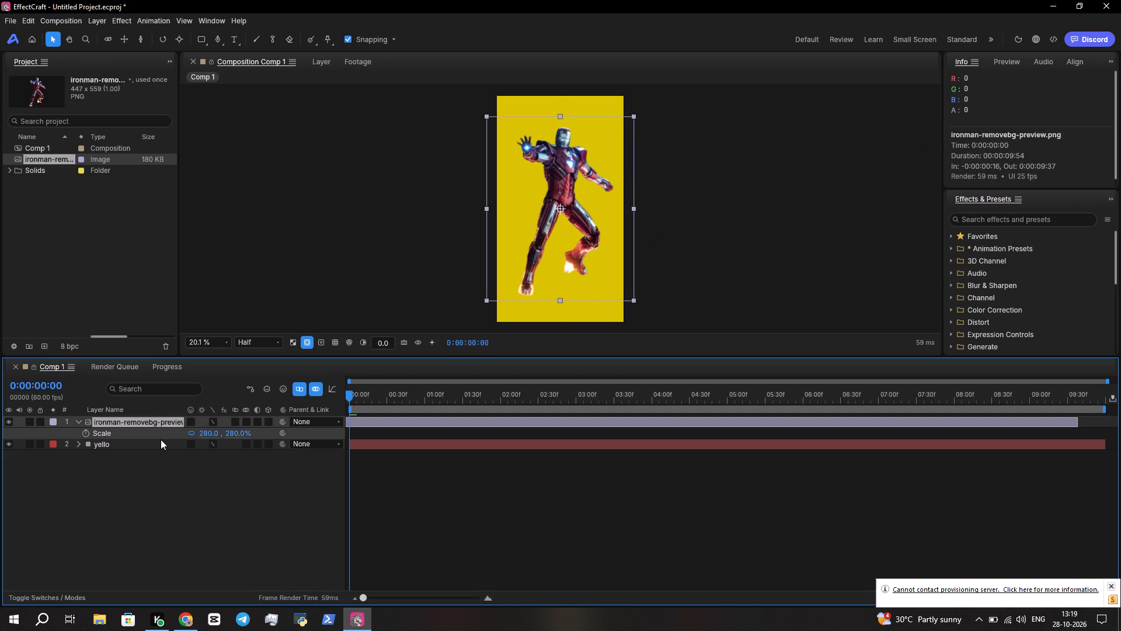
pyautogui.click(159, 441)
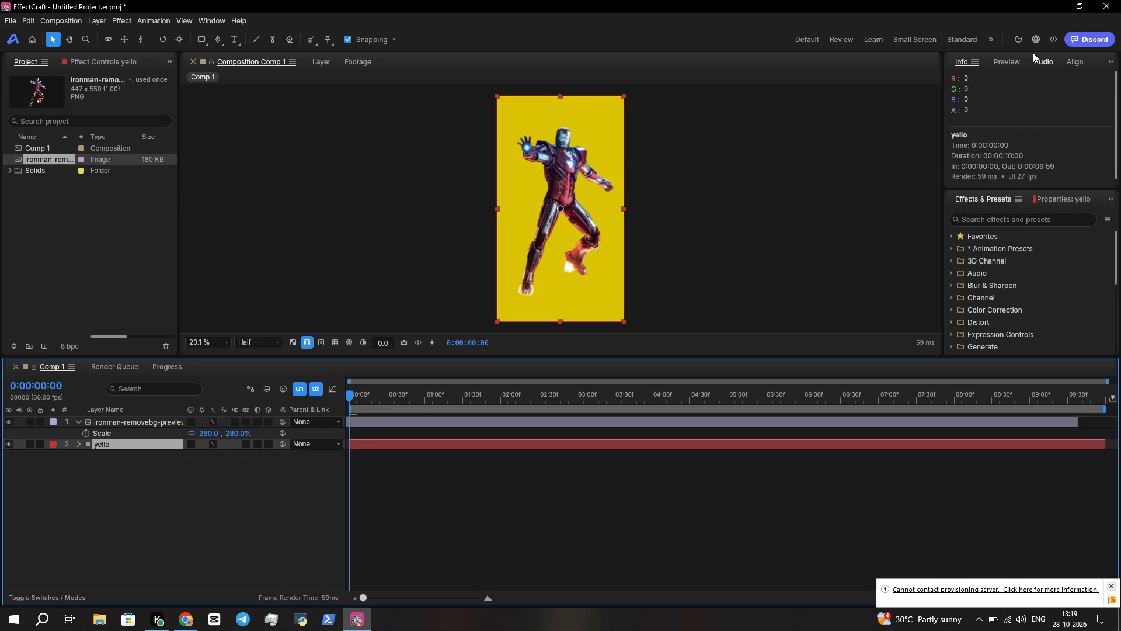
pyautogui.click(989, 220)
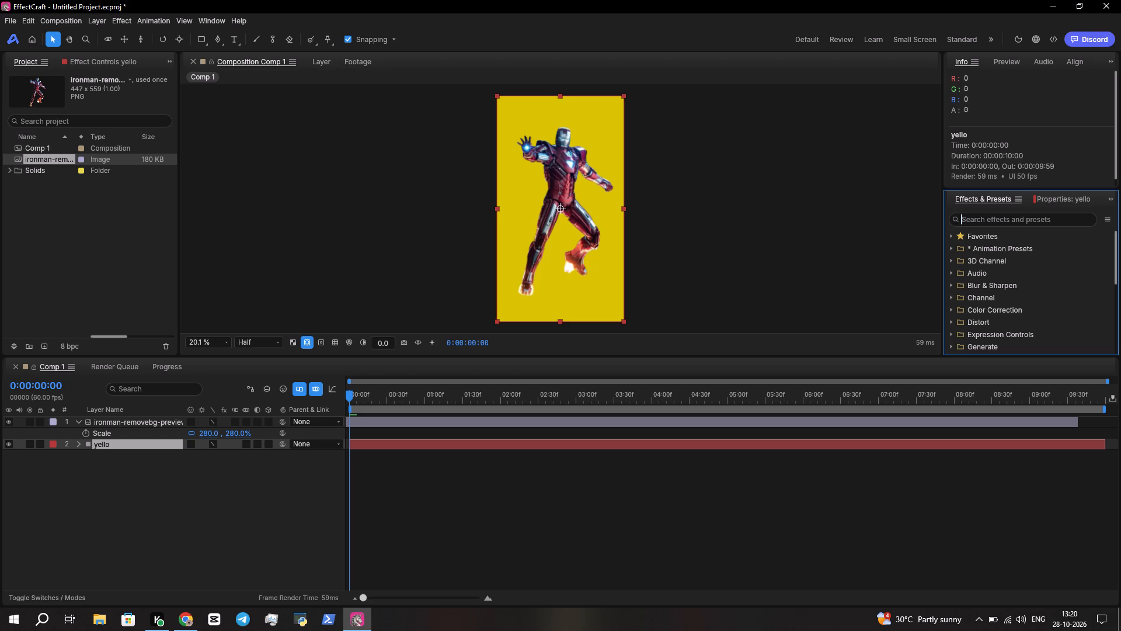
pyautogui.write('dee')
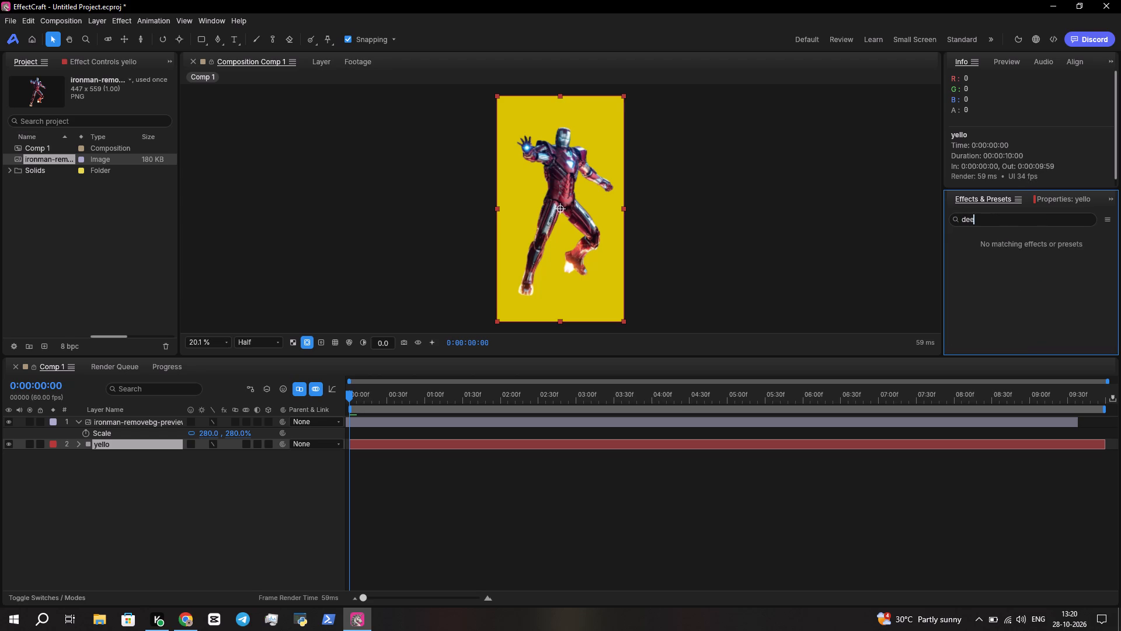
pyautogui.press('p')
pyautogui.press('BackSpace')
pyautogui.press('BackSpace')
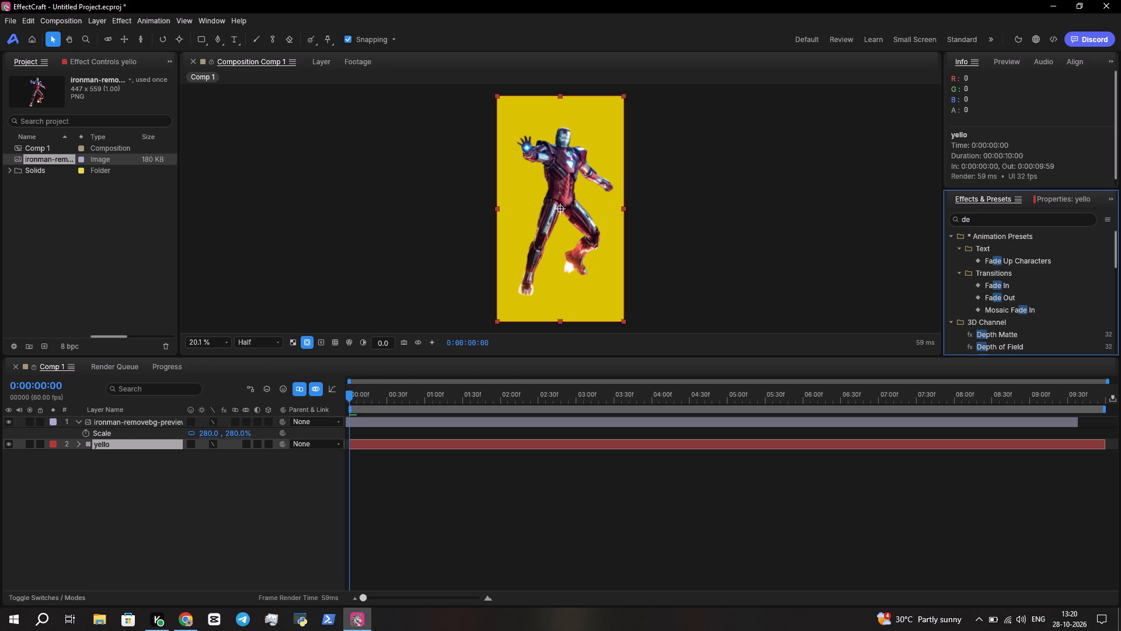
pyautogui.press('BackSpace')
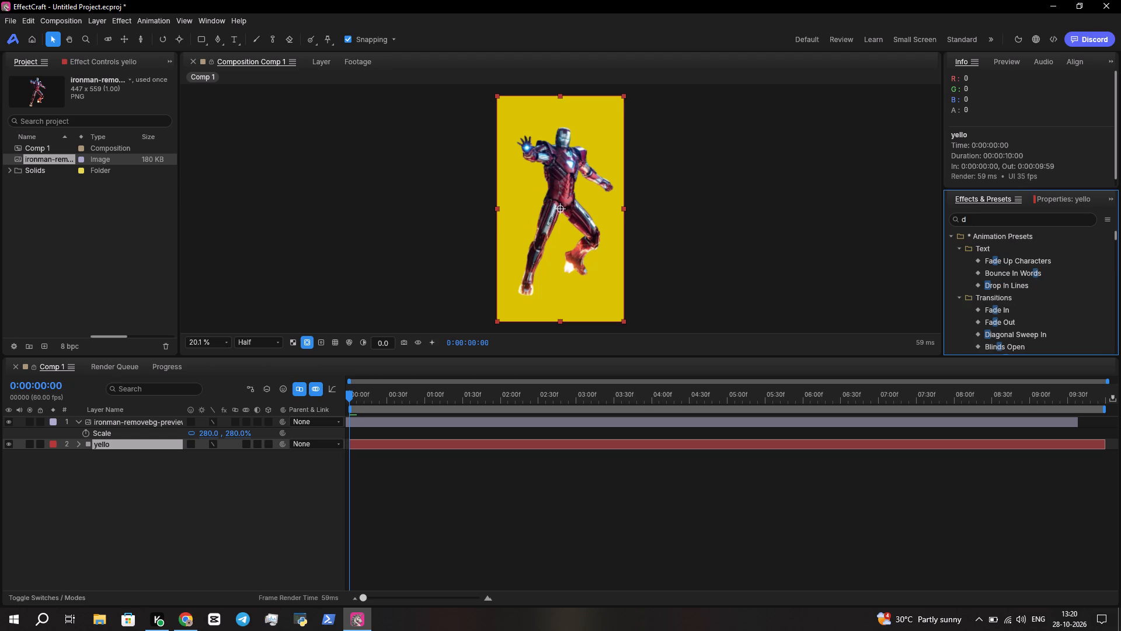
pyautogui.press('BackSpace')
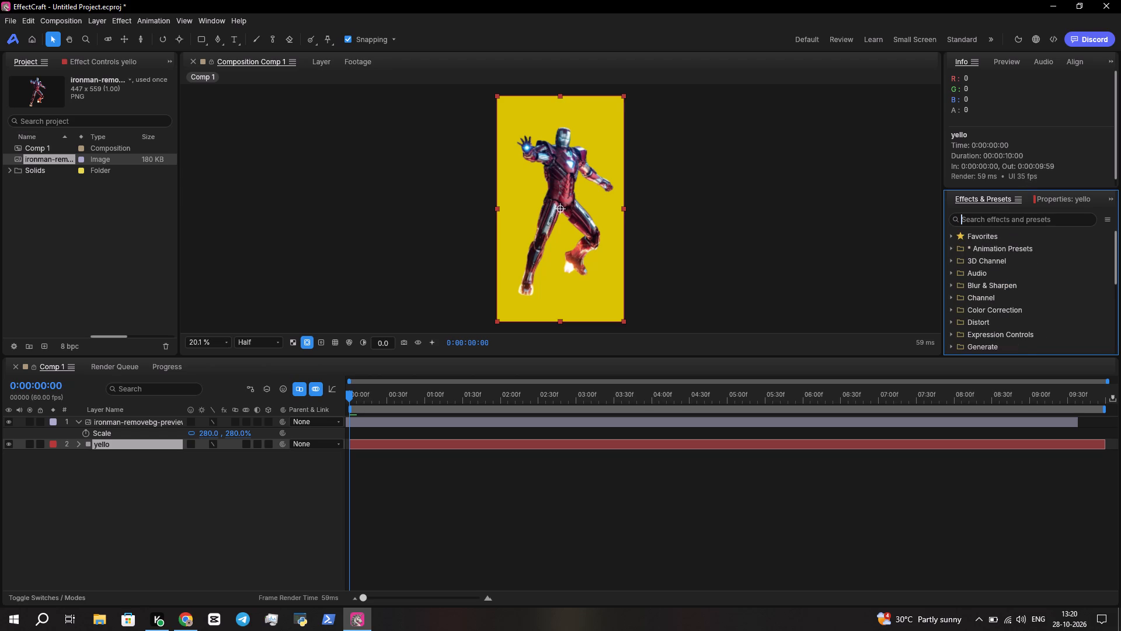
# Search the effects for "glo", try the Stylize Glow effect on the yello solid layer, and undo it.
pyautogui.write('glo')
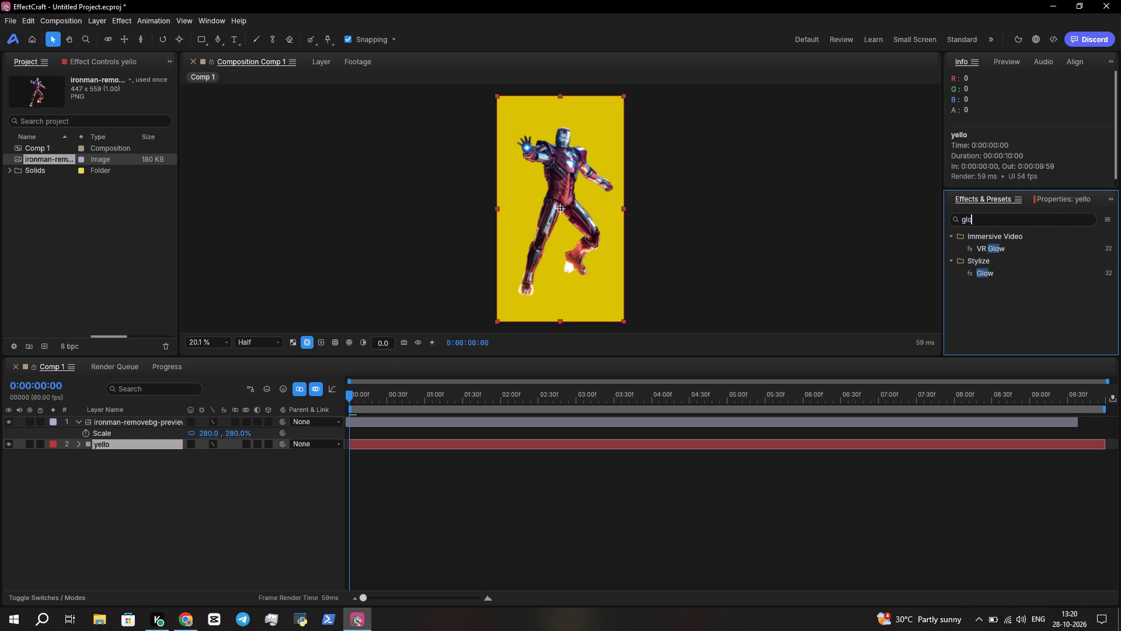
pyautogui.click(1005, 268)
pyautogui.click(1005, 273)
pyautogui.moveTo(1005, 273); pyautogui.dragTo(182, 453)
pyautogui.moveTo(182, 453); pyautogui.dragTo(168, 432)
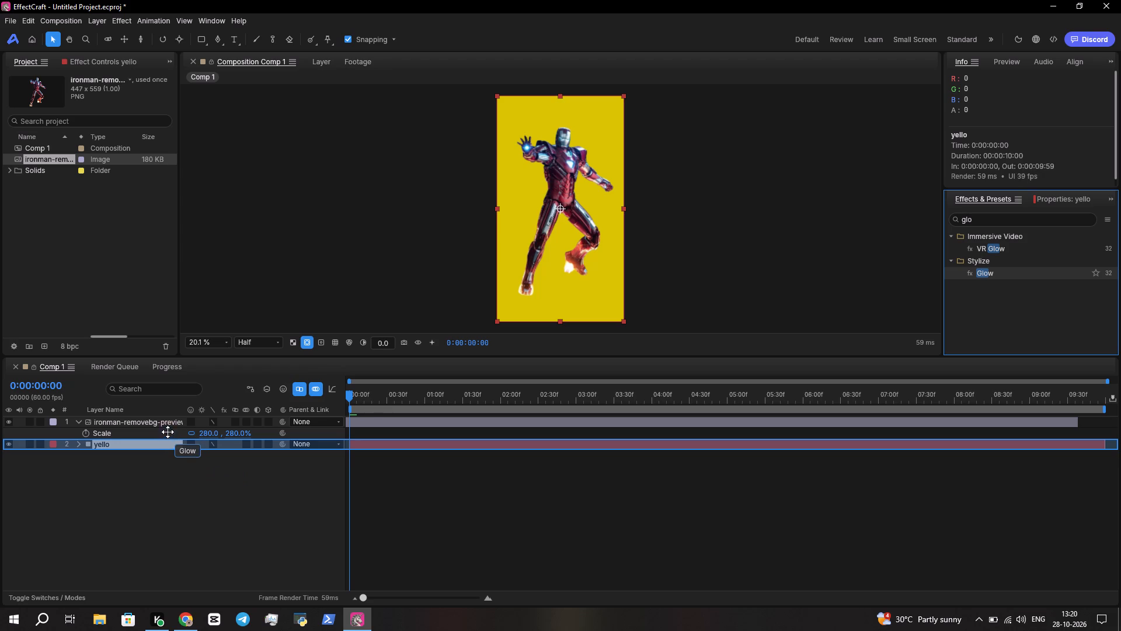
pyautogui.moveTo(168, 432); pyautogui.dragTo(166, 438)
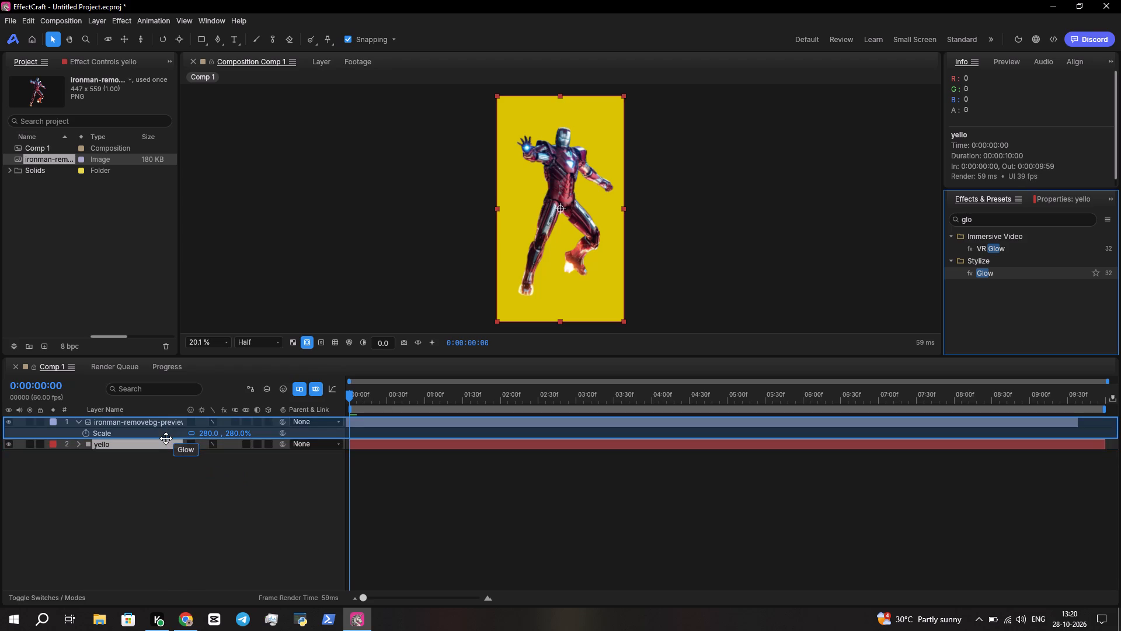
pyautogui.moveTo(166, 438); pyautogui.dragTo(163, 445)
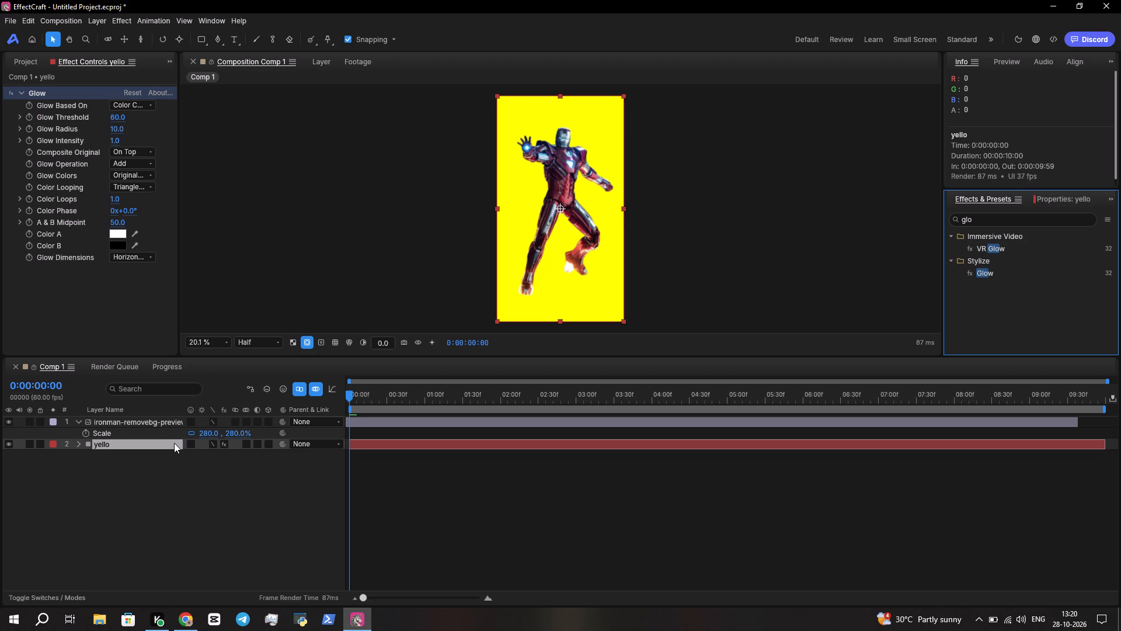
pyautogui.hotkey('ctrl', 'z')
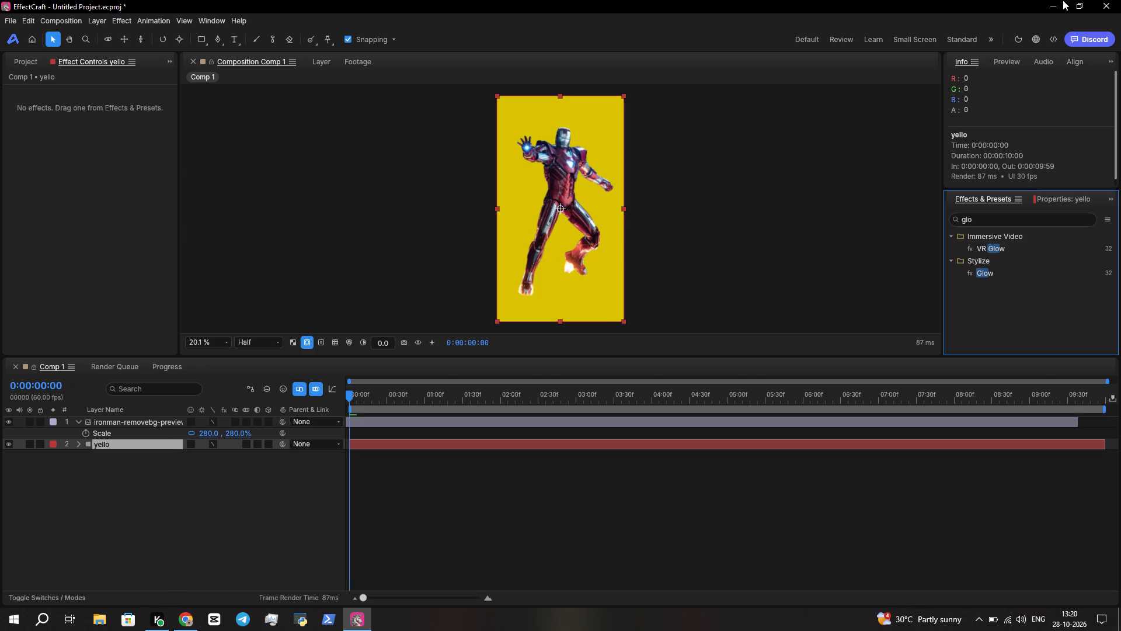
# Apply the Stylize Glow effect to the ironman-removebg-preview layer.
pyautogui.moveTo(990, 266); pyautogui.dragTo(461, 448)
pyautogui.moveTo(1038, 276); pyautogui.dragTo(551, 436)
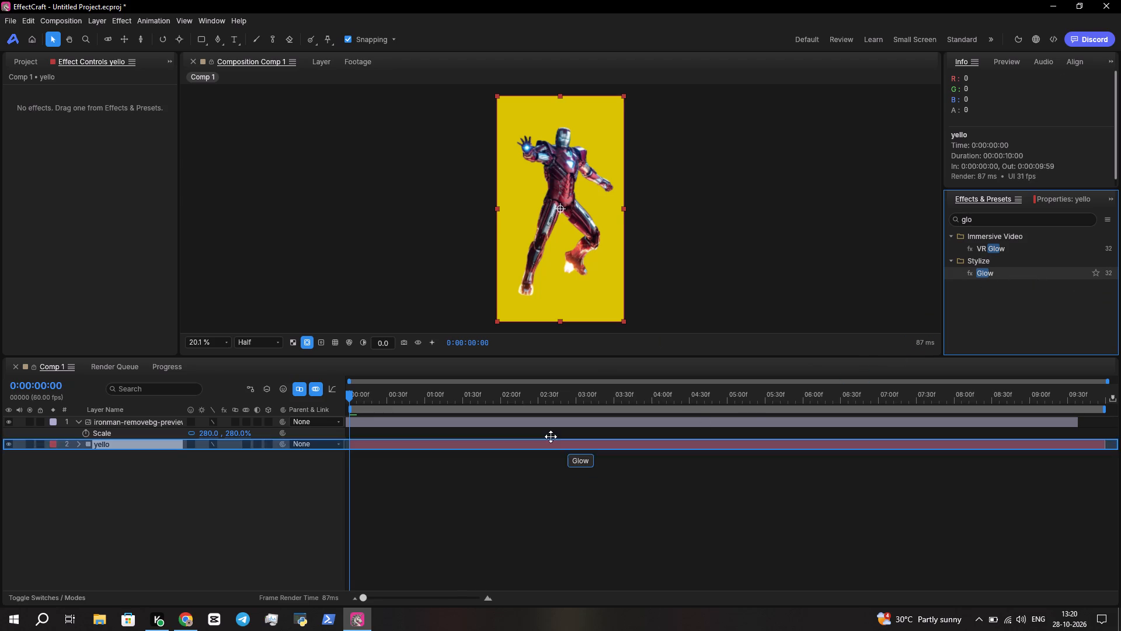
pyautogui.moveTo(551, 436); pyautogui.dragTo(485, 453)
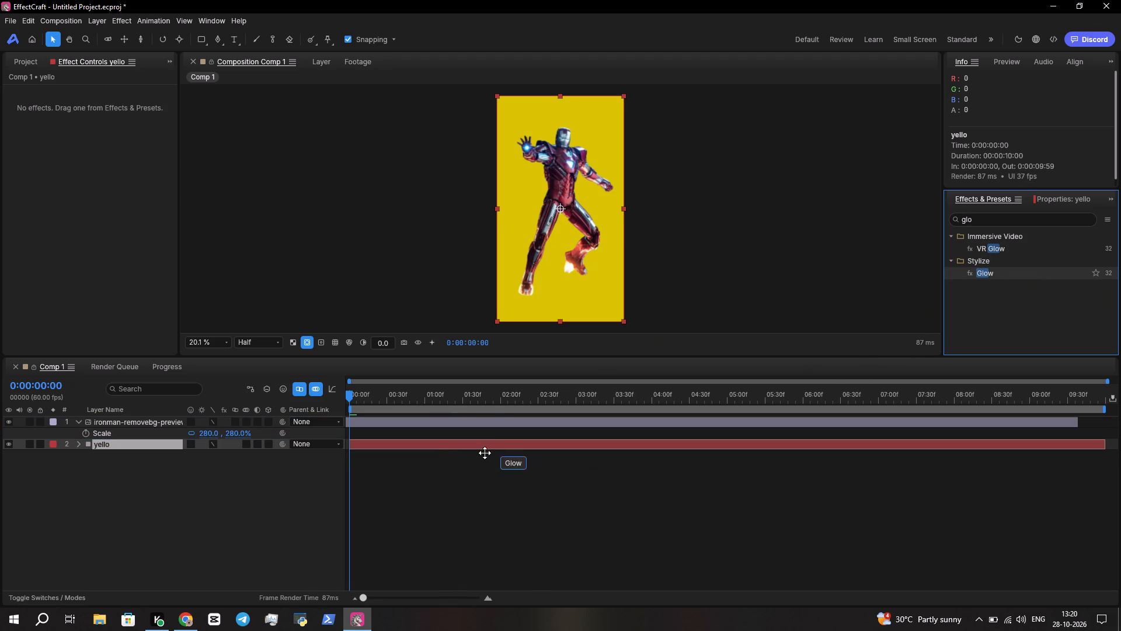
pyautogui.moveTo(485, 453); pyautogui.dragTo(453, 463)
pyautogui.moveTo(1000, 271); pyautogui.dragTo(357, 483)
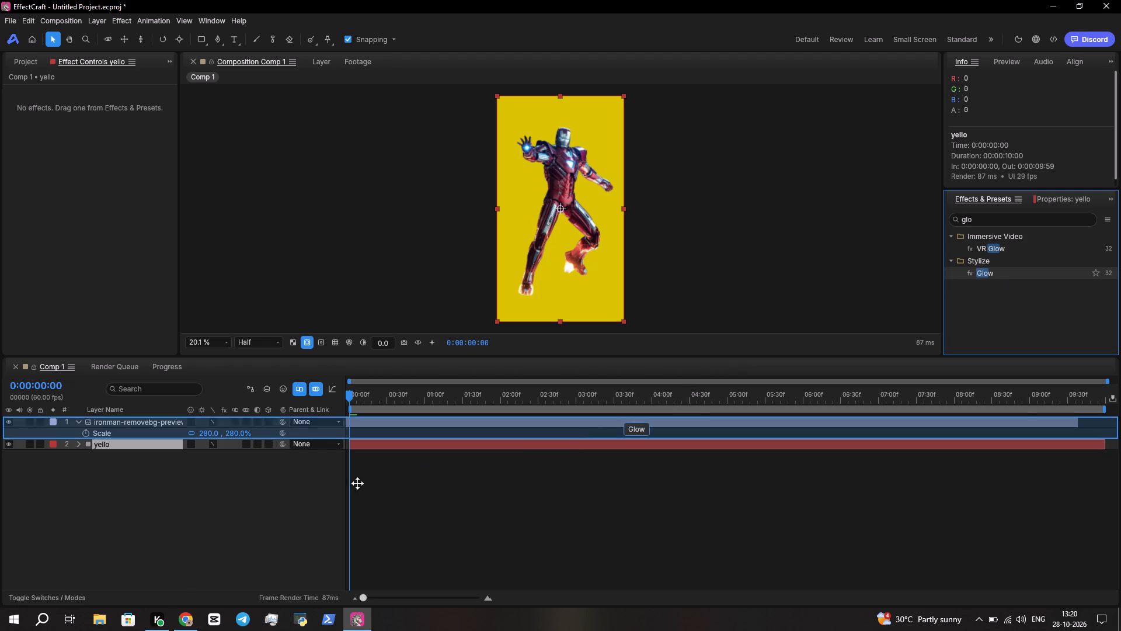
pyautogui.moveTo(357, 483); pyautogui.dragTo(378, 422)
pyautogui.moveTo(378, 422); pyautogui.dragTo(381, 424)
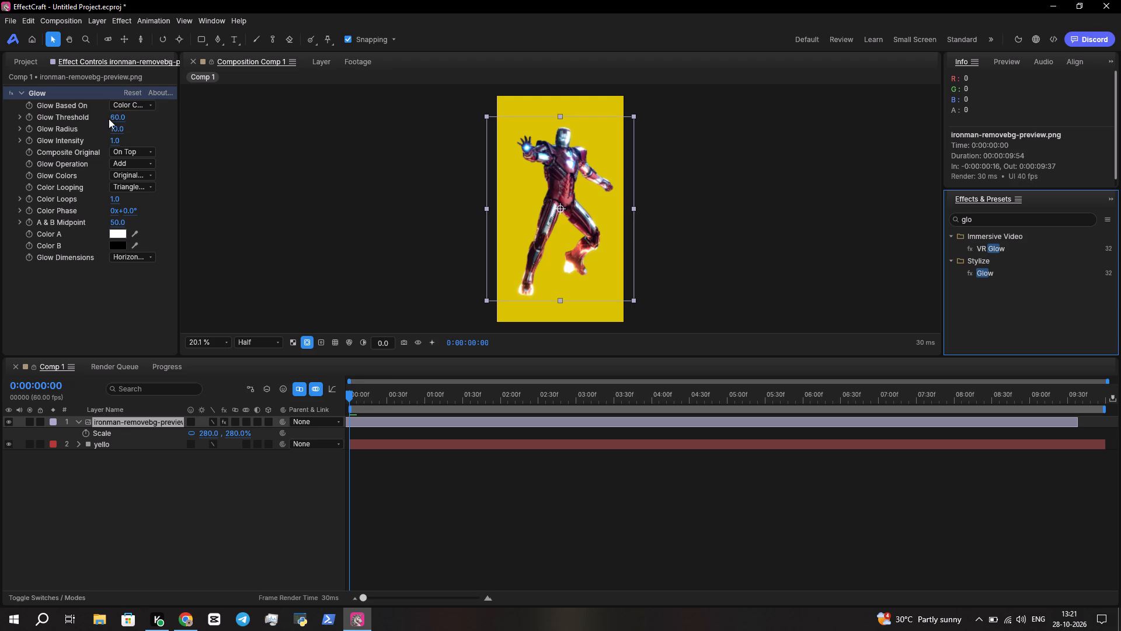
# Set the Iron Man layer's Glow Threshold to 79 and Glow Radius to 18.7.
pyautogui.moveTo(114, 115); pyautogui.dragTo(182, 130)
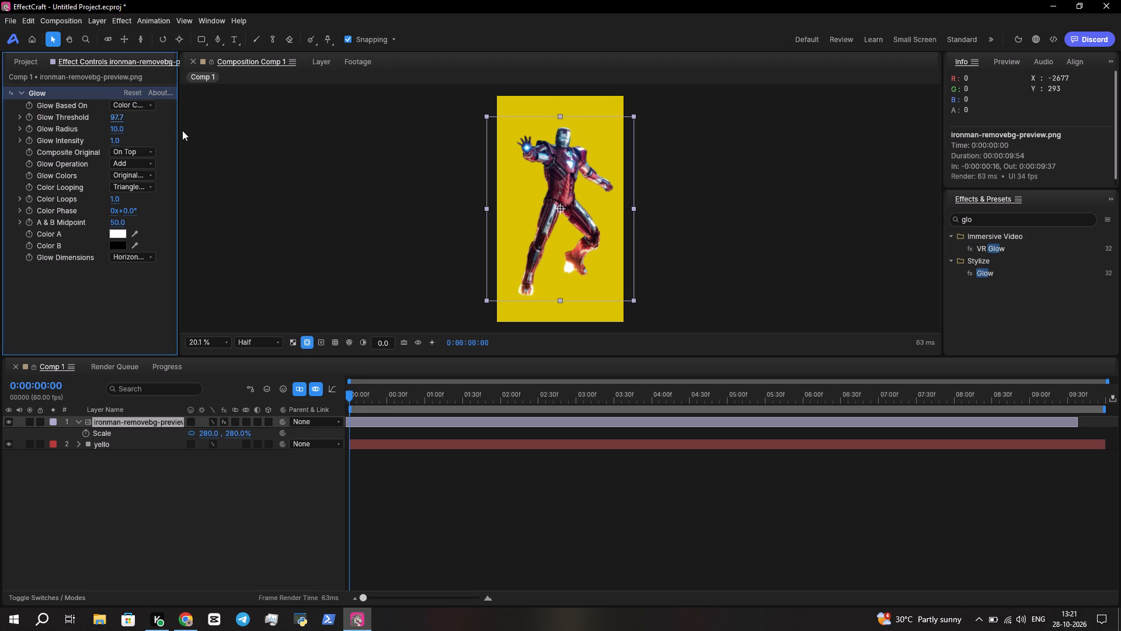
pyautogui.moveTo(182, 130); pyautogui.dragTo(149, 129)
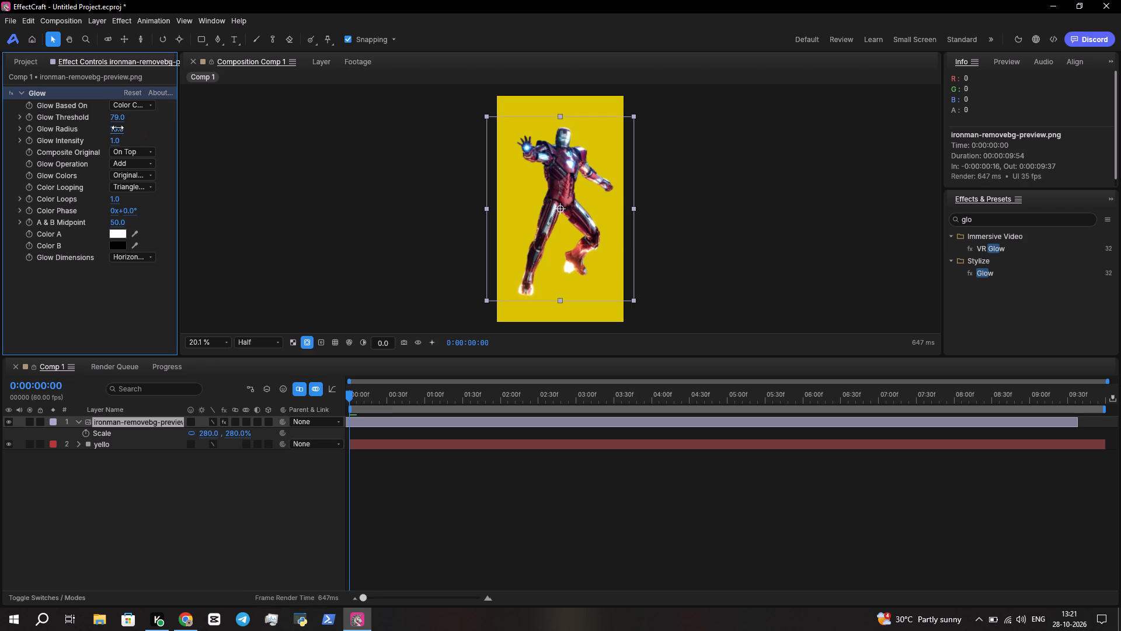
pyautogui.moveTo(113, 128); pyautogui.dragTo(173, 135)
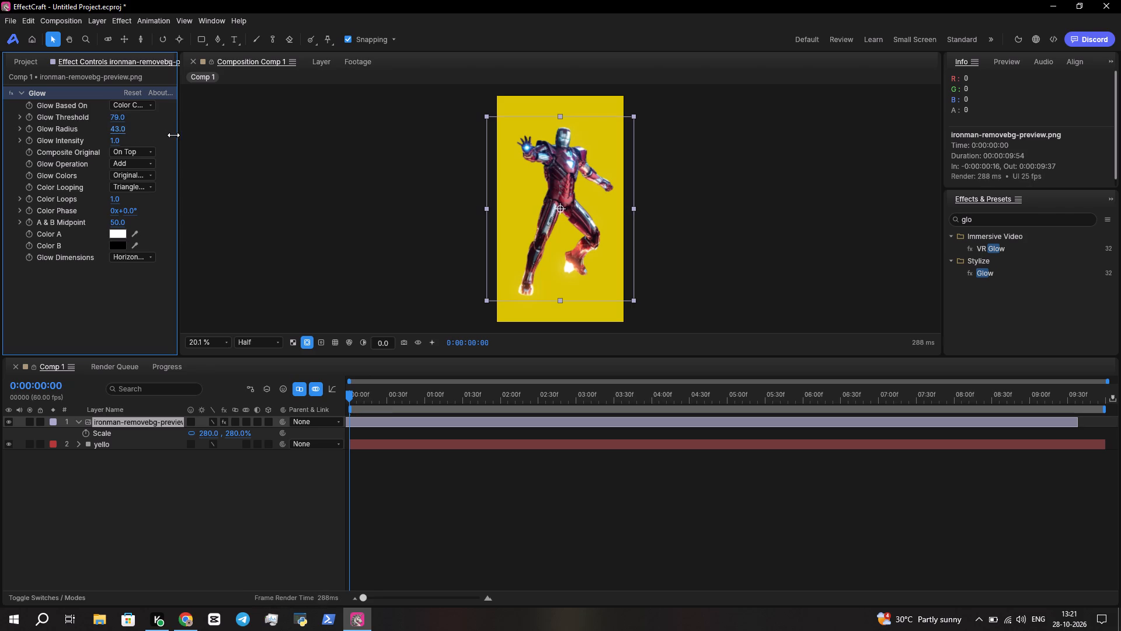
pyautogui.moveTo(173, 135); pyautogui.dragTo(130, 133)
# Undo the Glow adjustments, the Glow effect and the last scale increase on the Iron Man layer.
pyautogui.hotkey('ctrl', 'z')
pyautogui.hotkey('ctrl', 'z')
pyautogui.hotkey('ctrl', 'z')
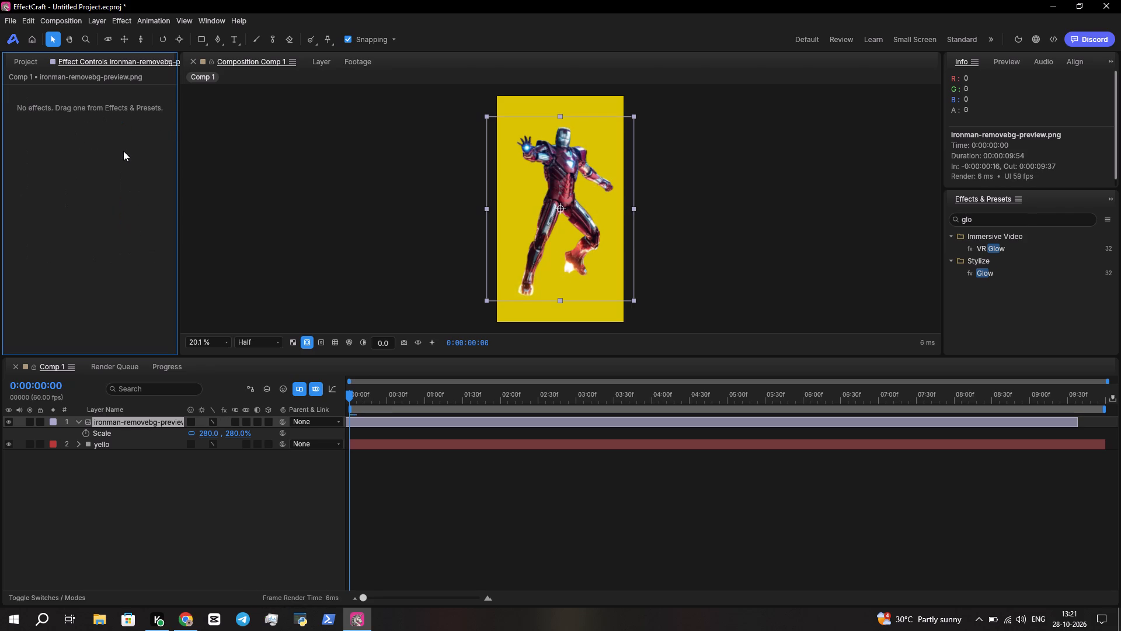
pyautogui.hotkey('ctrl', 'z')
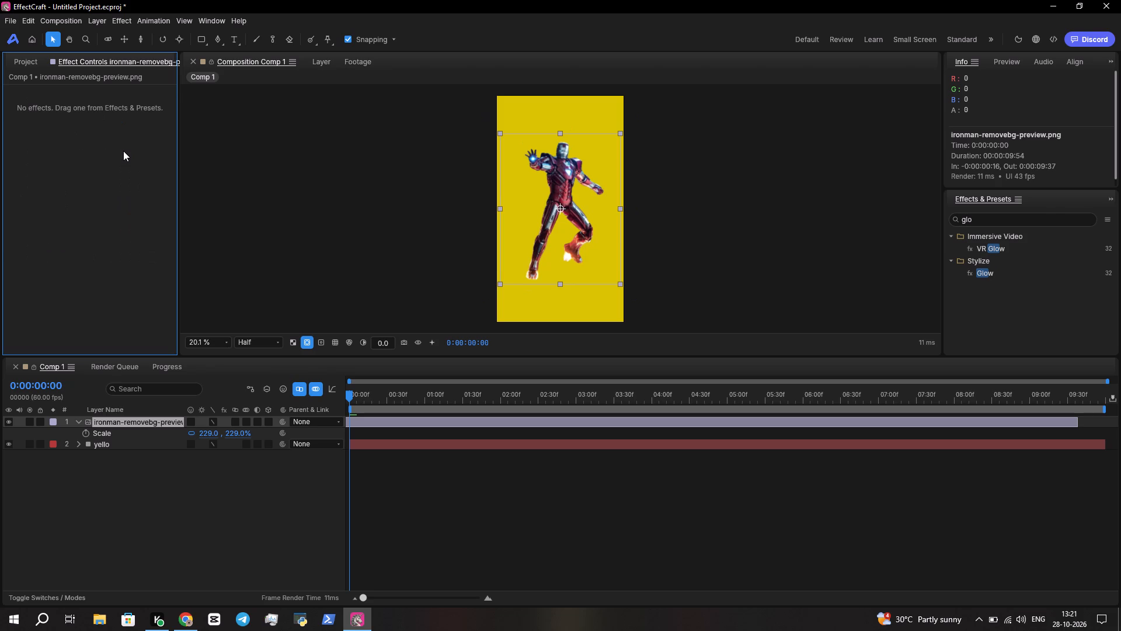
# Delete the ironman-removebg-preview layer from Comp 1.
pyautogui.rightClick(553, 239)
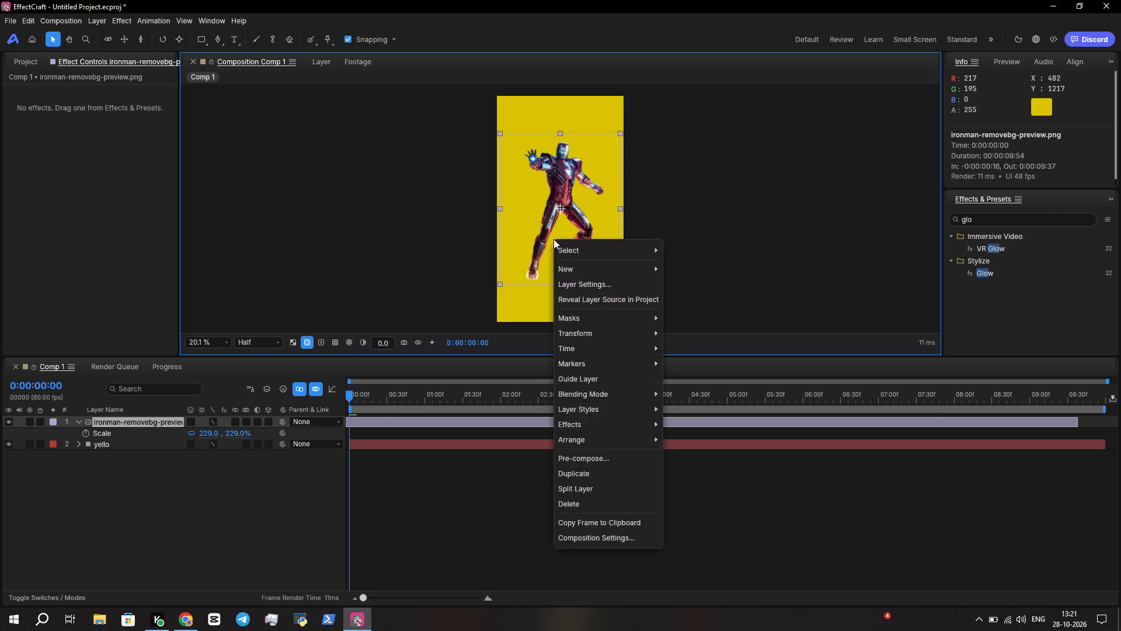
pyautogui.click(586, 507)
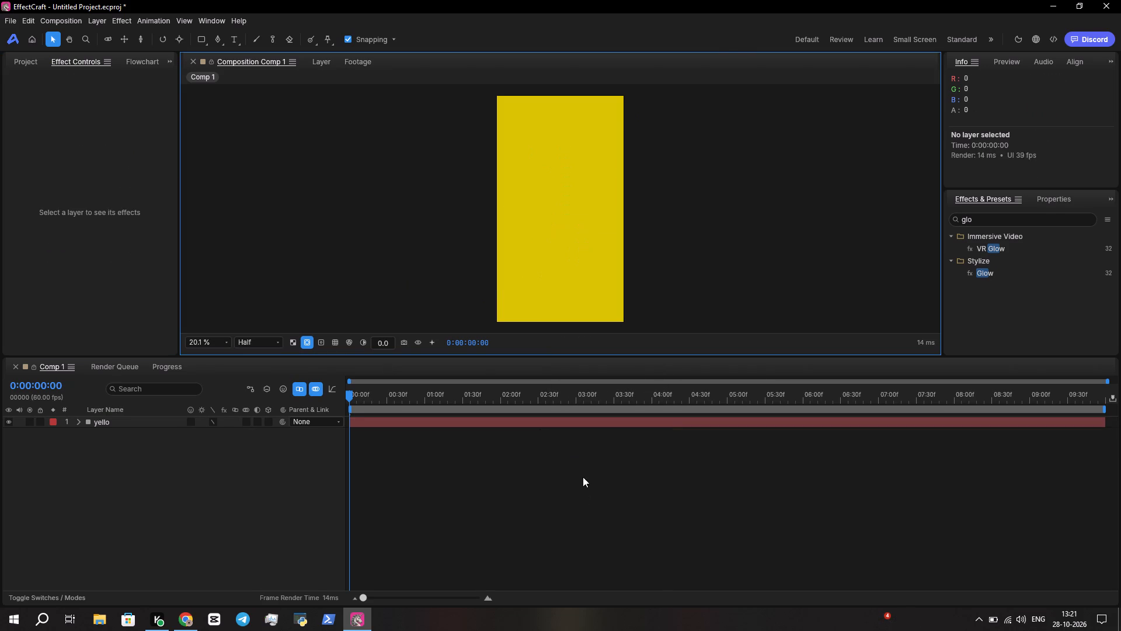
# Switch to Chrome and look through the existing iron man image results for a replacement character picture.
pyautogui.click(190, 621)
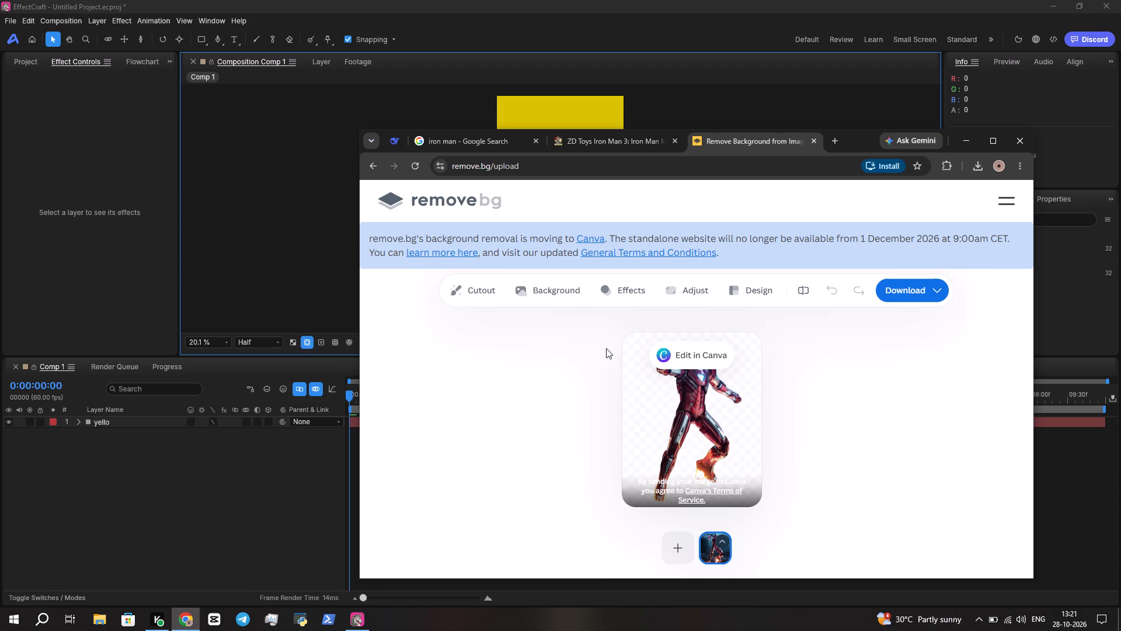
pyautogui.click(462, 136)
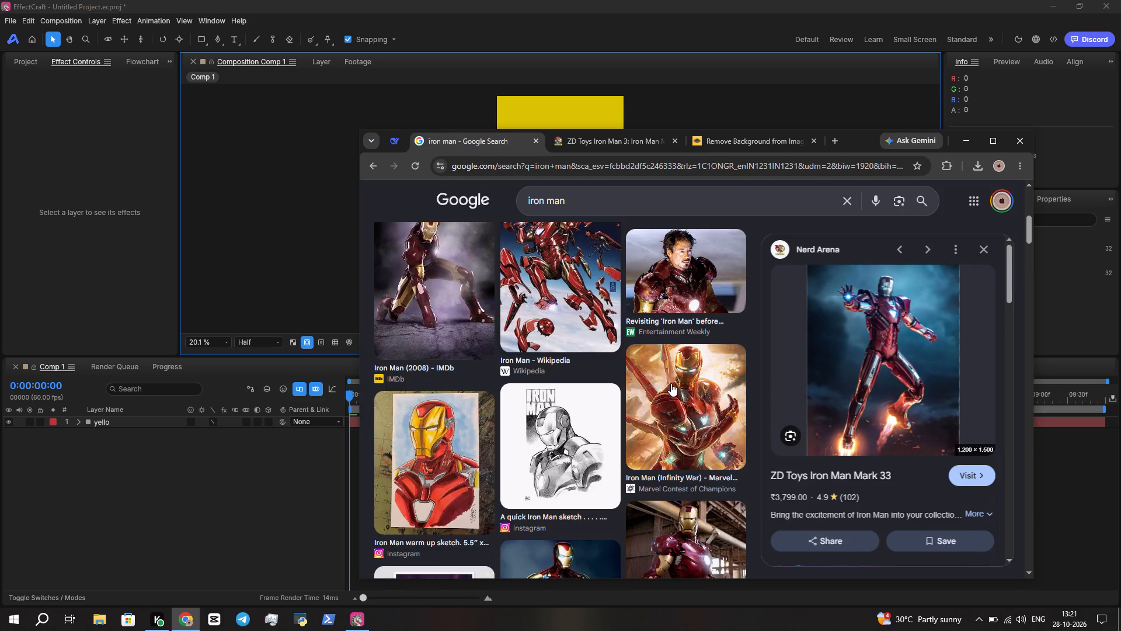
pyautogui.scroll(-5, 726, 437)
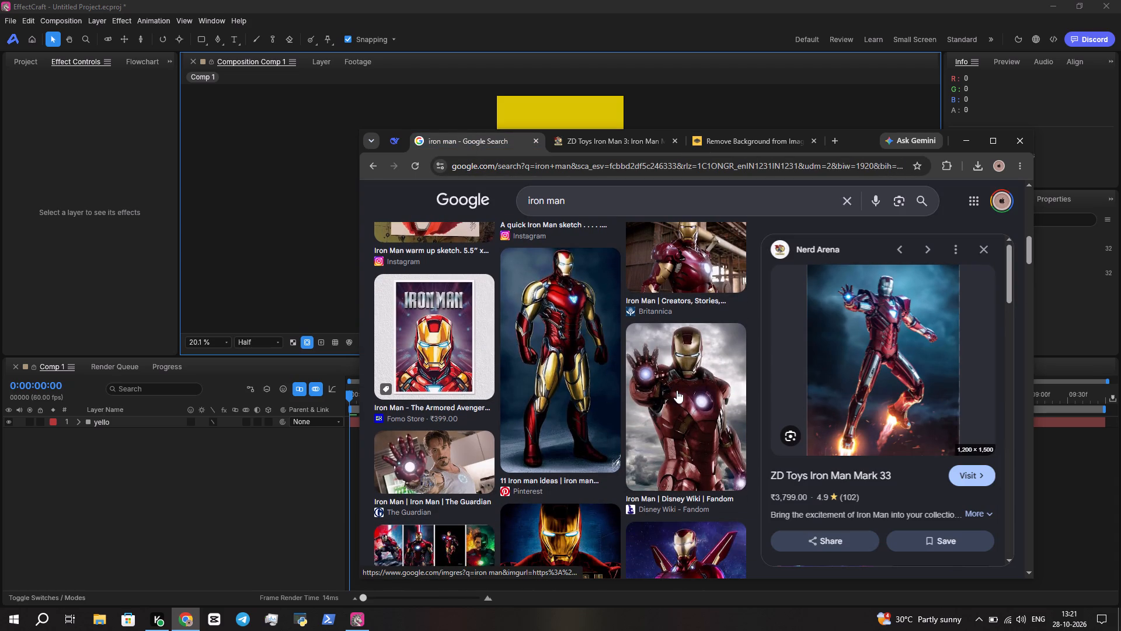
pyautogui.scroll(-2, 680, 390)
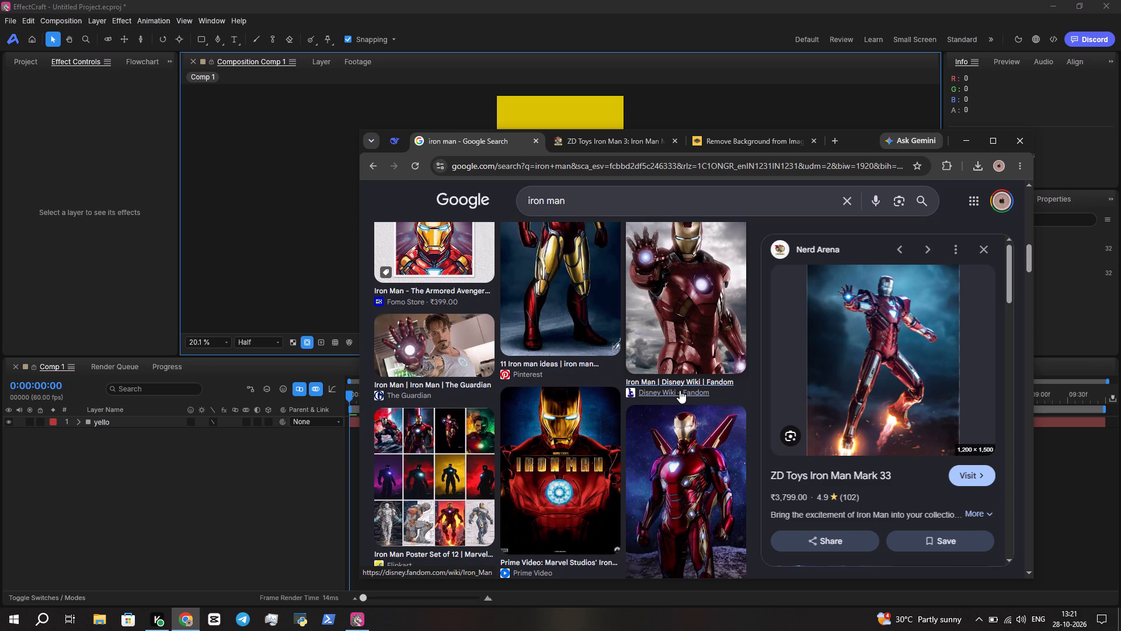
pyautogui.scroll(-3, 681, 390)
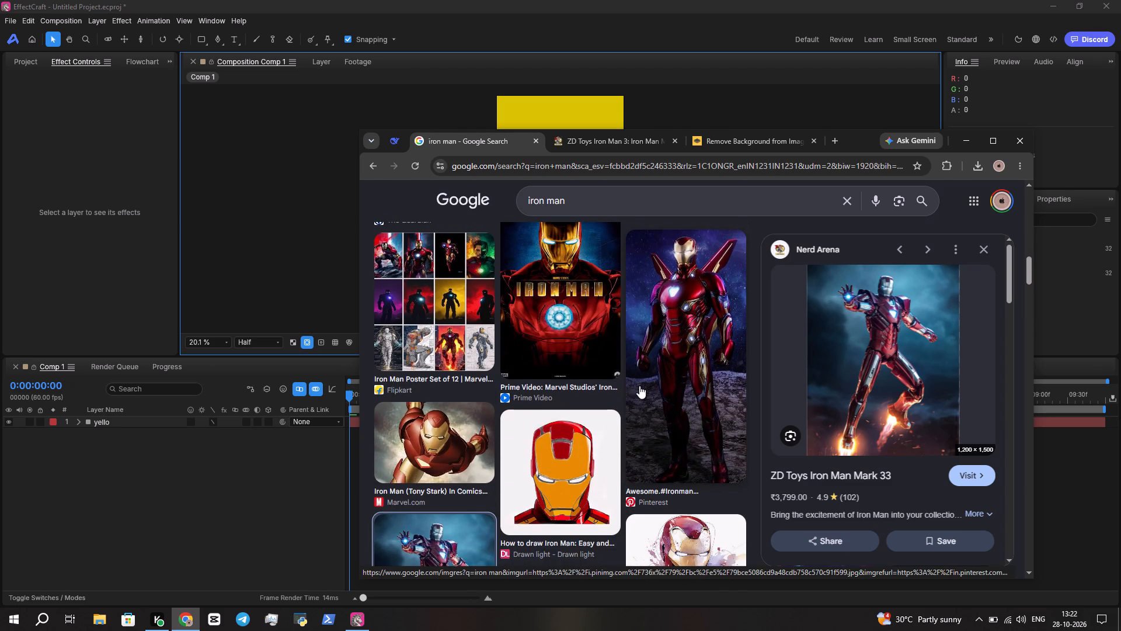
pyautogui.scroll(-4, 639, 385)
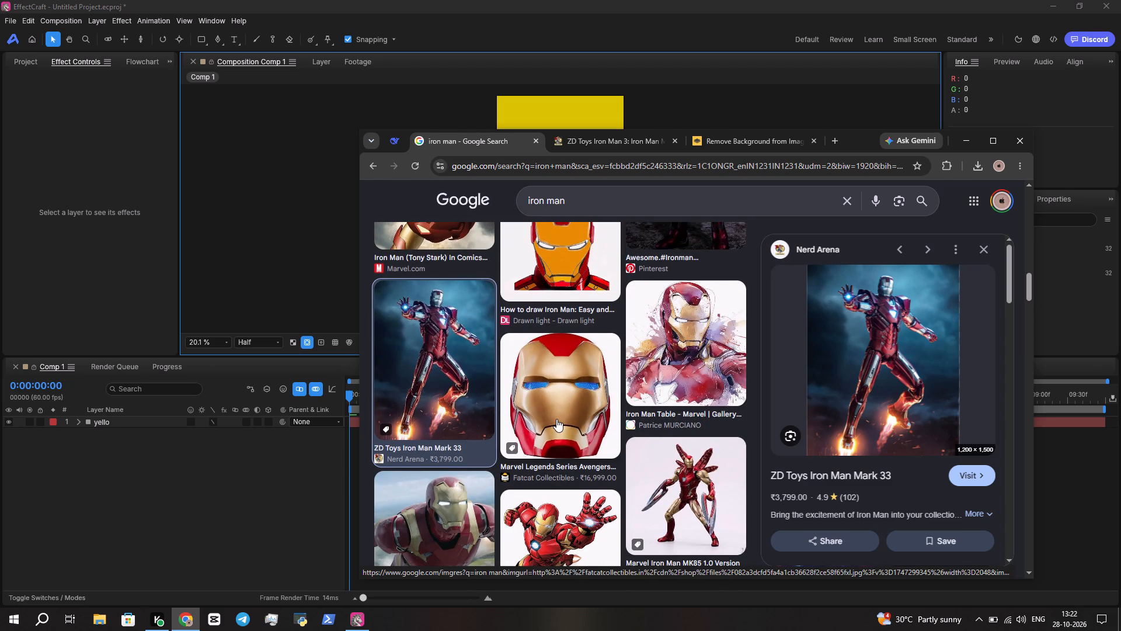
pyautogui.scroll(-3, 563, 412)
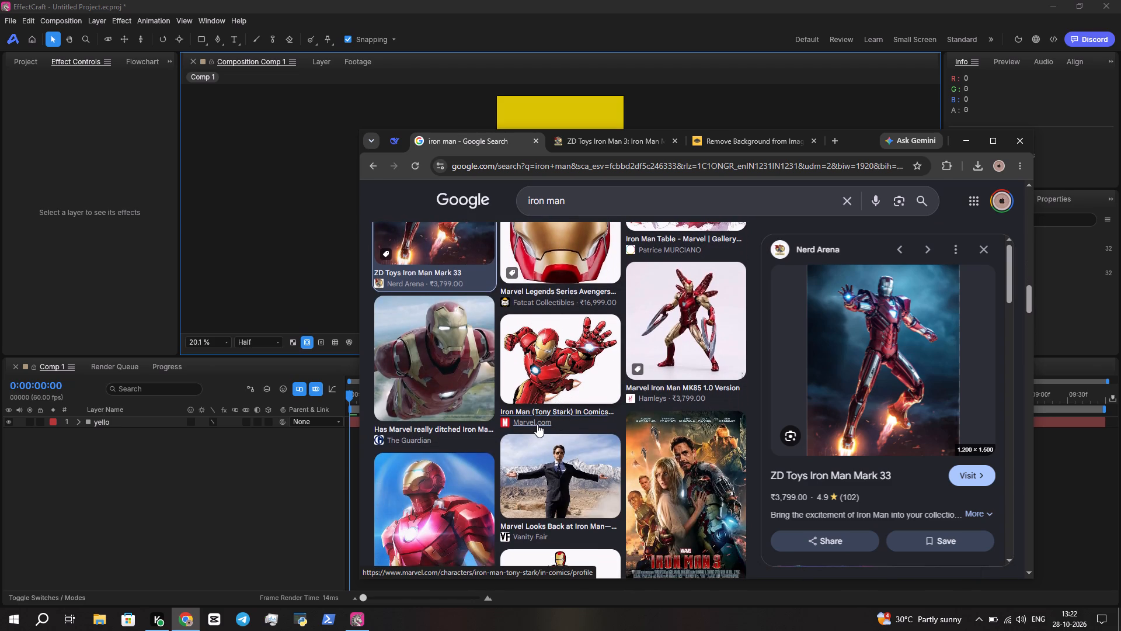
pyautogui.scroll(-6, 537, 425)
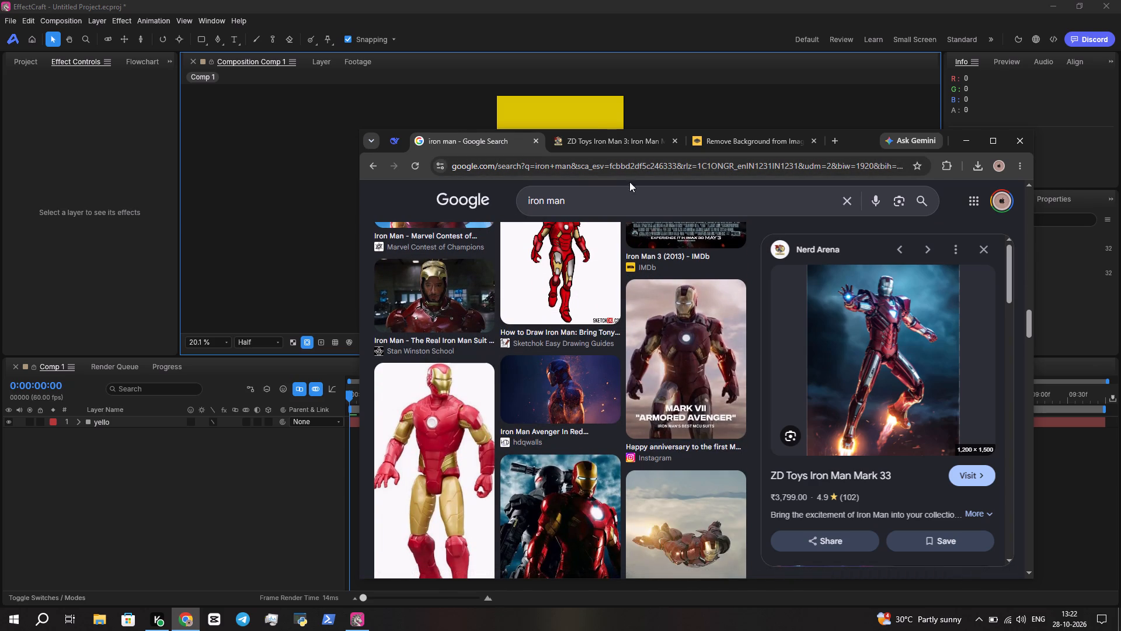
# Search Google Images for "iron man 4k wallpaper".
pyautogui.click(654, 206)
pyautogui.press('space')
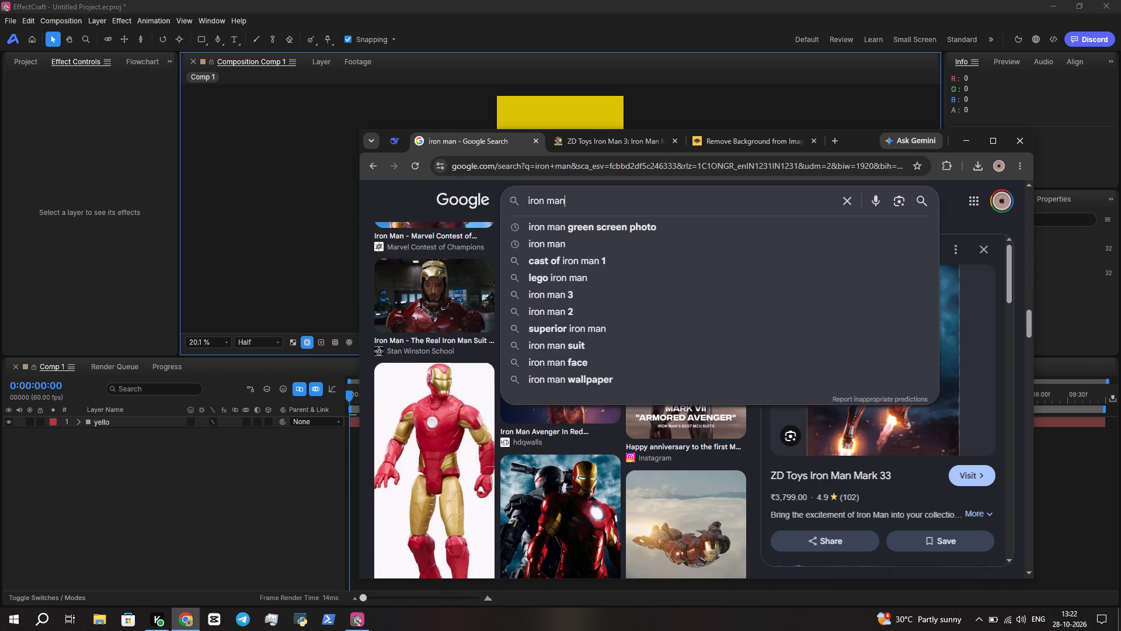
pyautogui.write('4')
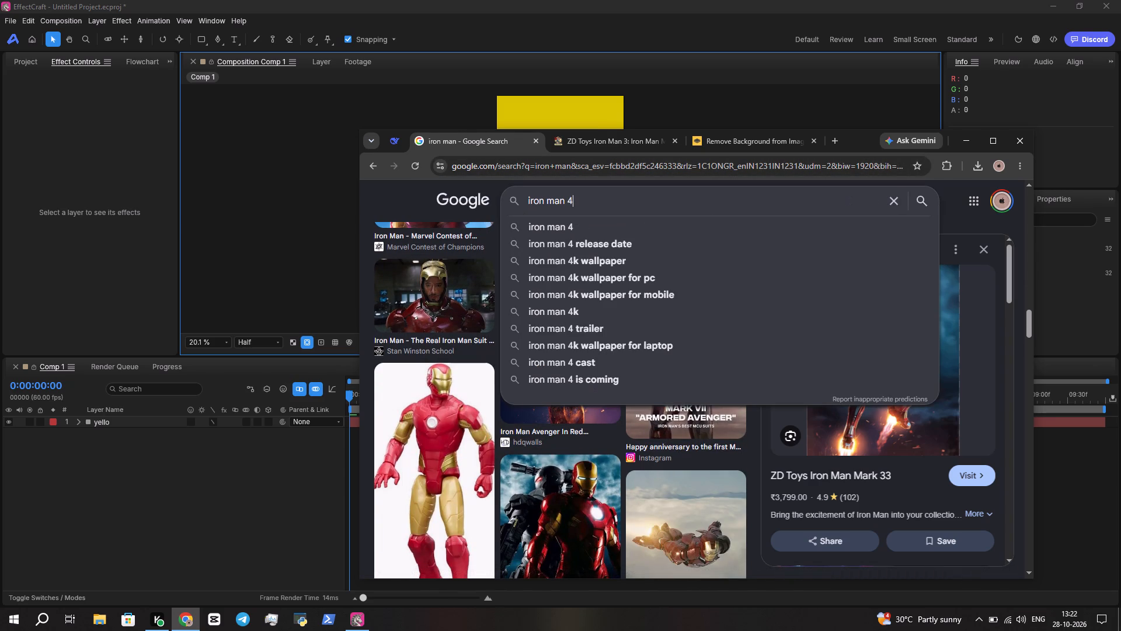
pyautogui.click(569, 266)
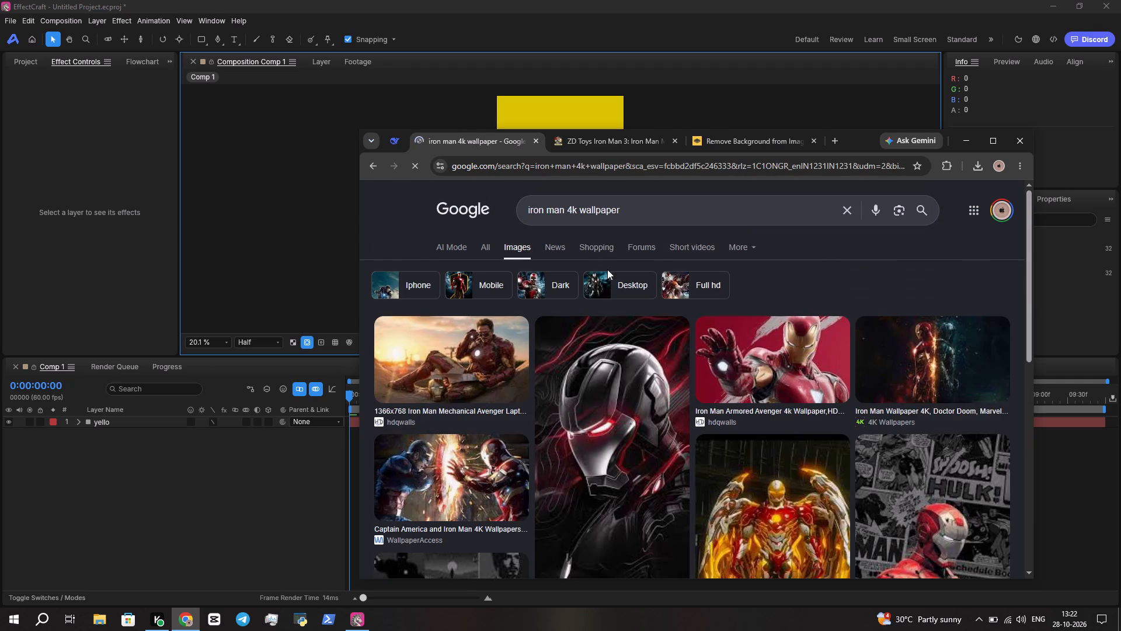
# Look through the iron man 4k wallpaper results for a suitable full-body character image.
pyautogui.scroll(-8, 640, 353)
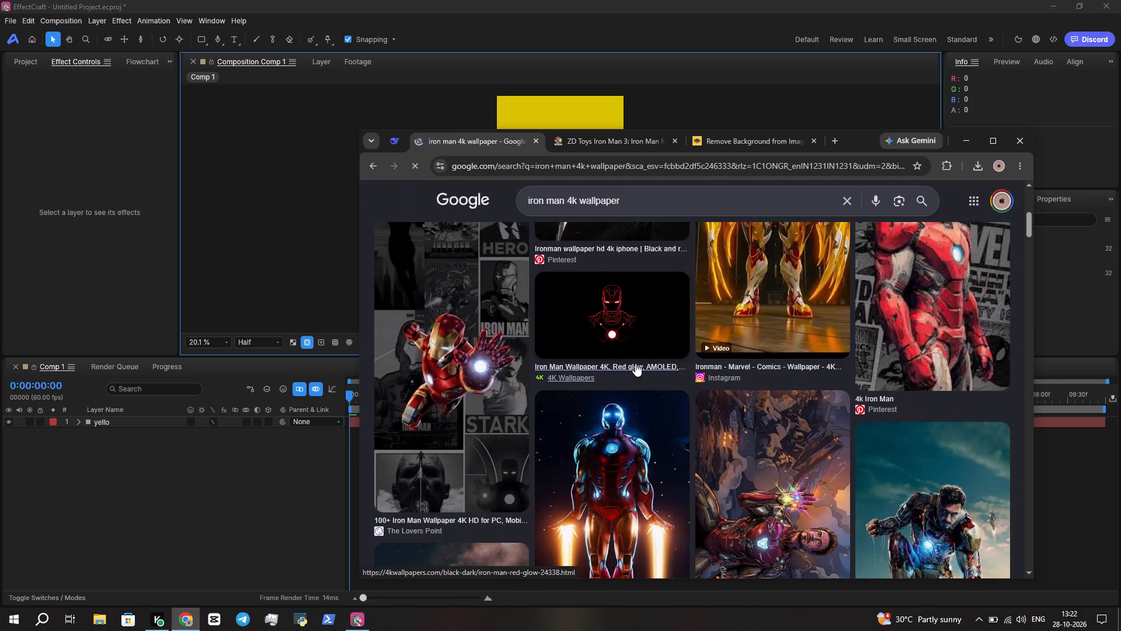
pyautogui.scroll(-1, 635, 363)
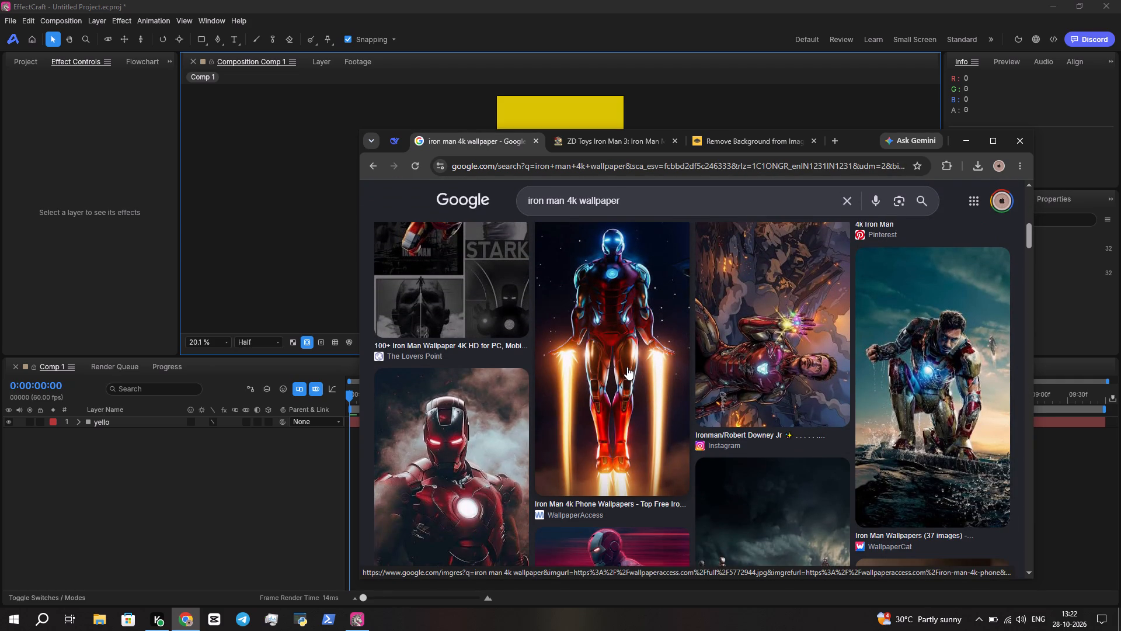
pyautogui.scroll(-7, 627, 369)
pyautogui.scroll(1, 629, 373)
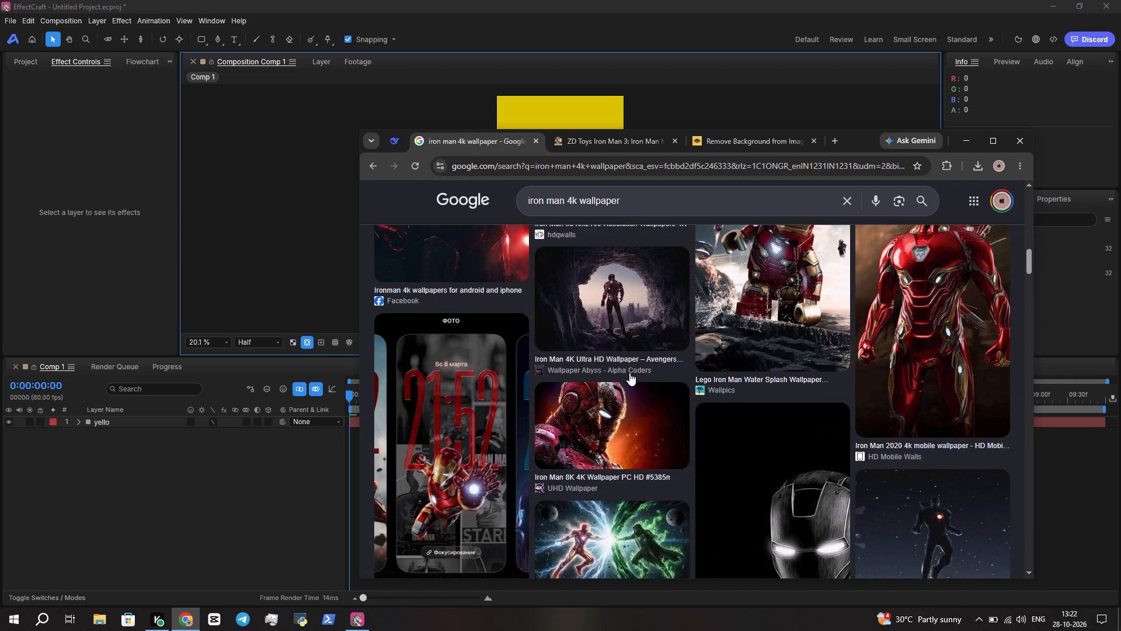
pyautogui.scroll(1, 629, 373)
pyautogui.scroll(-4, 640, 378)
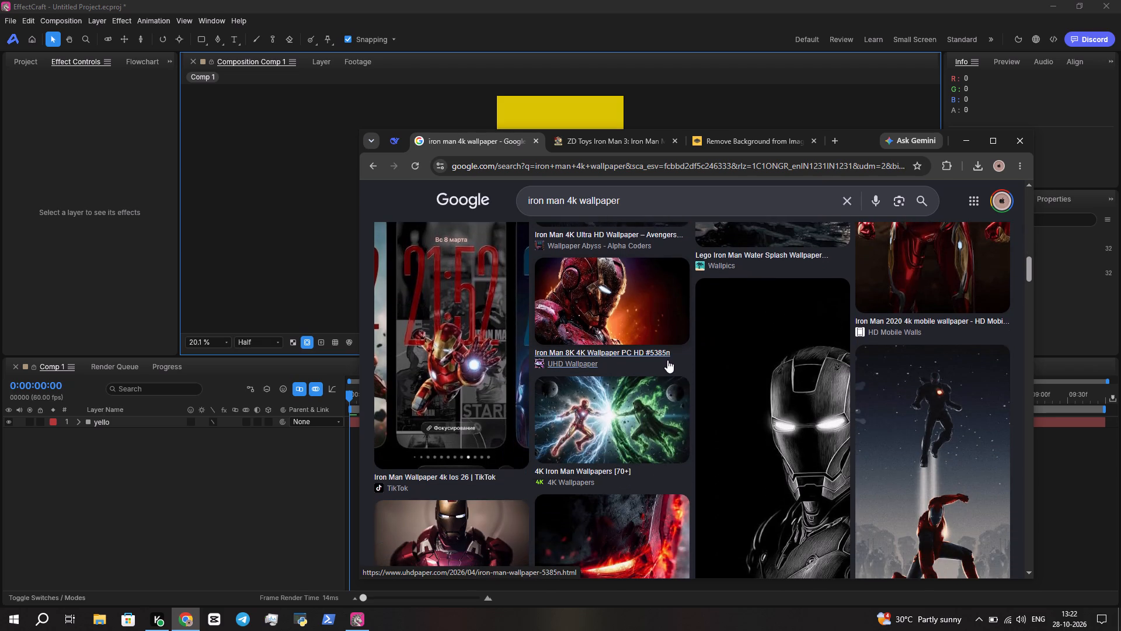
pyautogui.scroll(-9, 667, 360)
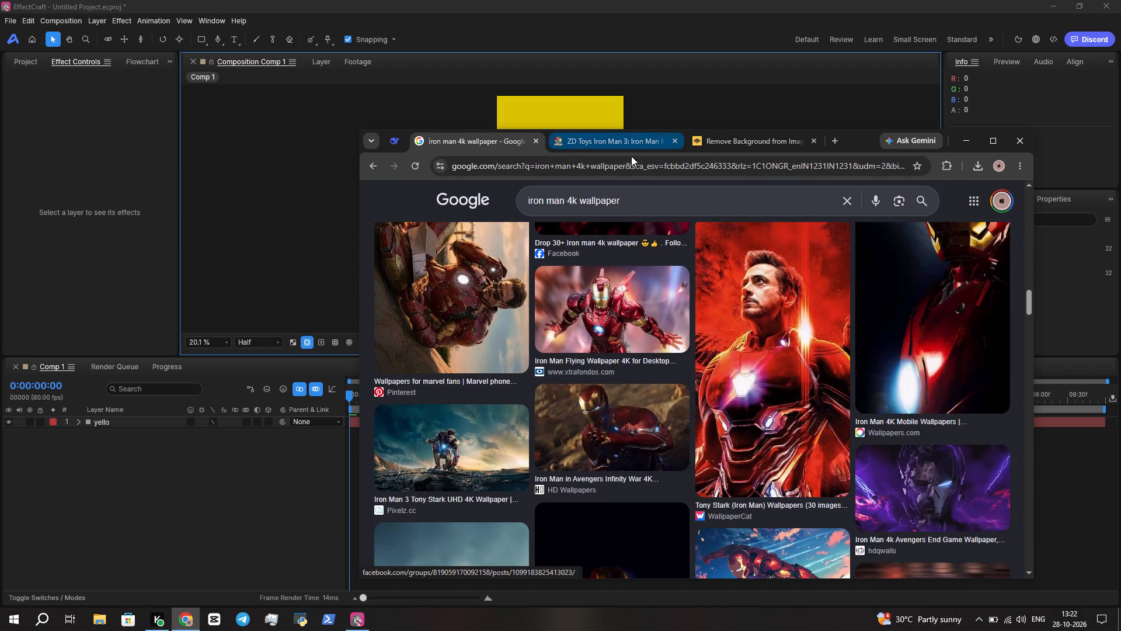
# Change the image search to "iron man 4k photos".
pyautogui.click(635, 203)
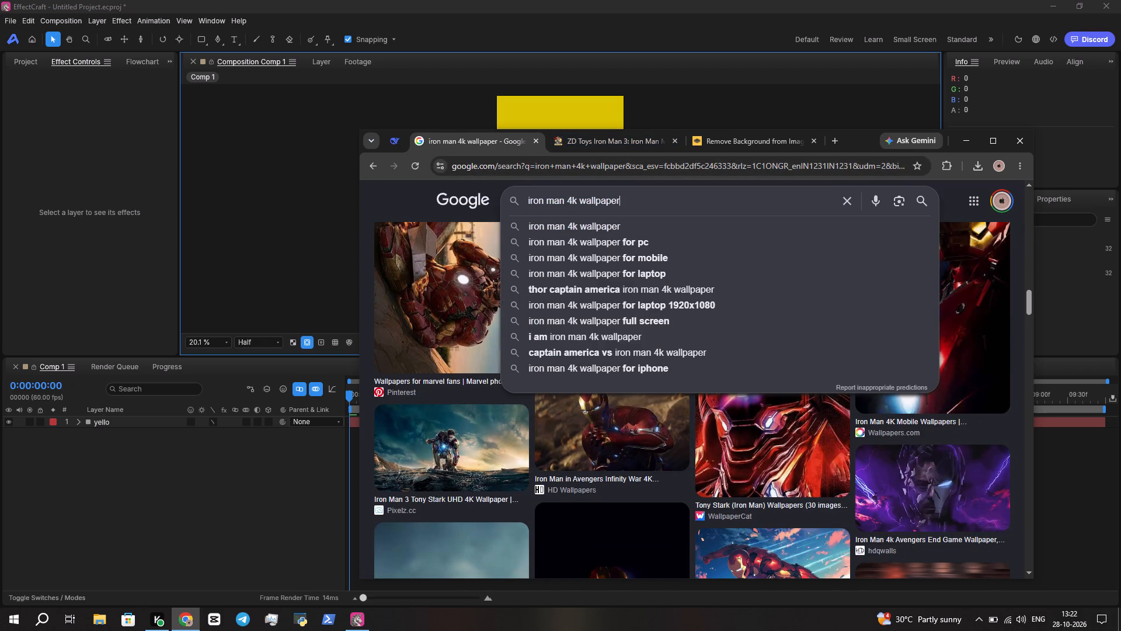
pyautogui.press('BackSpace')
pyautogui.press('BackSpace')
pyautogui.press('BackSpace')
pyautogui.press('BackSpace')
pyautogui.press('BackSpace')
pyautogui.press('BackSpace')
pyautogui.press('BackSpace')
pyautogui.press('BackSpace')
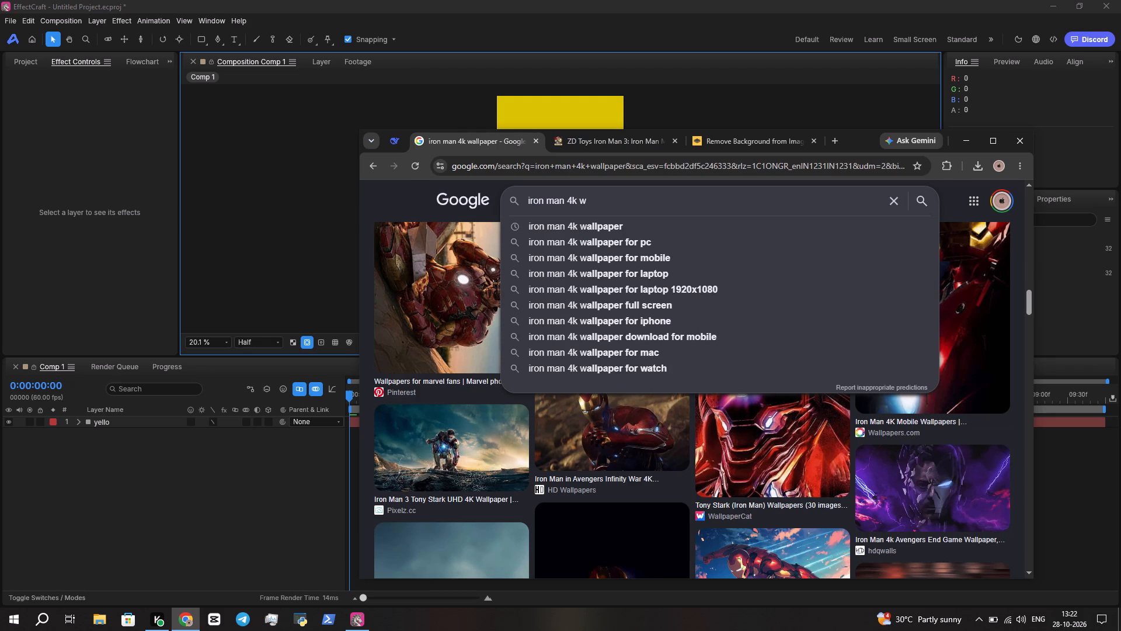
pyautogui.press('BackSpace')
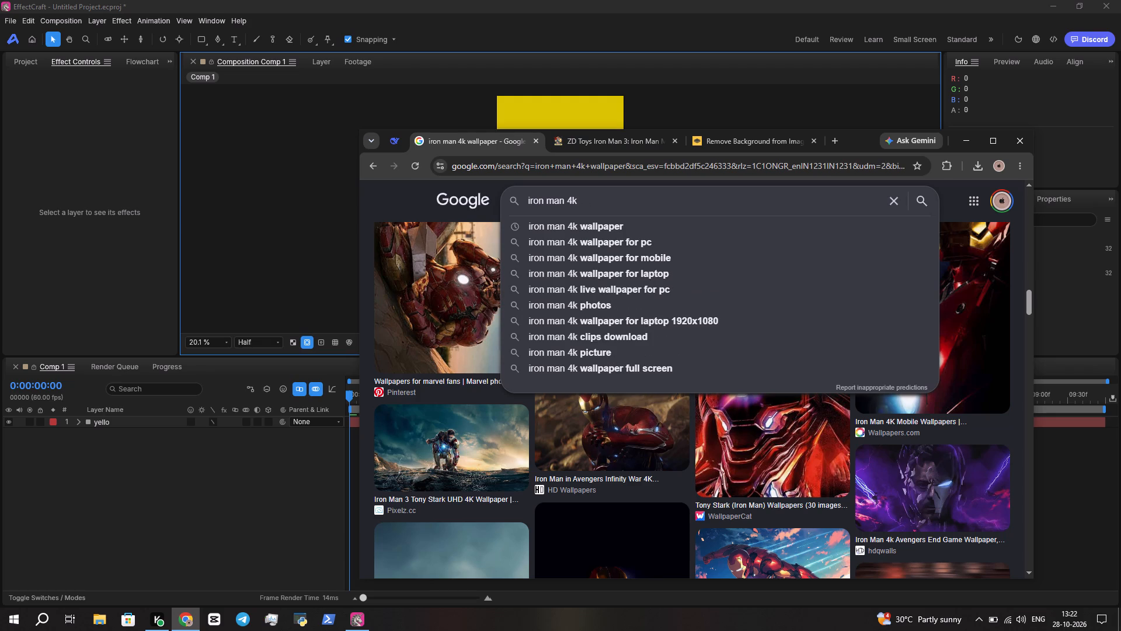
pyautogui.click(557, 304)
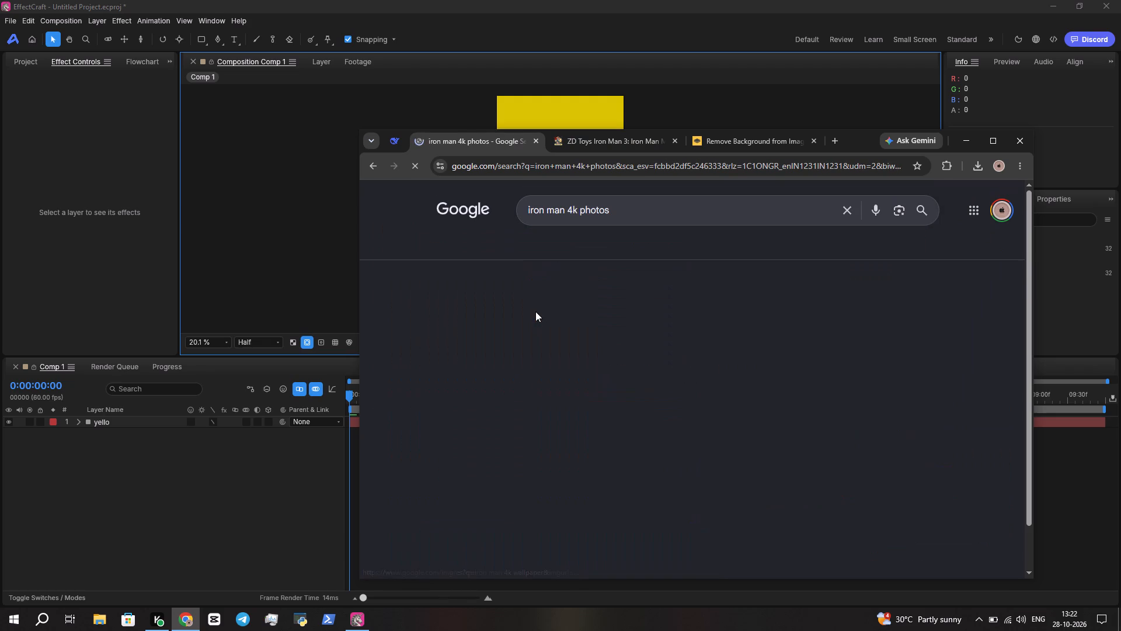
# Look through the "iron man 4k photos" image results for a suitable full-body character picture.
pyautogui.scroll(-9, 609, 397)
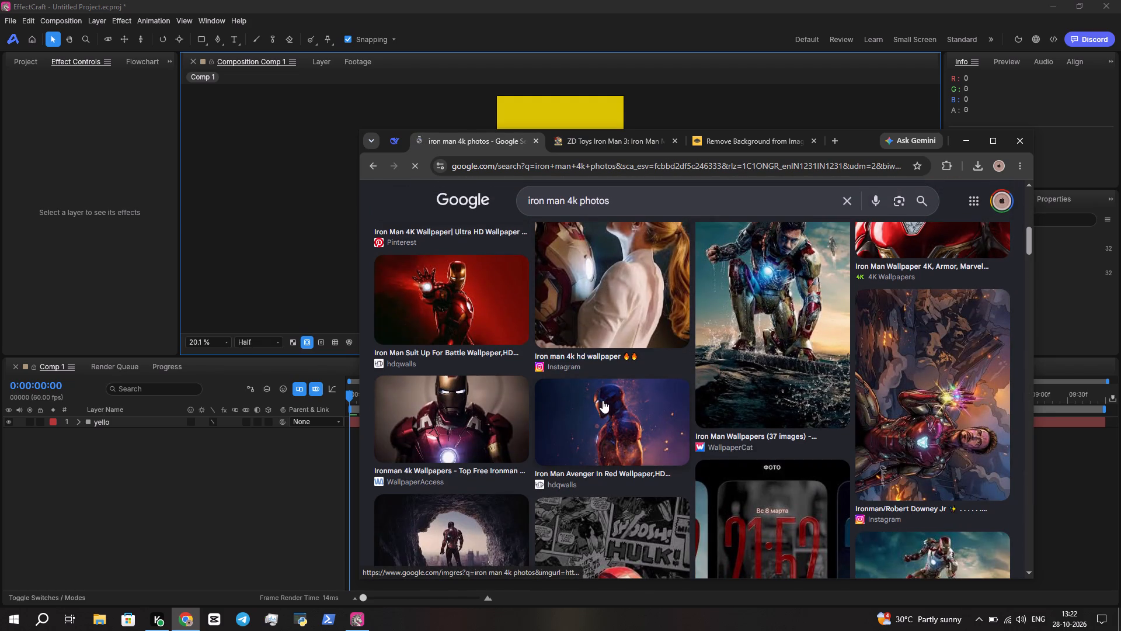
pyautogui.scroll(-15, 596, 434)
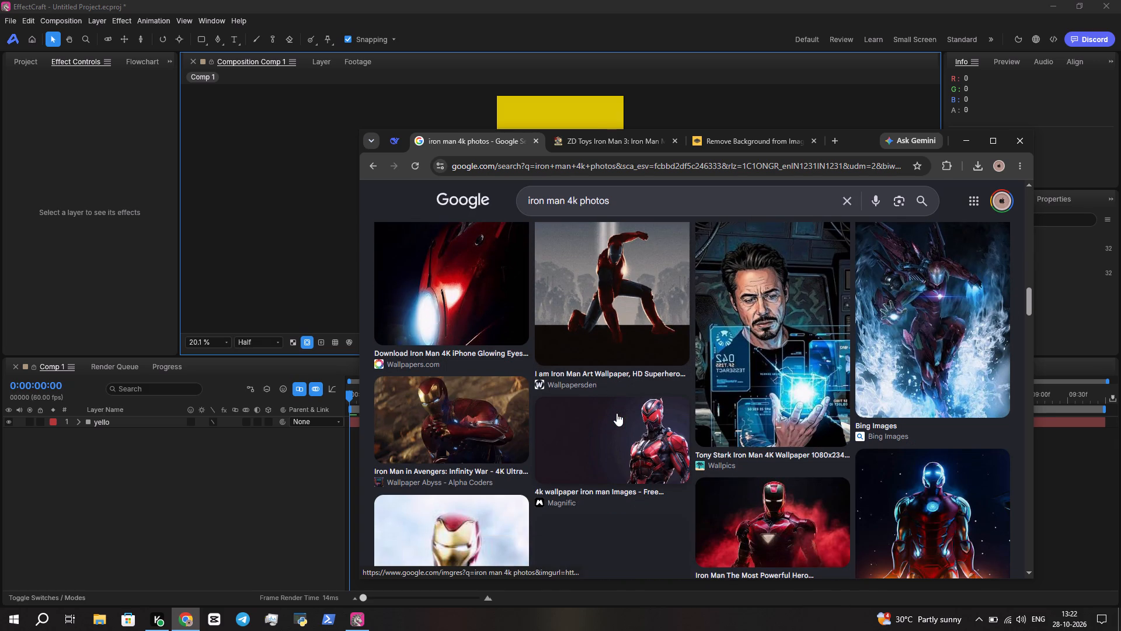
pyautogui.scroll(-6, 610, 407)
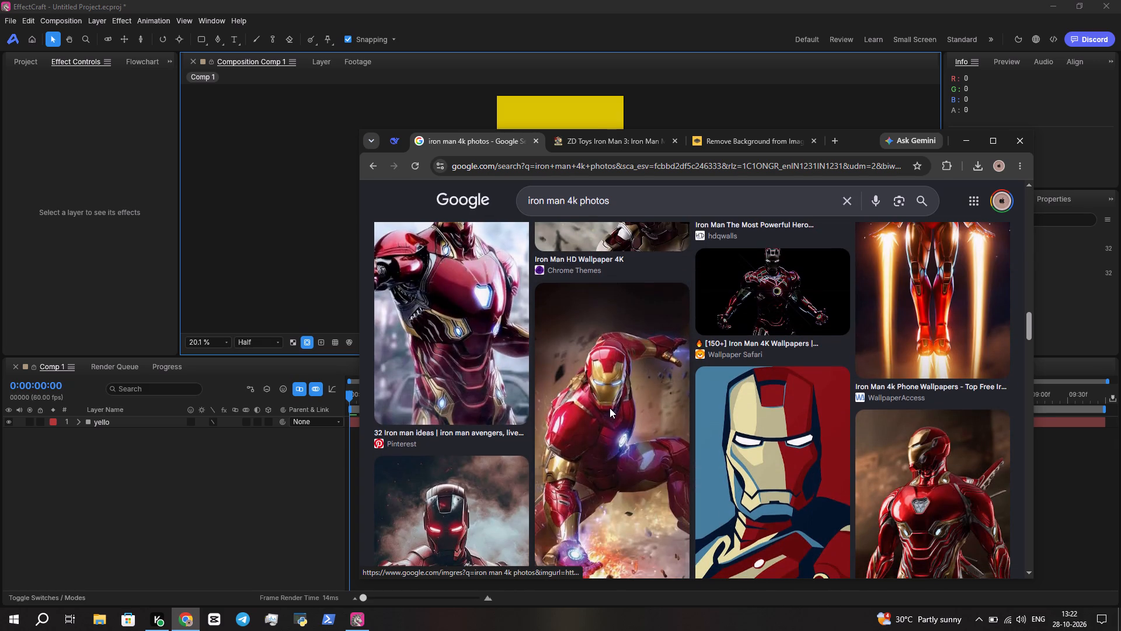
pyautogui.scroll(-10, 610, 408)
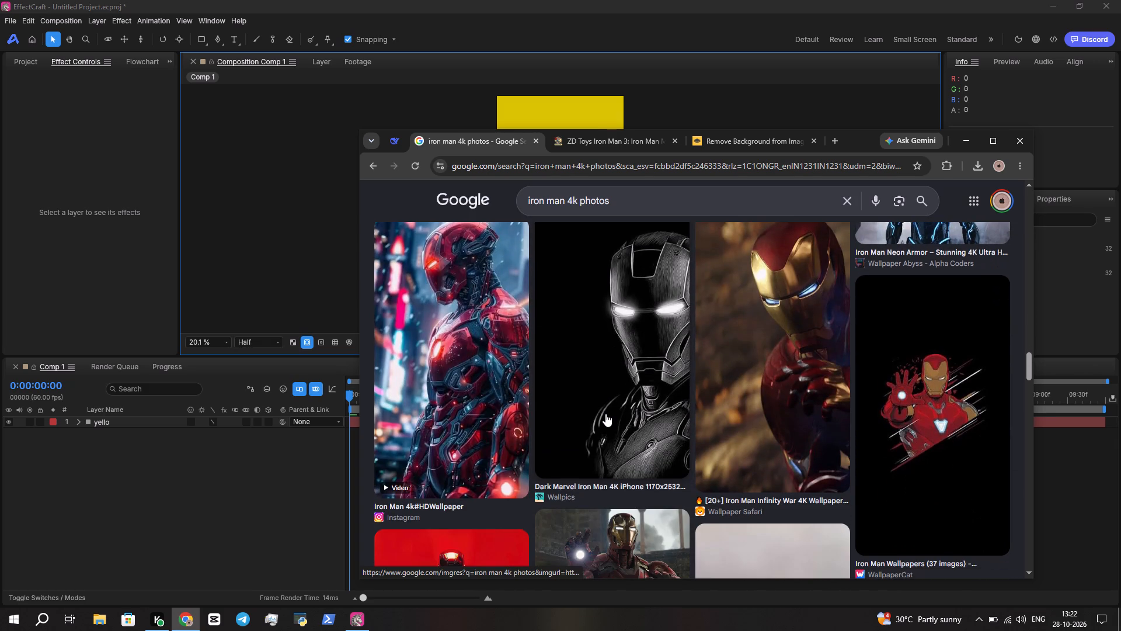
pyautogui.scroll(-6, 605, 414)
pyautogui.scroll(-3, 768, 417)
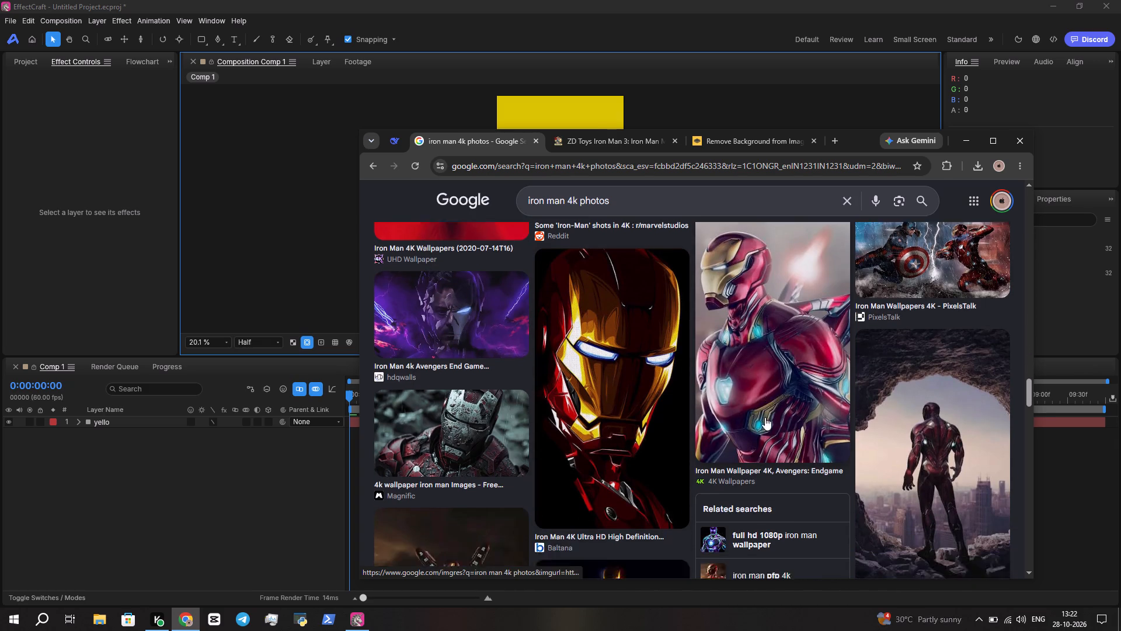
pyautogui.scroll(-2, 765, 417)
pyautogui.scroll(-6, 718, 412)
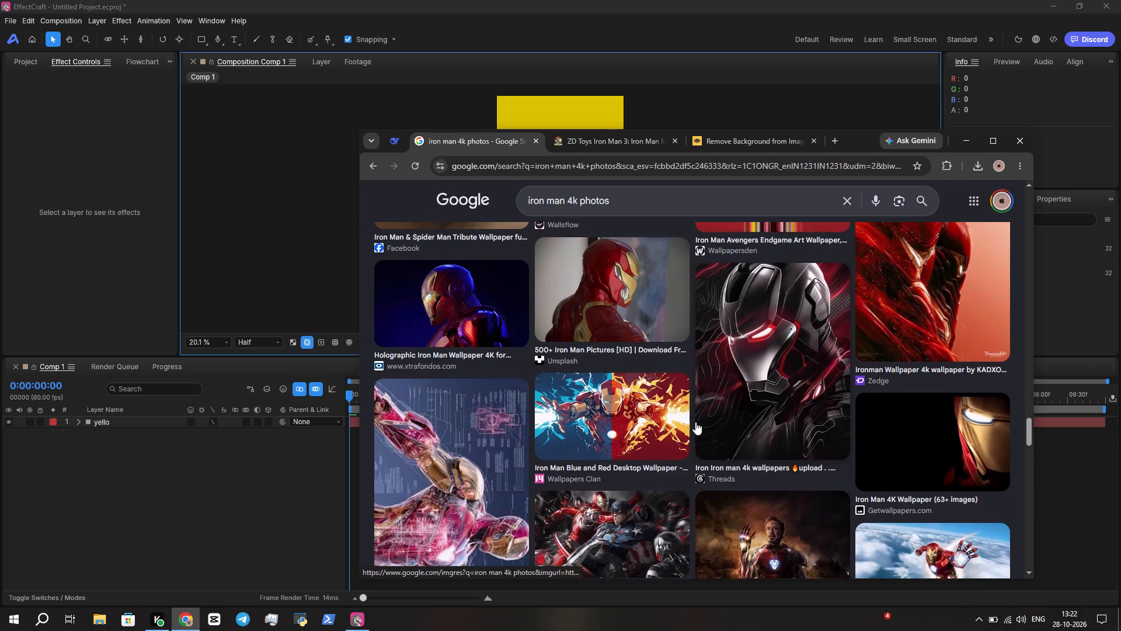
pyautogui.scroll(-4, 695, 422)
pyautogui.scroll(2, 694, 424)
pyautogui.scroll(-1, 694, 427)
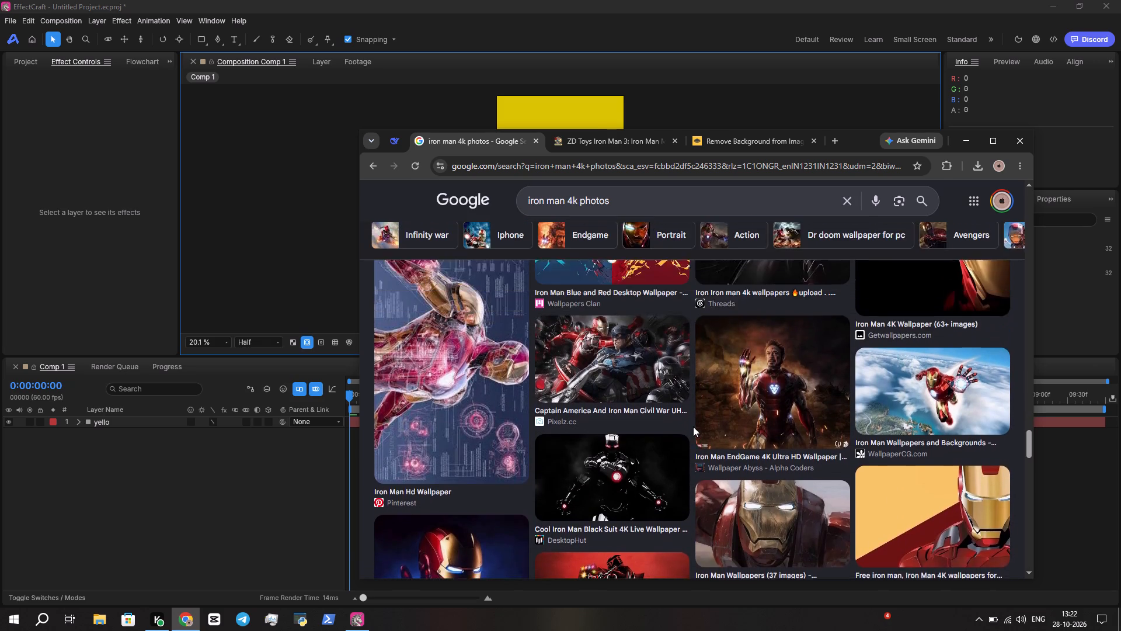
pyautogui.scroll(-11, 693, 427)
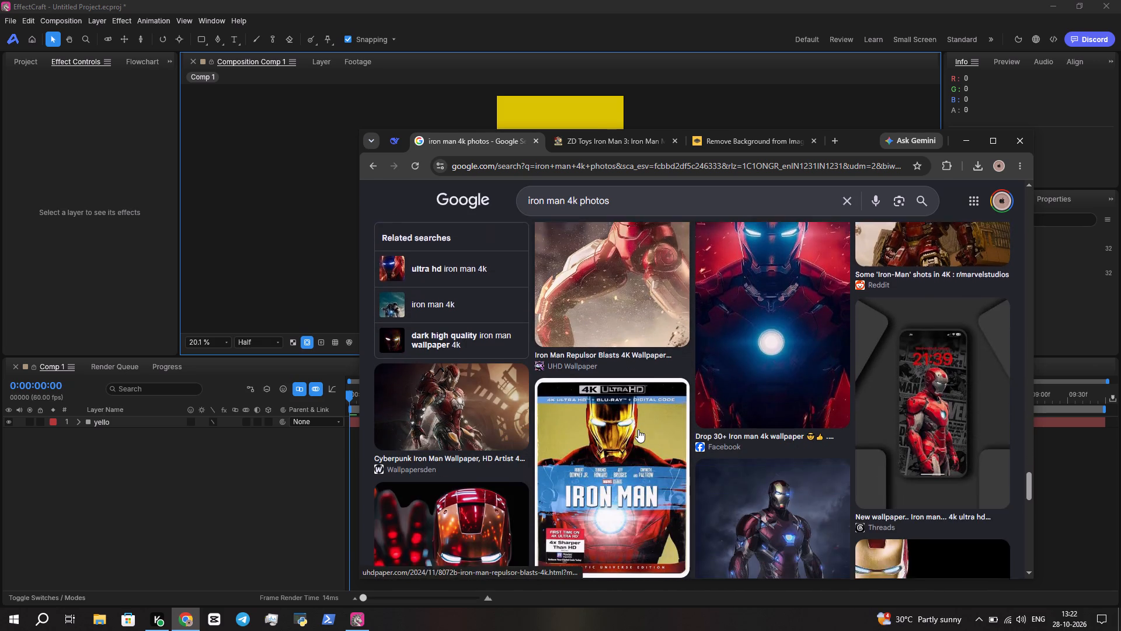
pyautogui.scroll(-3, 743, 427)
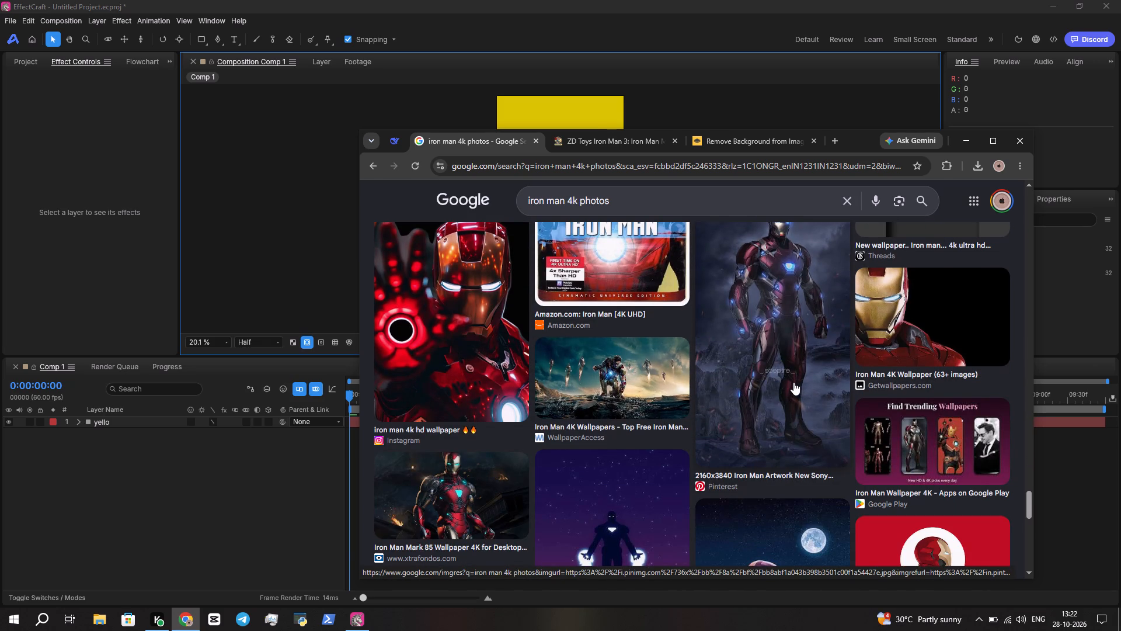
pyautogui.scroll(-1, 793, 382)
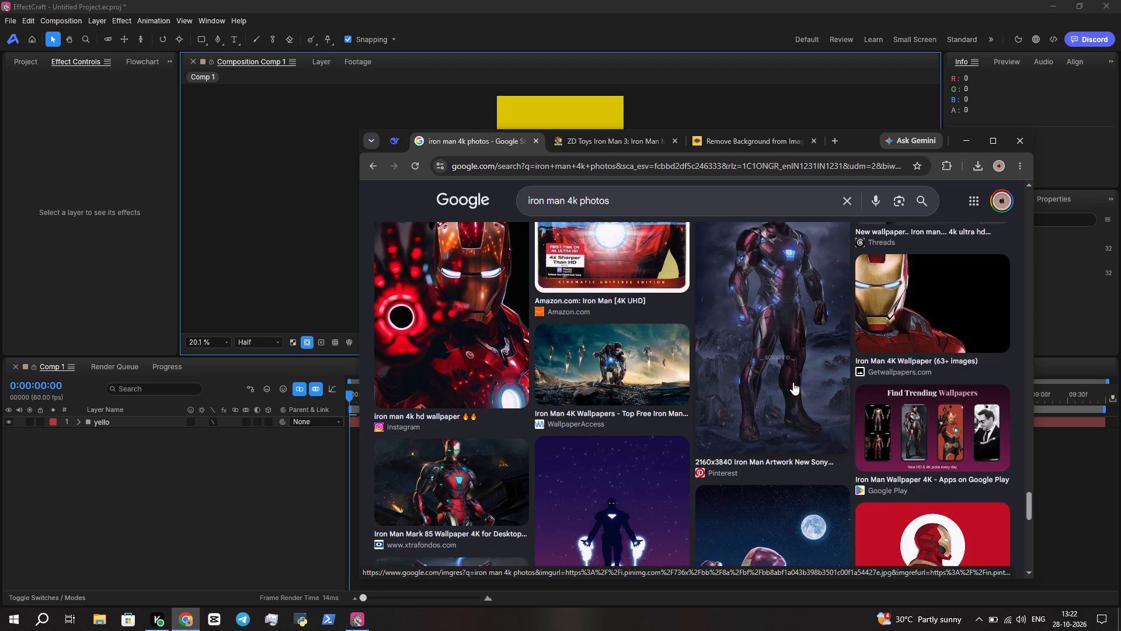
pyautogui.scroll(-7, 793, 382)
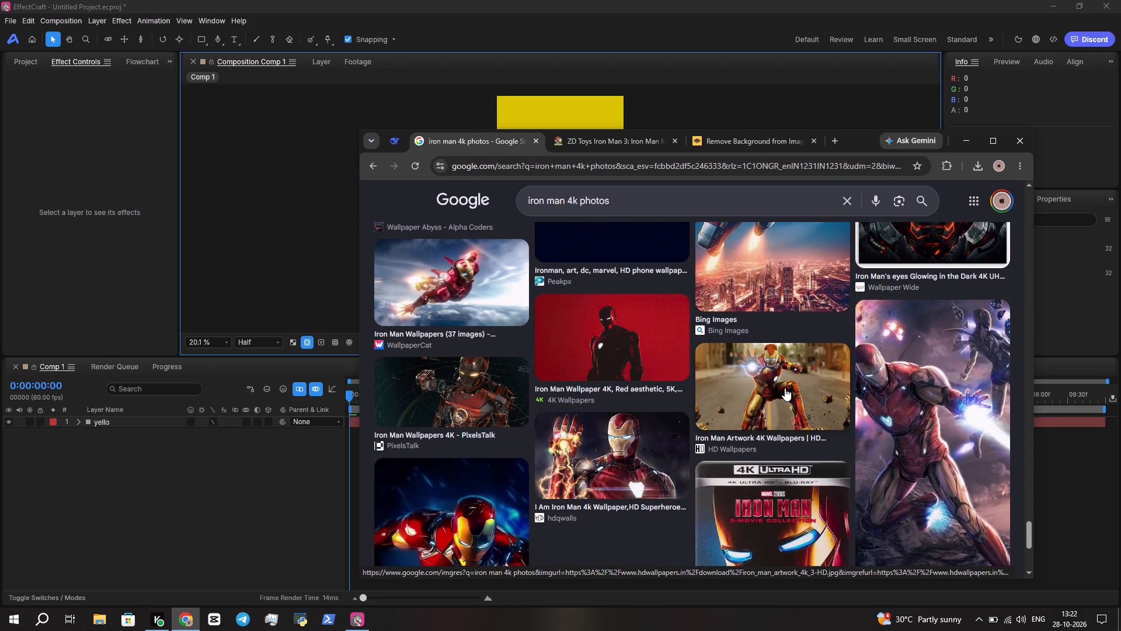
pyautogui.scroll(-6, 784, 387)
pyautogui.scroll(1, 784, 387)
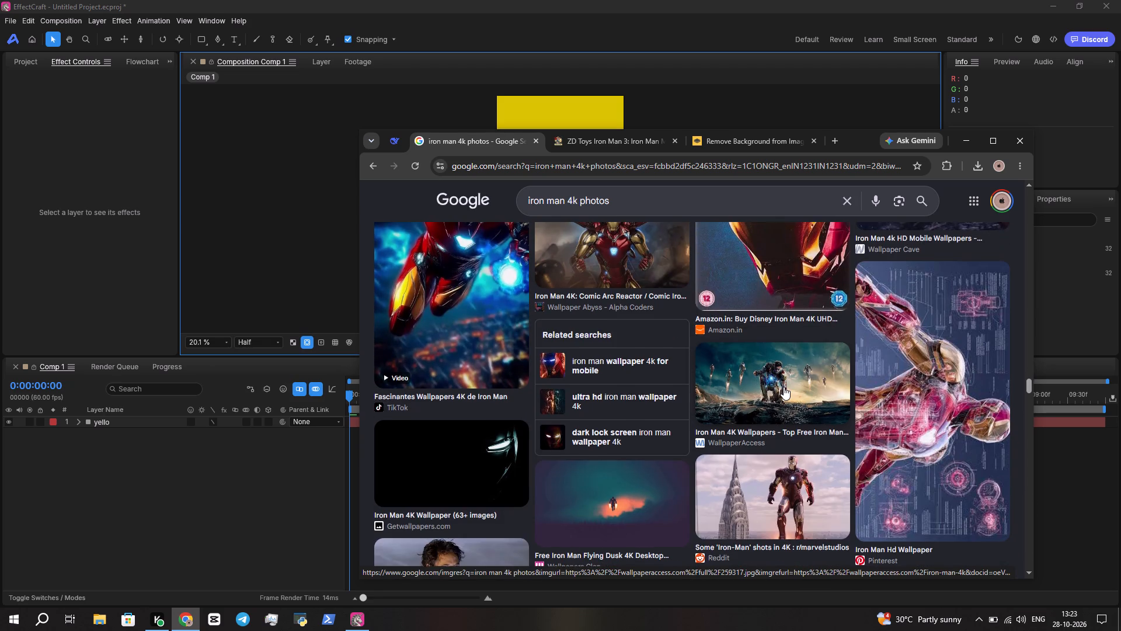
pyautogui.scroll(-4, 784, 387)
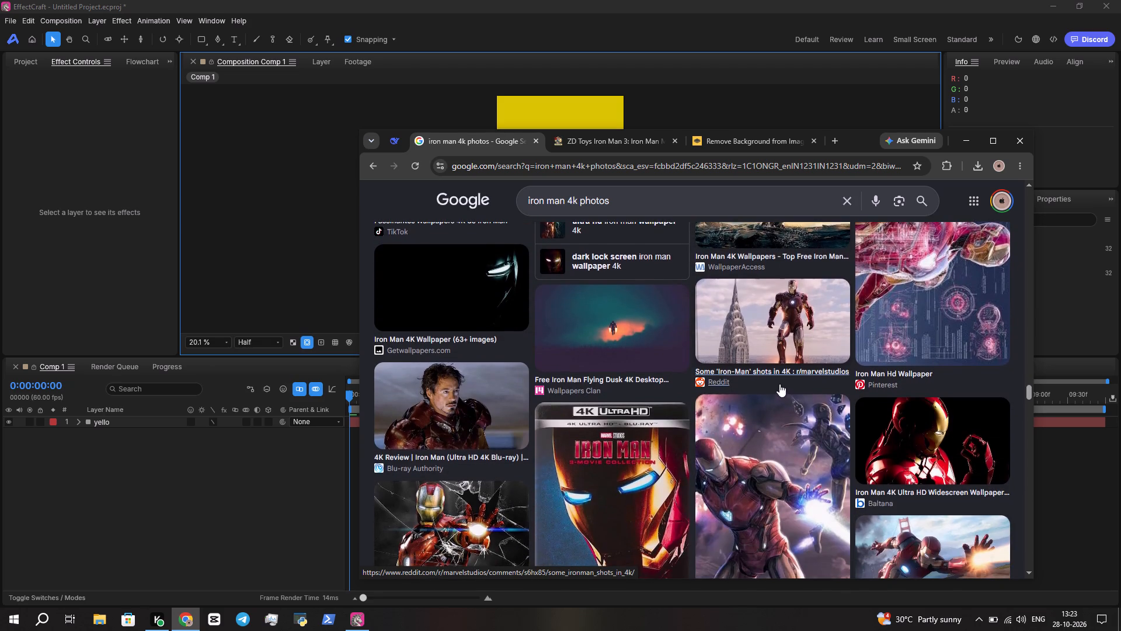
pyautogui.scroll(-8, 779, 384)
pyautogui.scroll(9, 779, 384)
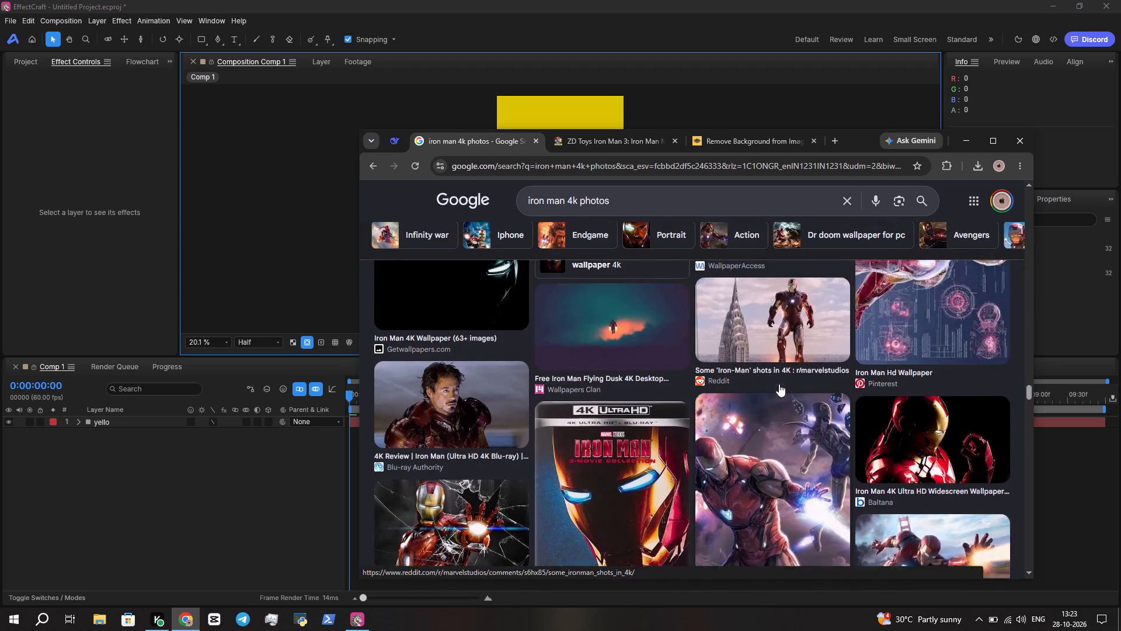
pyautogui.scroll(16, 779, 384)
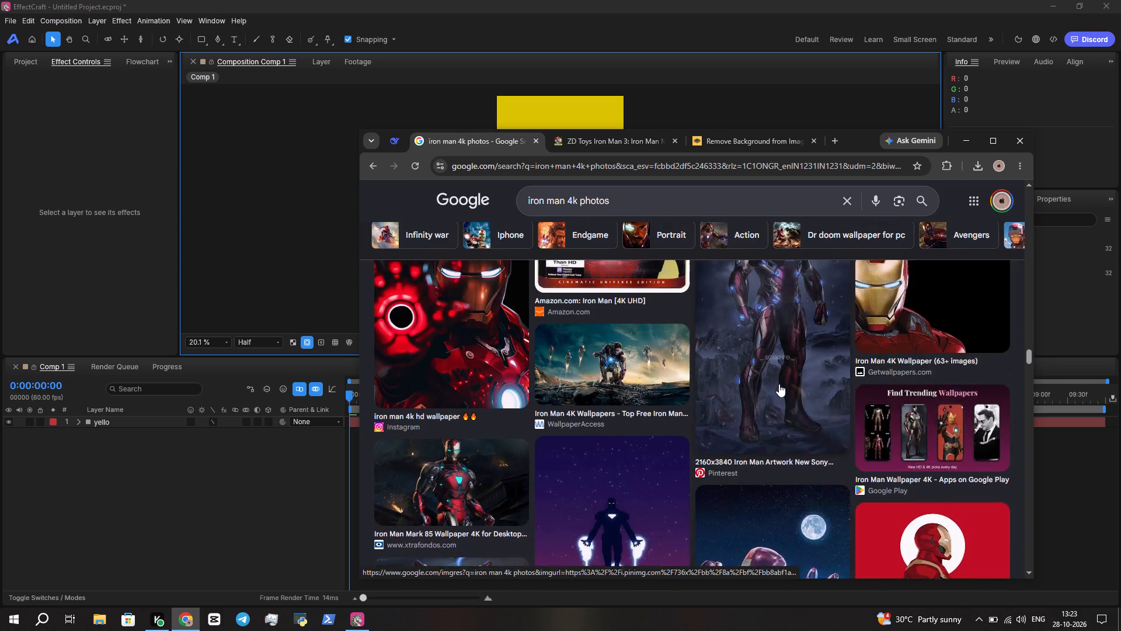
pyautogui.scroll(2, 779, 384)
# Save the full-body "2160x3840 Iron Man Artwork" Pinterest image as ironman2.jpg in the AF compounts folder on the Desktop.
pyautogui.click(779, 384)
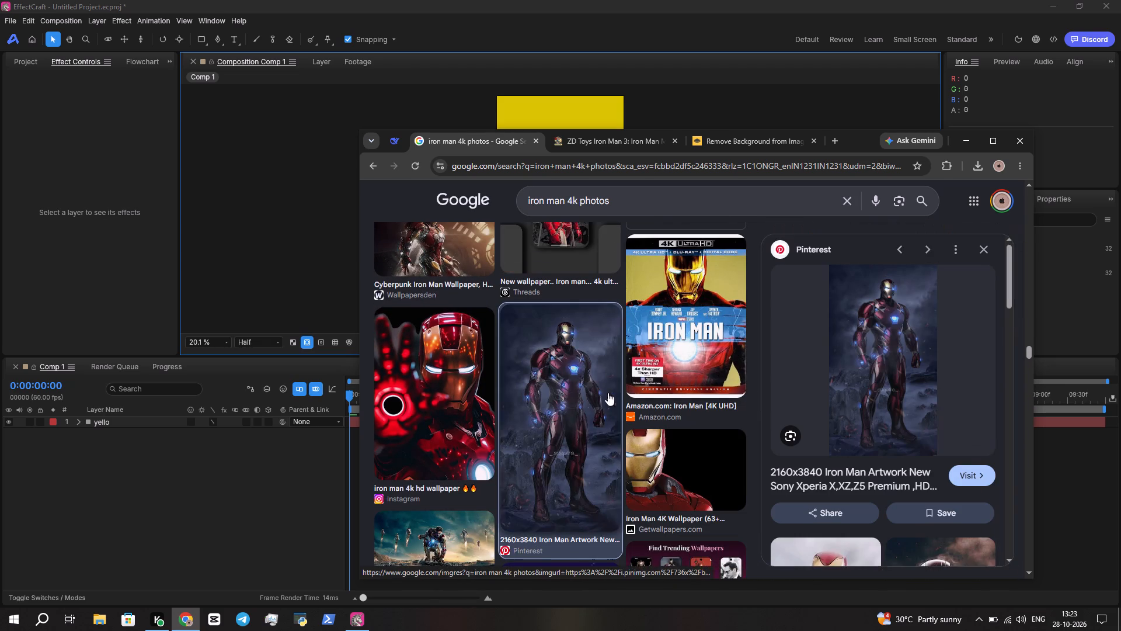
pyautogui.rightClick(879, 360)
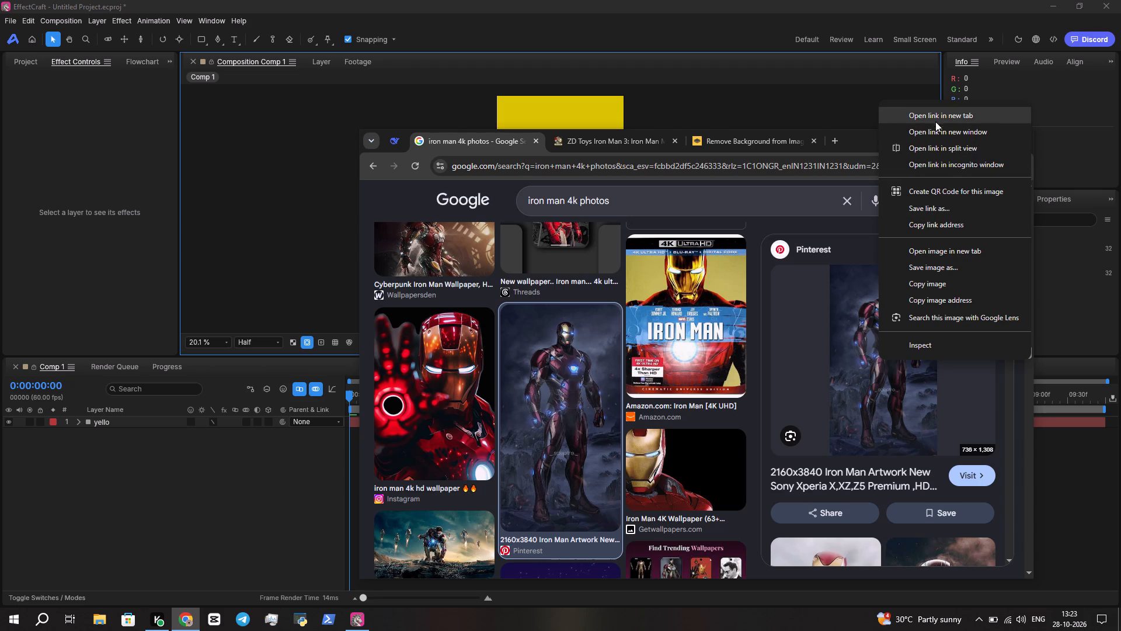
pyautogui.click(941, 265)
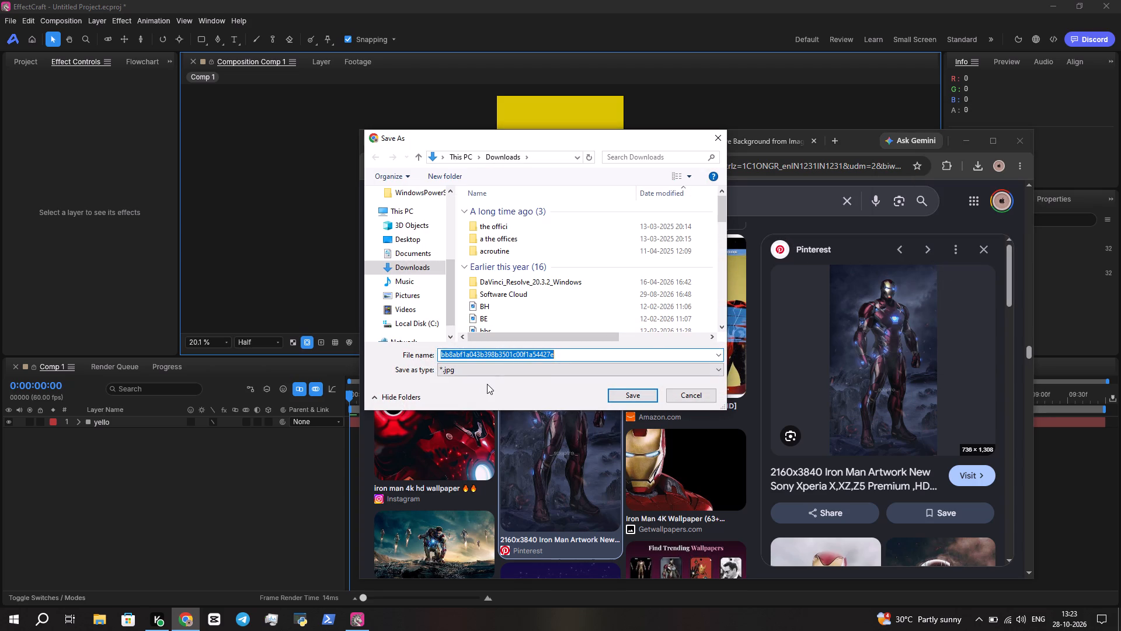
pyautogui.press('BackSpace')
pyautogui.write('ir')
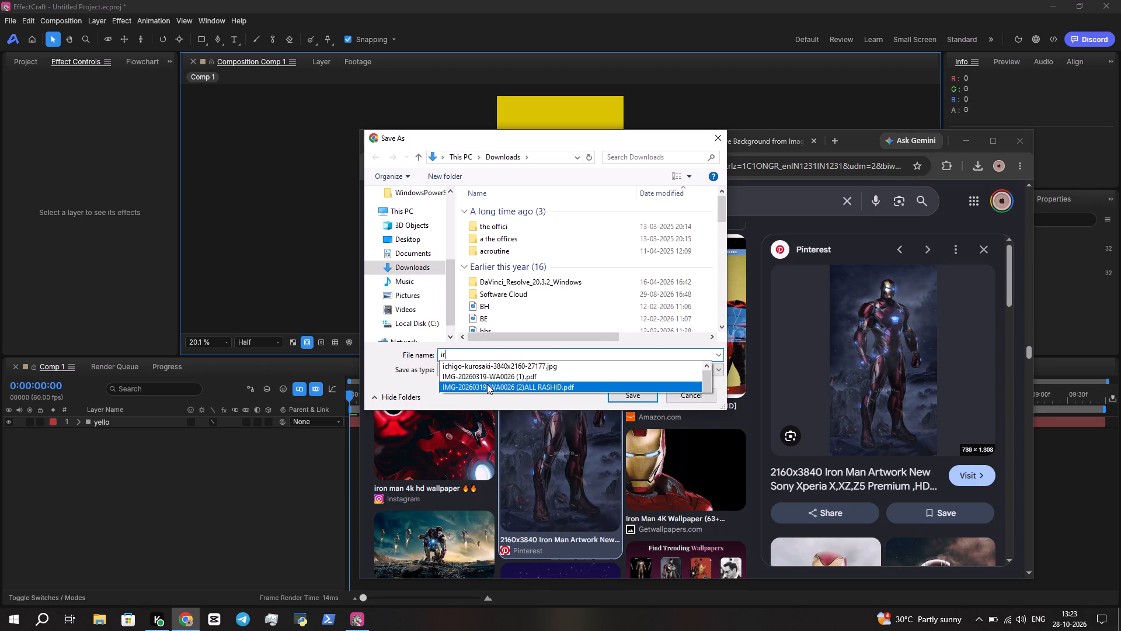
pyautogui.write('on')
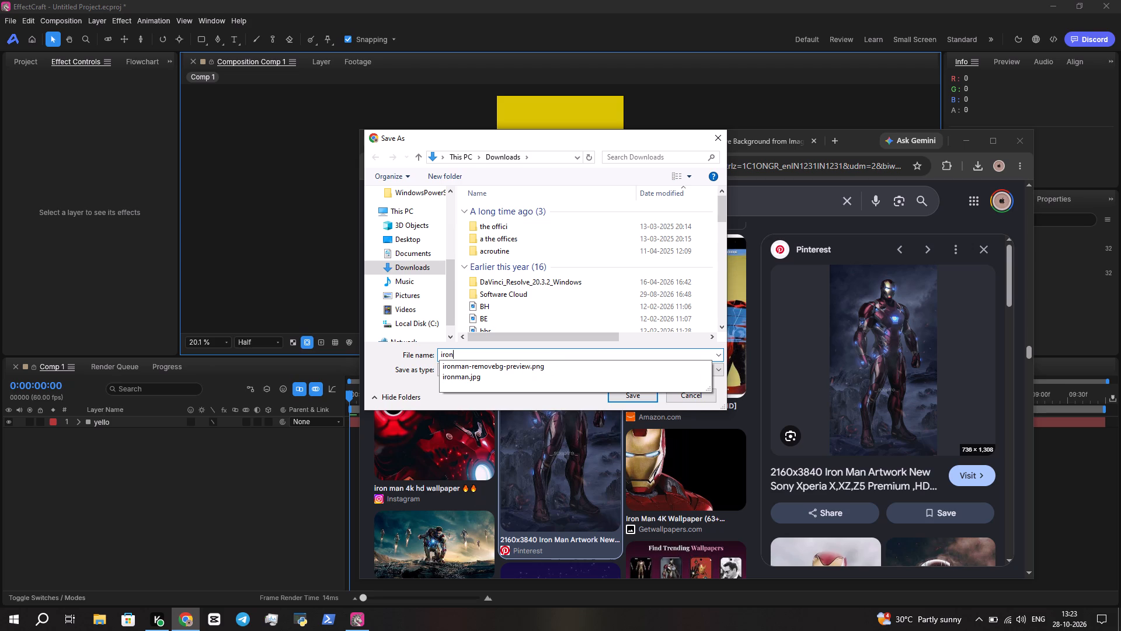
pyautogui.write('man')
pyautogui.press('2')
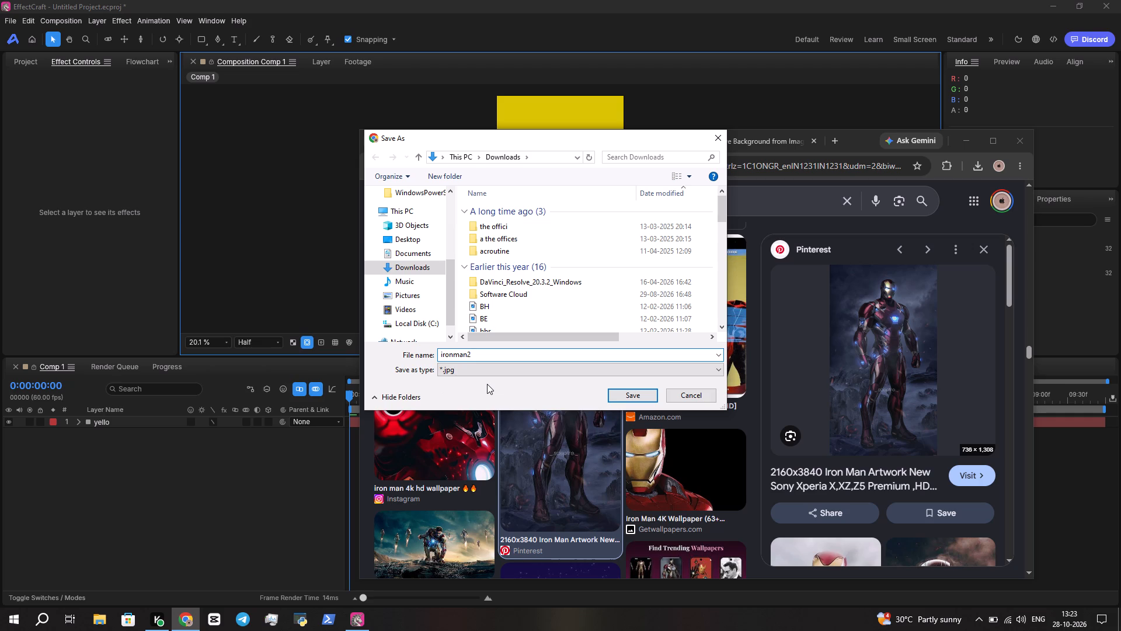
pyautogui.press('.')
pyautogui.press('j')
pyautogui.write('pg')
pyautogui.click(408, 237)
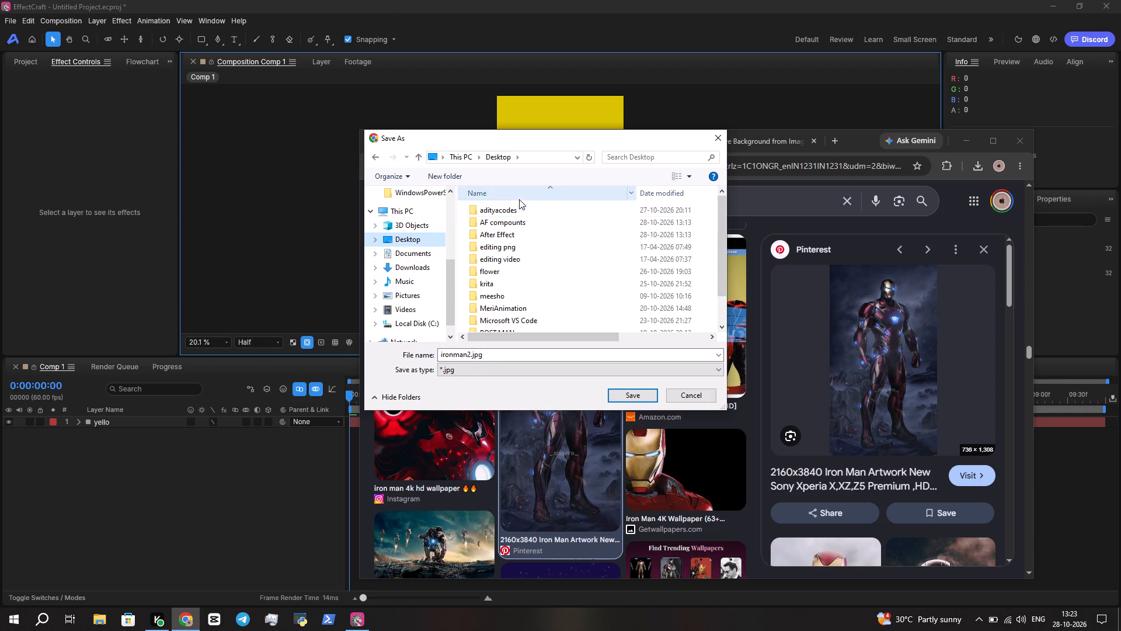
pyautogui.doubleClick(530, 223)
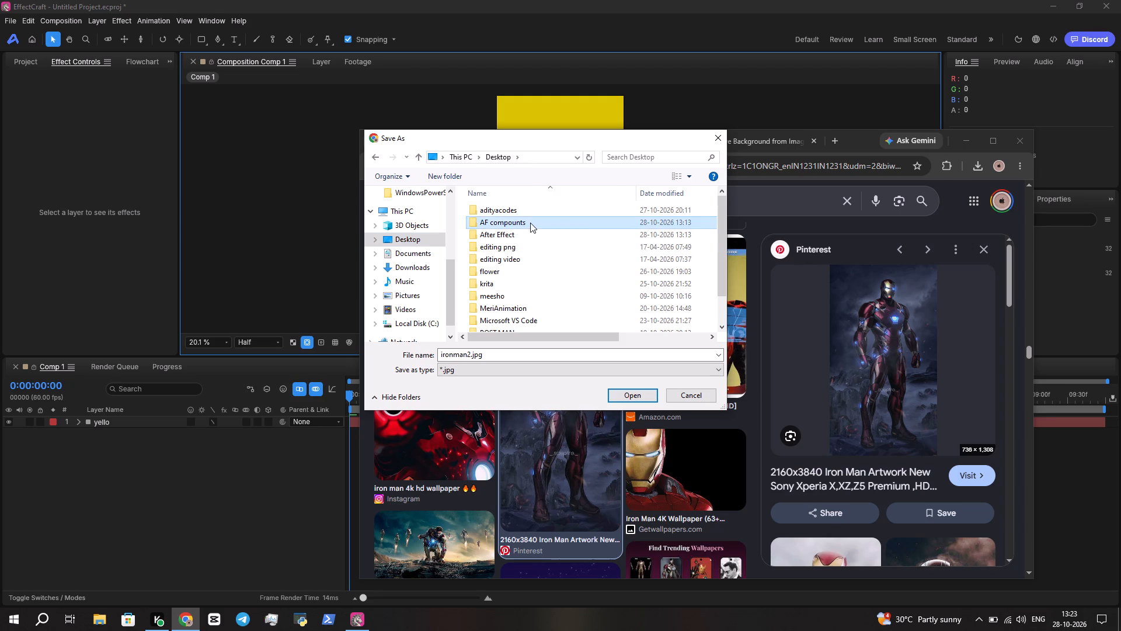
pyautogui.click(636, 394)
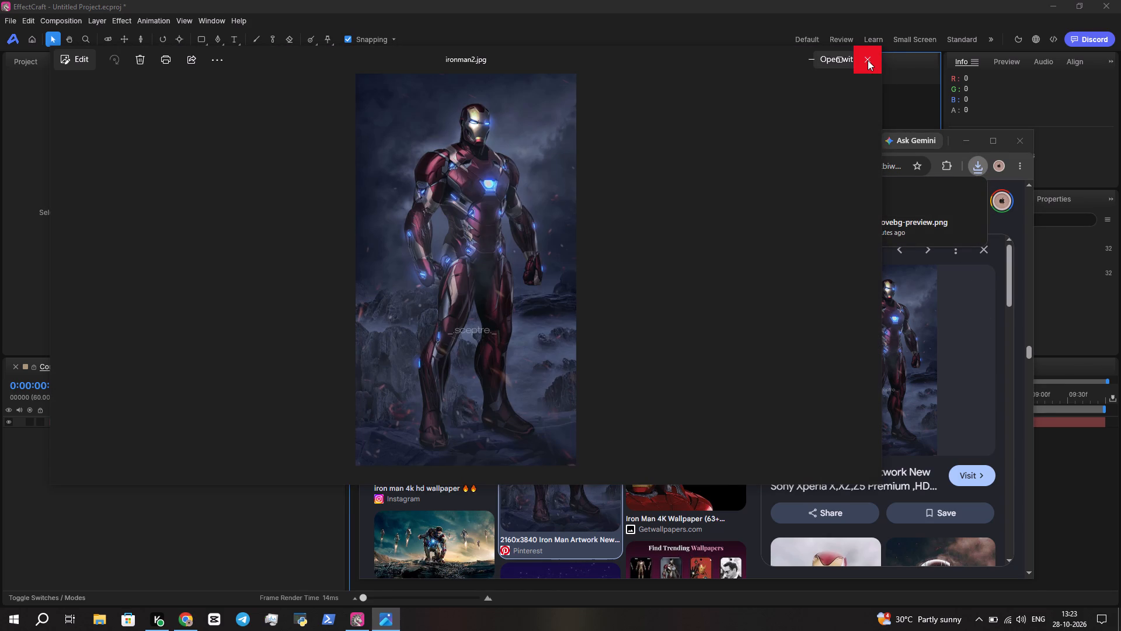
pyautogui.click(868, 60)
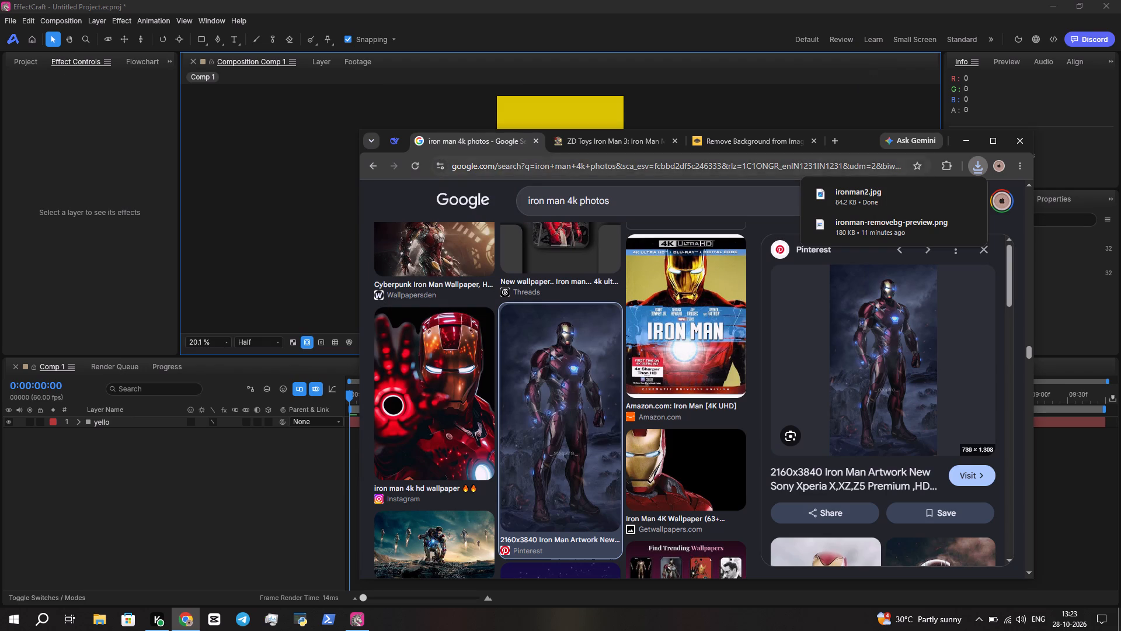
# Open a new browser tab and close the background removal, ZD Toys and iron man image search tabs.
pyautogui.click(841, 138)
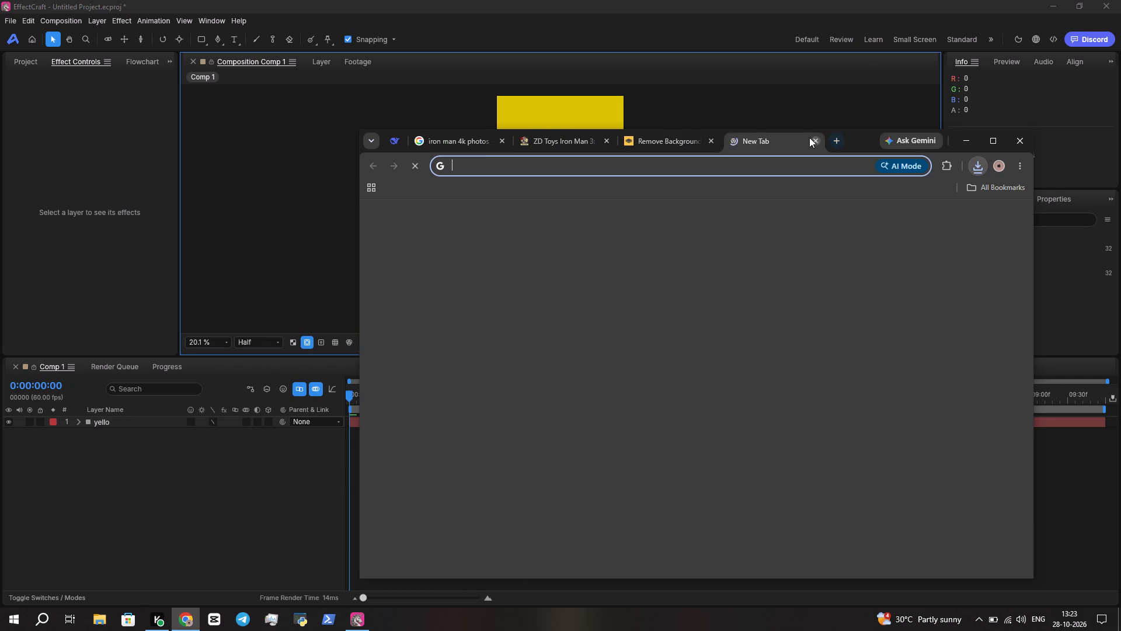
pyautogui.click(713, 140)
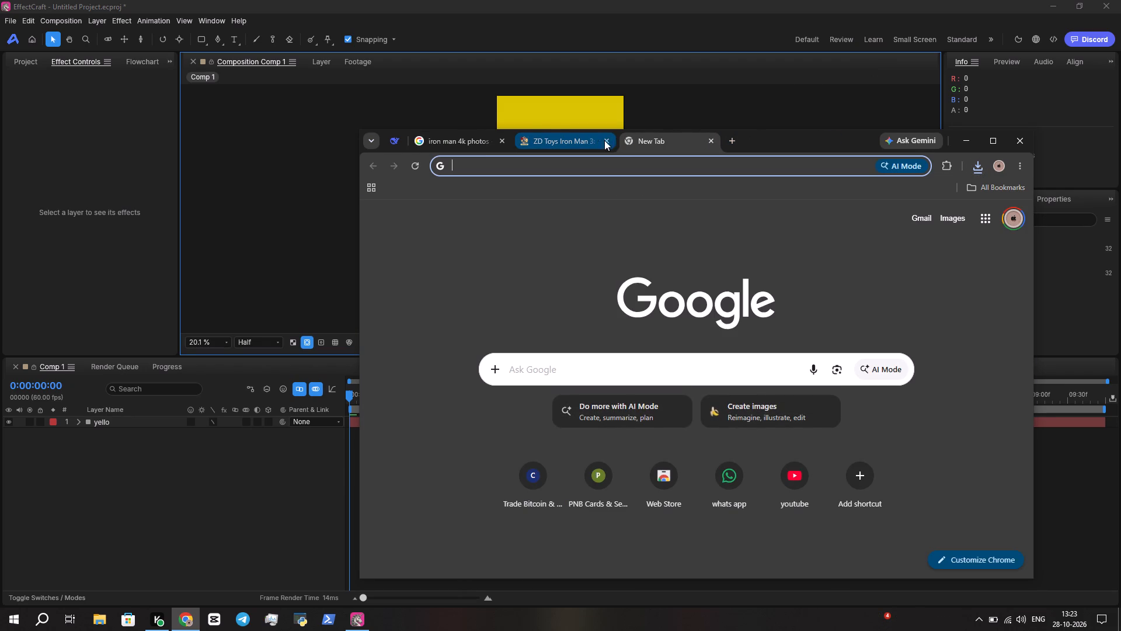
pyautogui.click(608, 137)
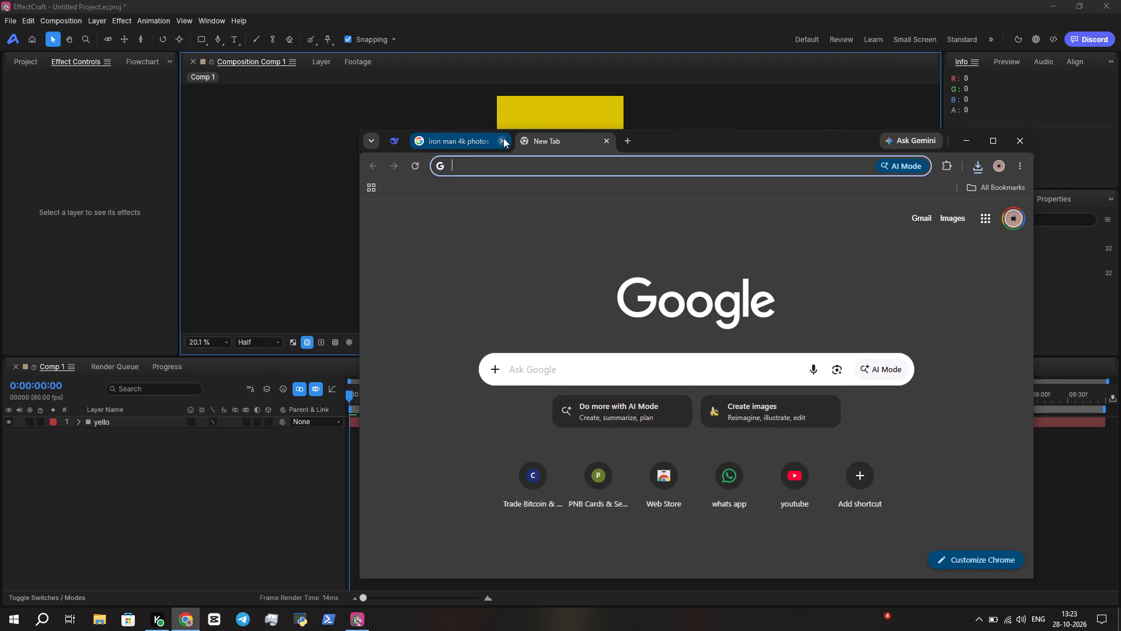
pyautogui.click(503, 138)
# Search the web for "picsart background remover" and open Picsart's "Remove Image Backgrounds with AI" page.
pyautogui.click(473, 164)
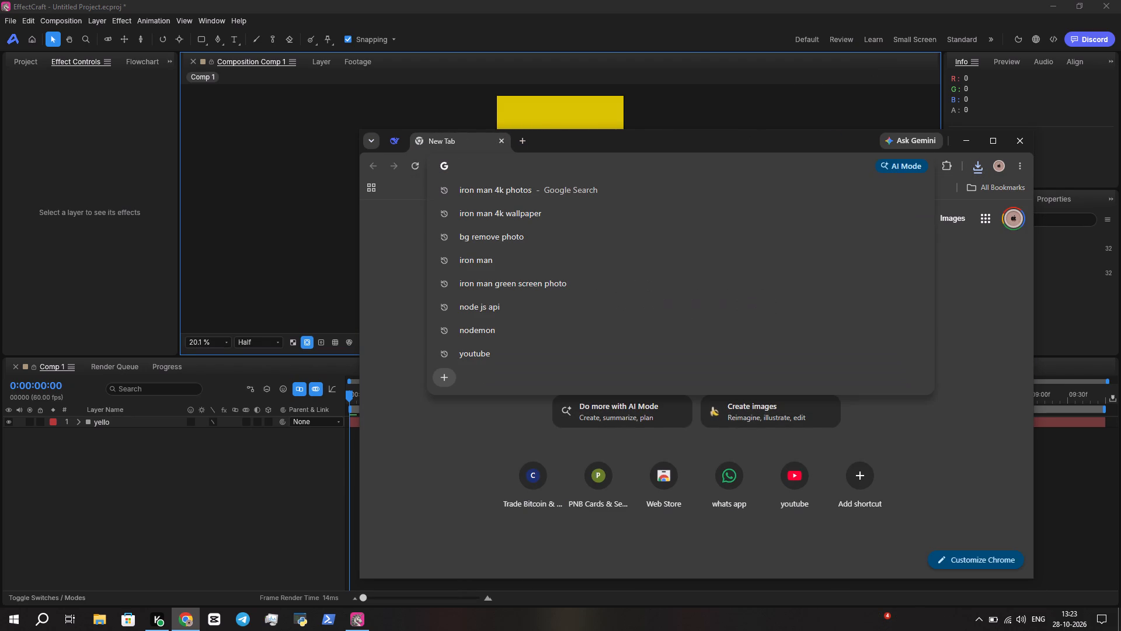
pyautogui.write('pica')
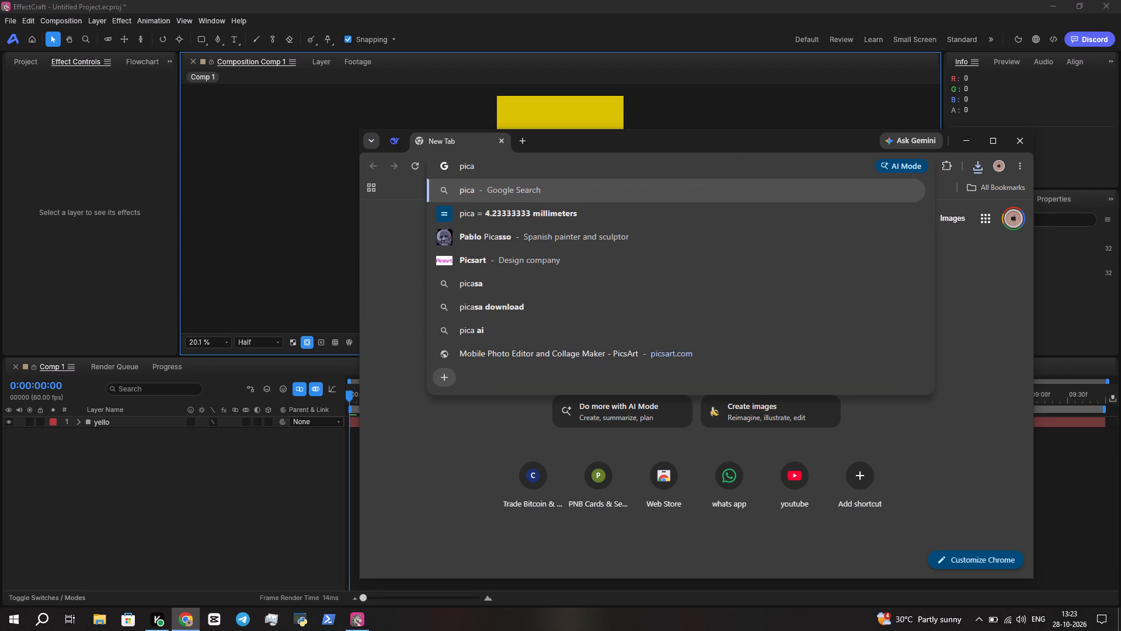
pyautogui.click(475, 166)
pyautogui.write('rt')
pyautogui.press('space')
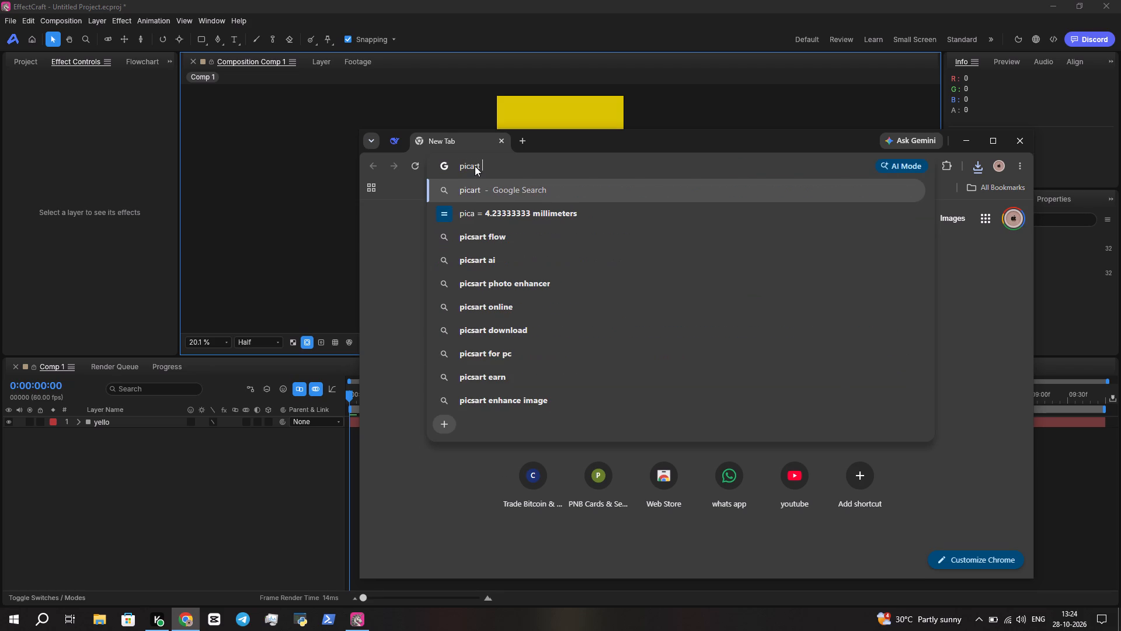
pyautogui.write('bac')
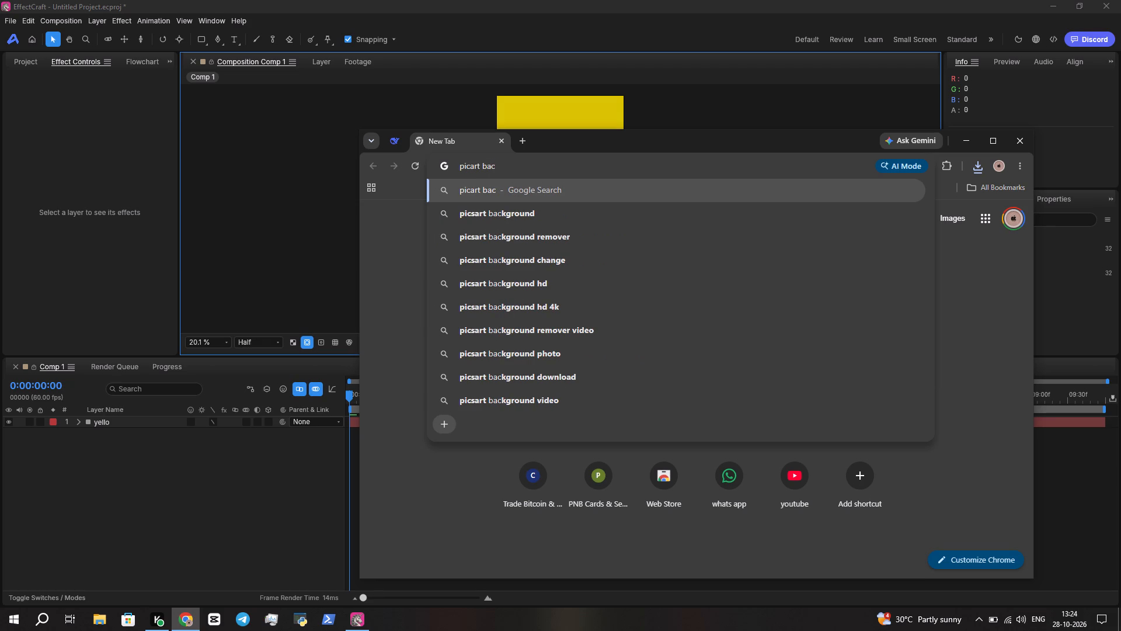
pyautogui.click(532, 239)
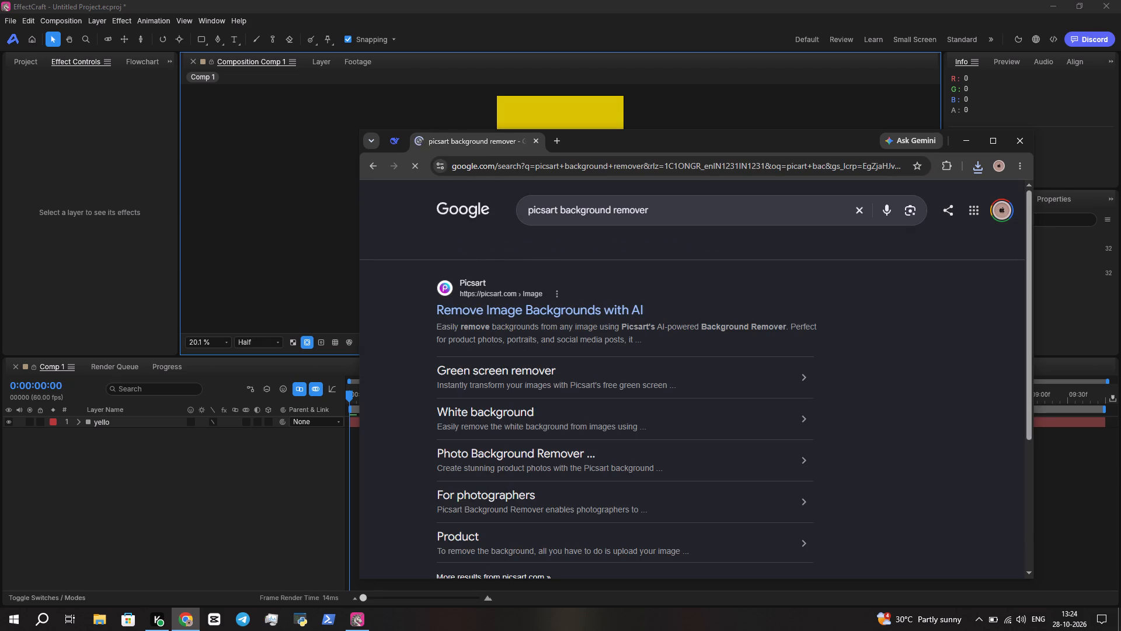
pyautogui.click(500, 302)
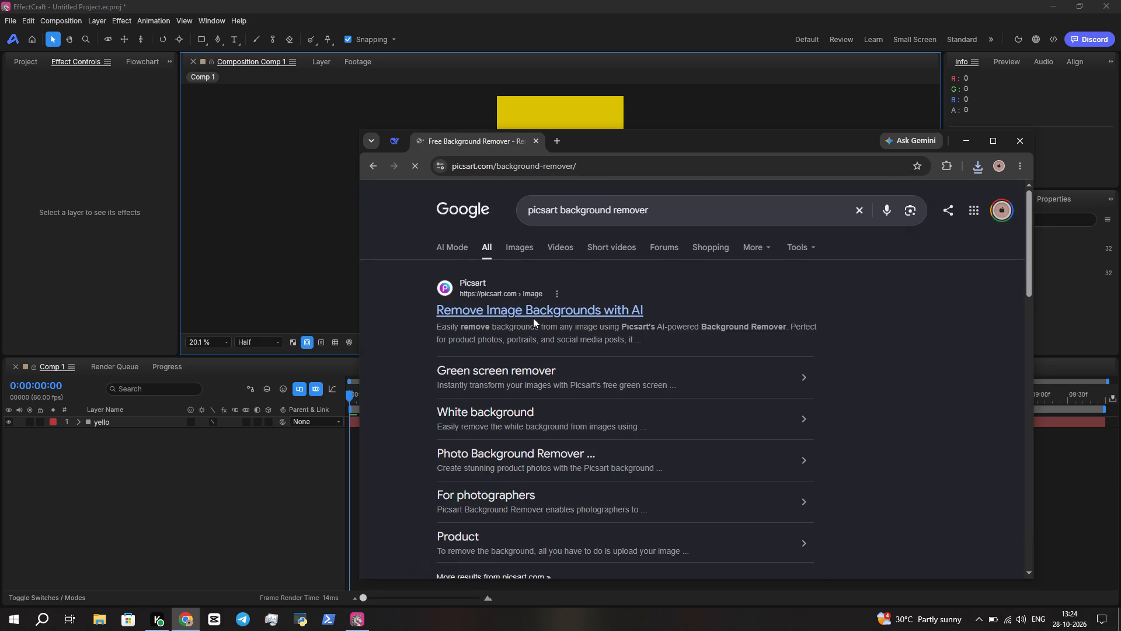
# Accept the Picsart cookies and upload ironman2 from the Desktop's AF compounts folder for background removal.
pyautogui.scroll(-3, 706, 445)
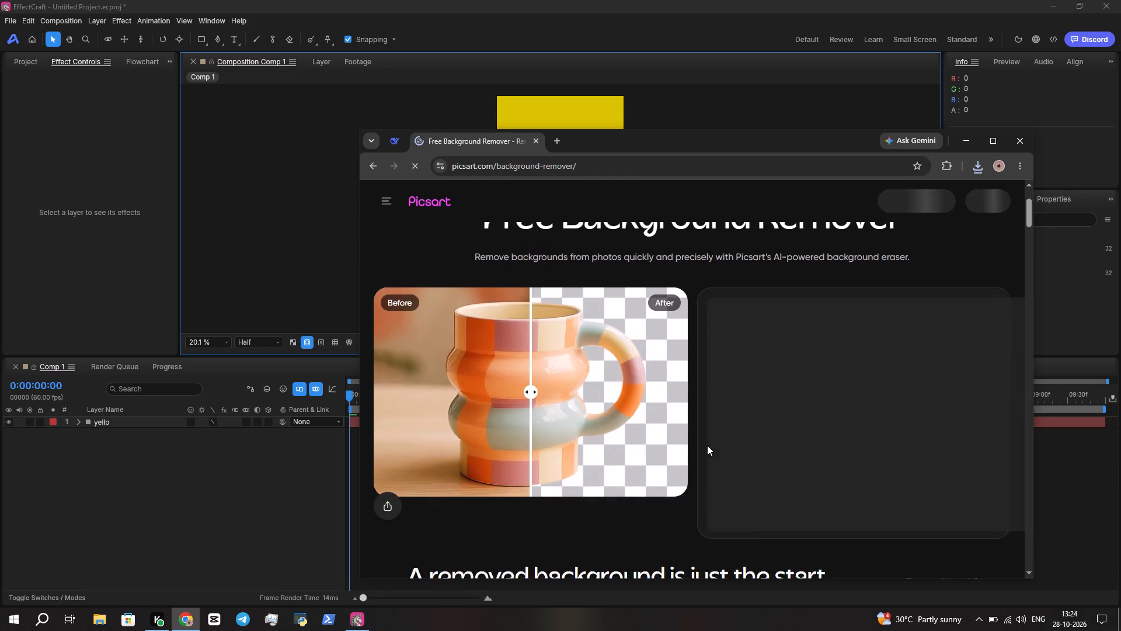
pyautogui.scroll(-3, 707, 445)
pyautogui.scroll(4, 716, 437)
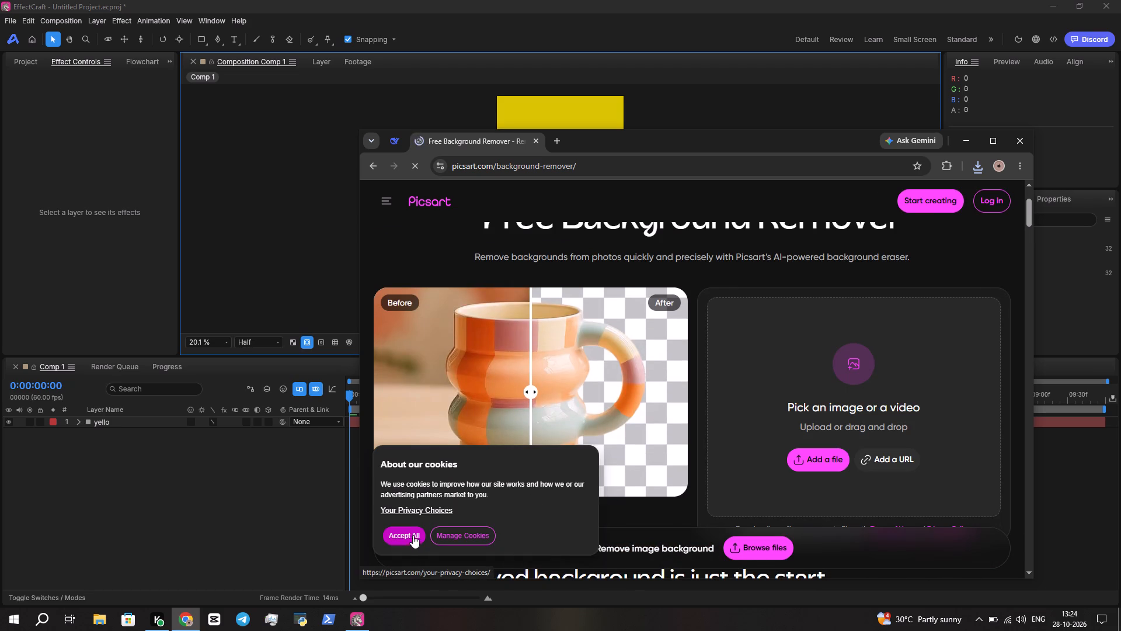
pyautogui.click(413, 535)
pyautogui.click(828, 460)
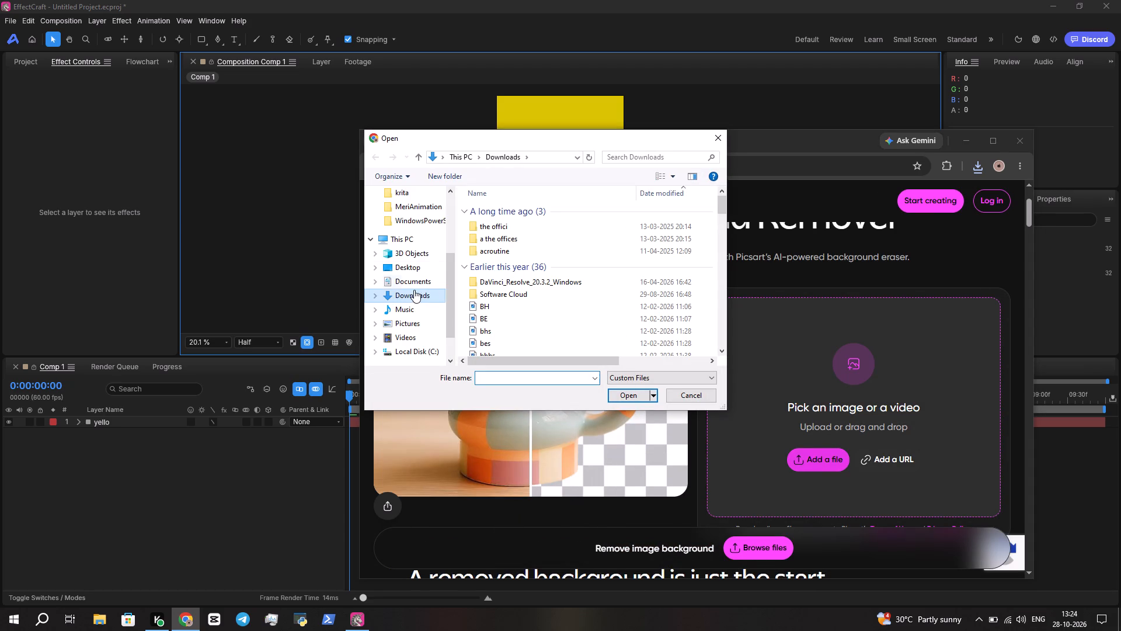
pyautogui.click(416, 262)
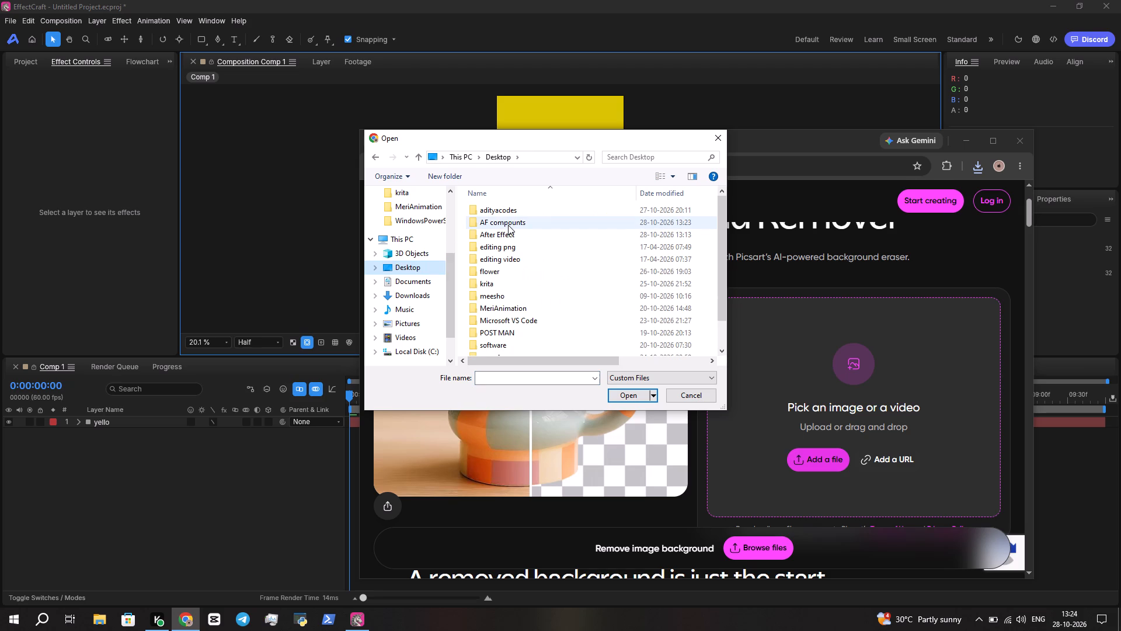
pyautogui.doubleClick(509, 225)
pyautogui.click(509, 223)
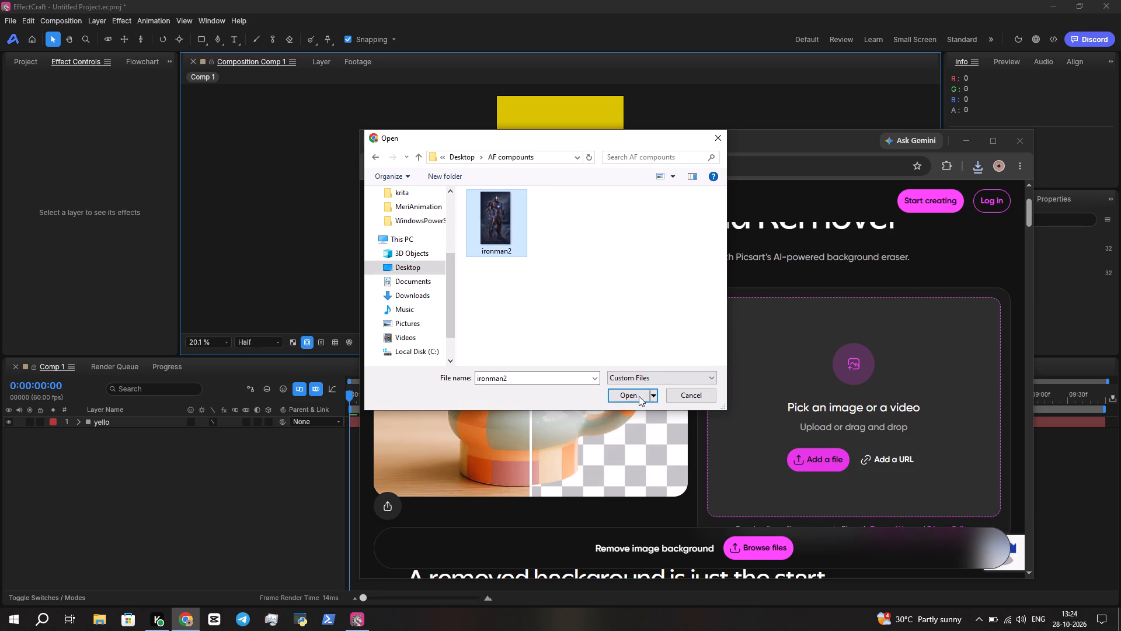
pyautogui.click(639, 396)
pyautogui.scroll(-1, 834, 431)
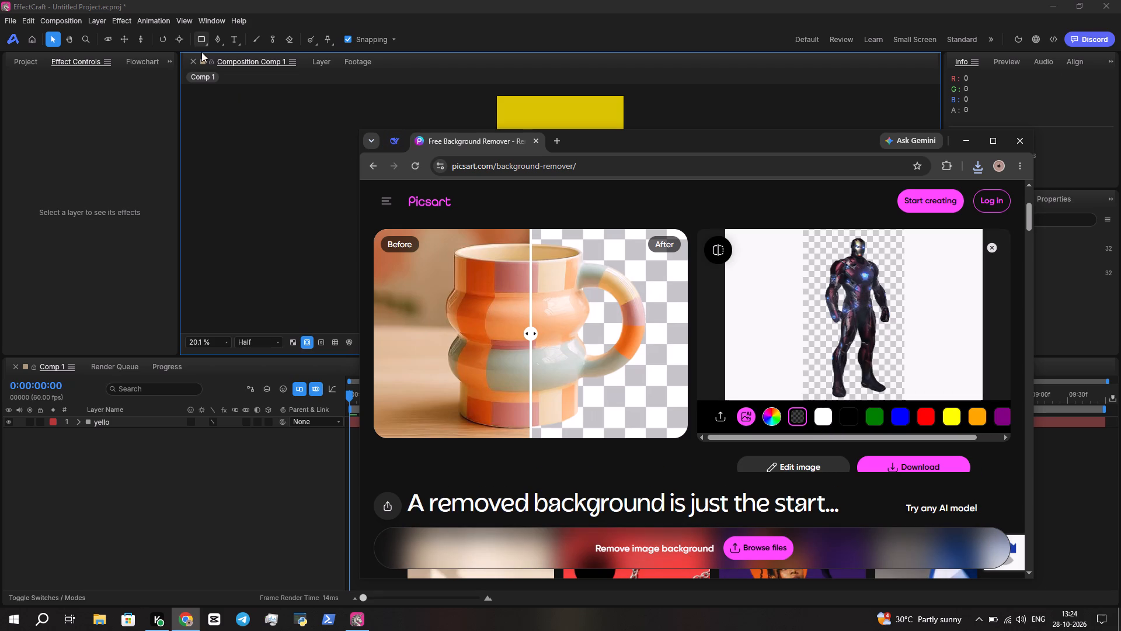
# Reopen the recently closed "iron man 4k photos" image results and close the Pinterest artwork preview.
pyautogui.click(371, 136)
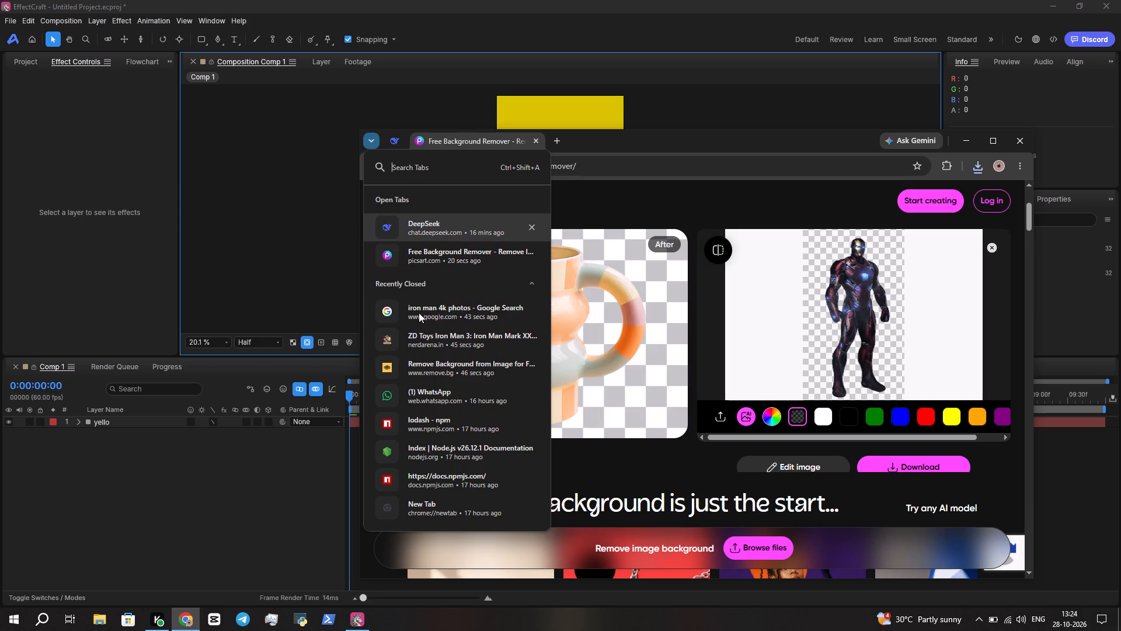
pyautogui.click(427, 313)
pyautogui.scroll(-2, 758, 313)
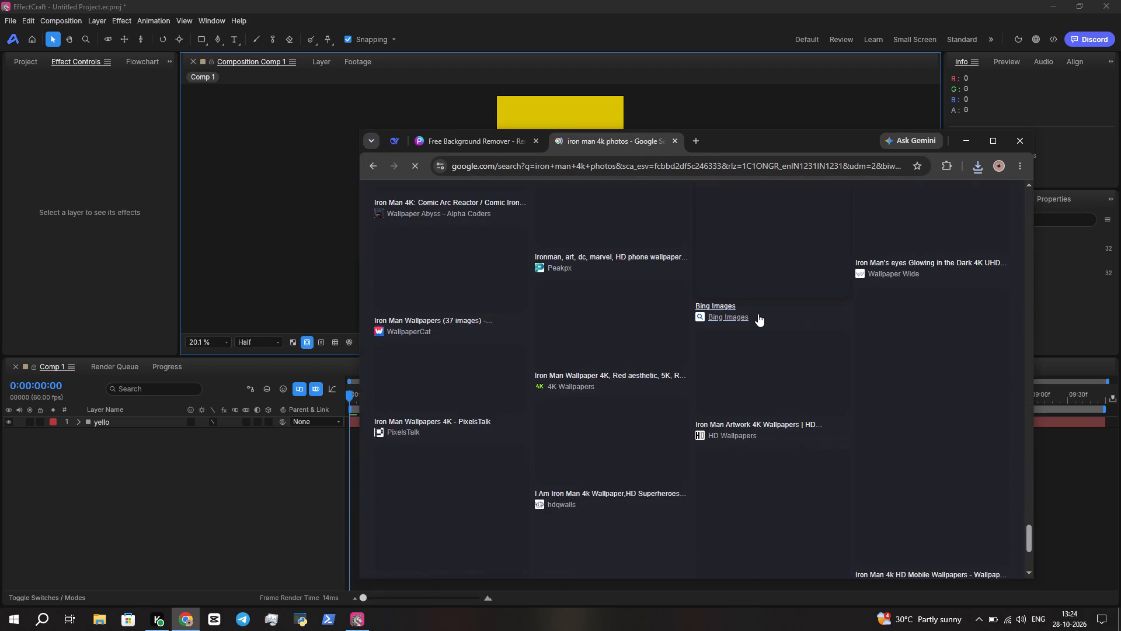
pyautogui.scroll(-4, 758, 314)
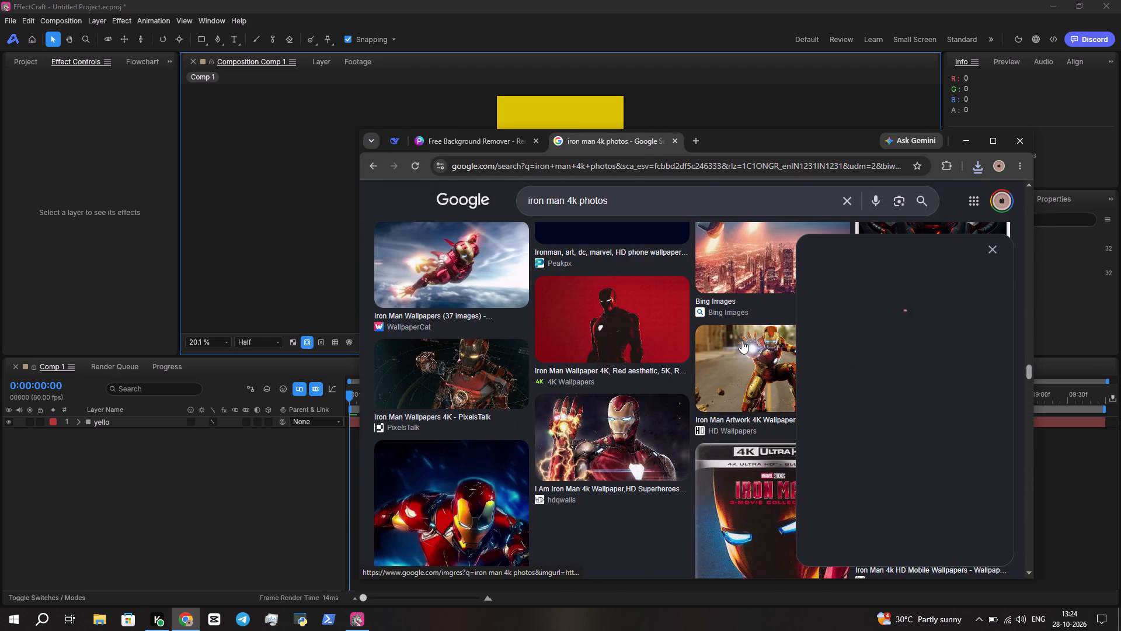
pyautogui.scroll(-4, 728, 368)
pyautogui.scroll(-3, 508, 388)
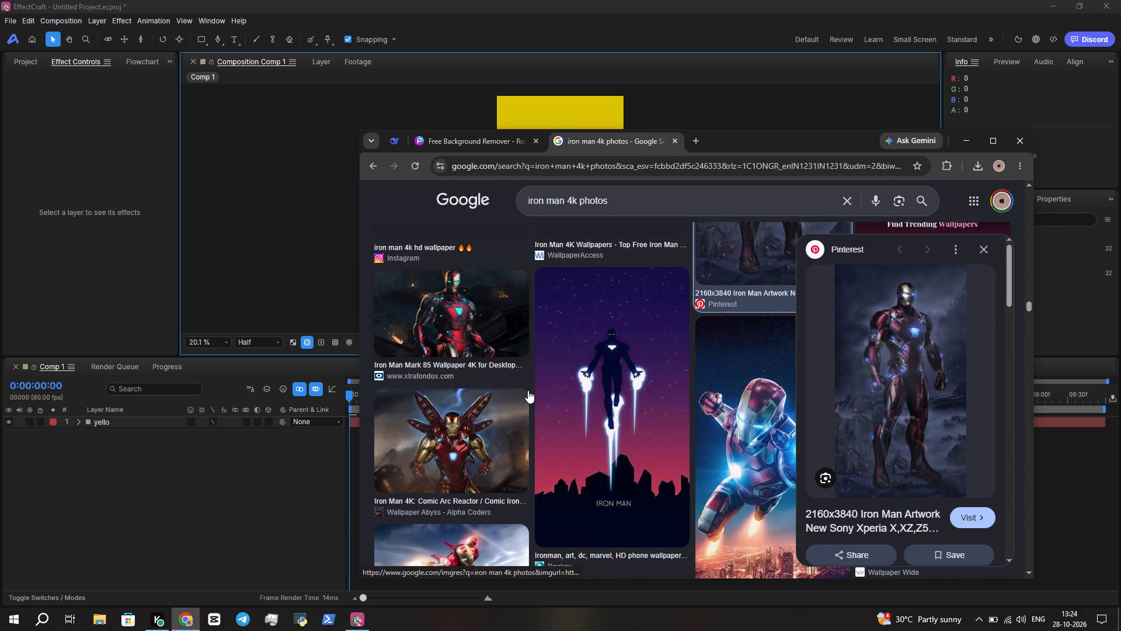
pyautogui.scroll(-3, 580, 379)
pyautogui.scroll(-3, 628, 363)
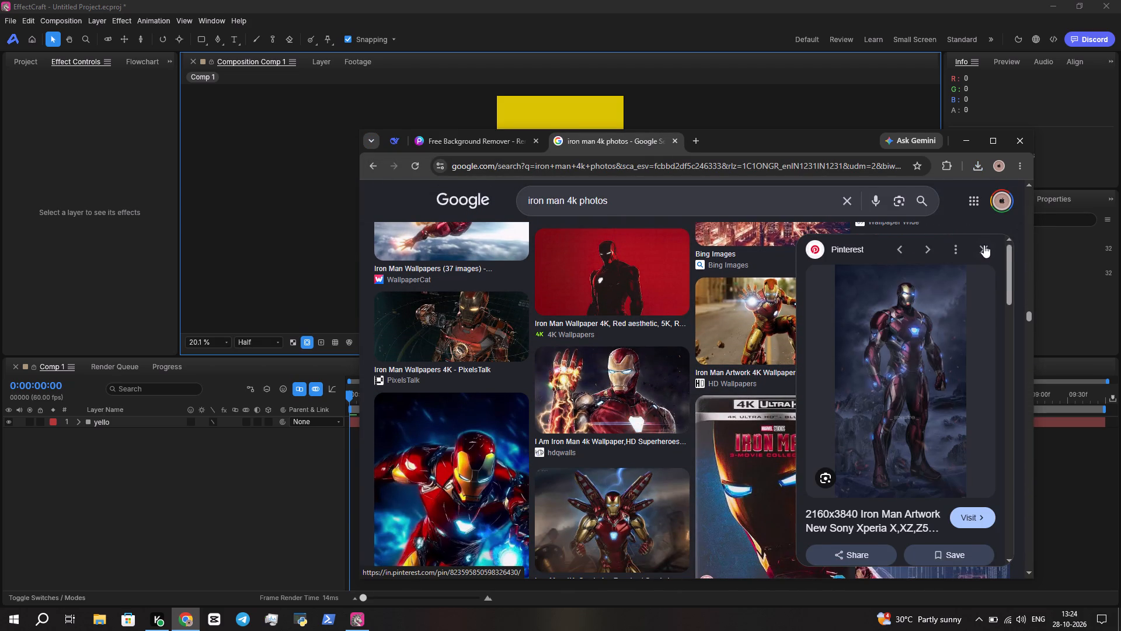
pyautogui.click(984, 245)
# Look through the "iron man 4k photos" results for another full-body picture and preview the WallpaperAccess "Iron Man Flying Wallpapers" image.
pyautogui.scroll(-15, 618, 381)
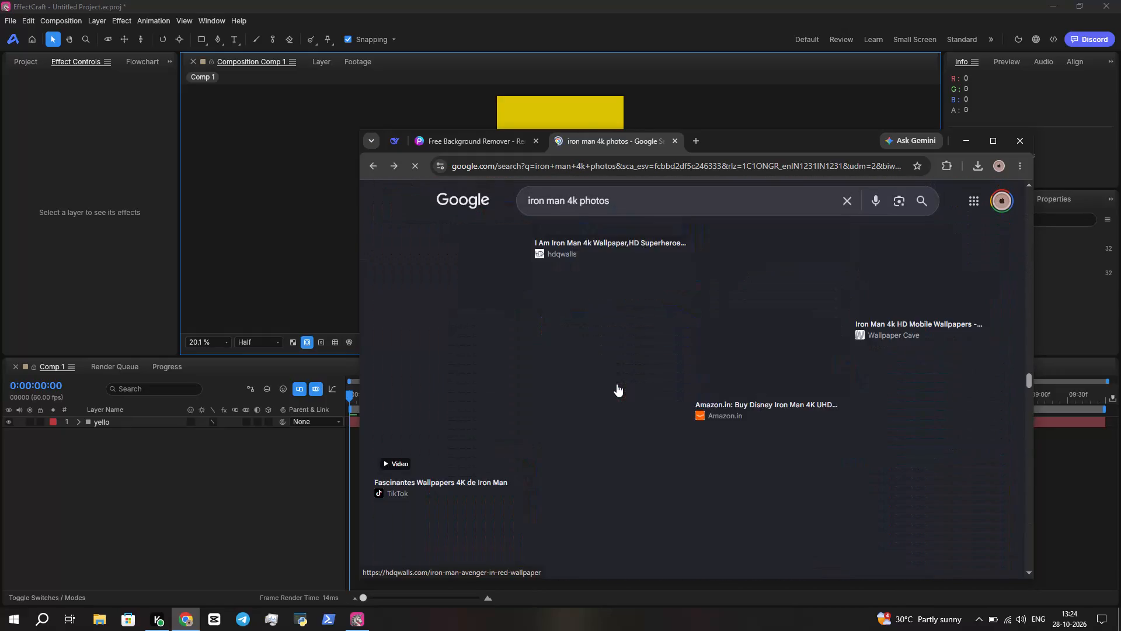
pyautogui.scroll(-6, 617, 384)
pyautogui.scroll(1, 617, 384)
pyautogui.scroll(-7, 617, 384)
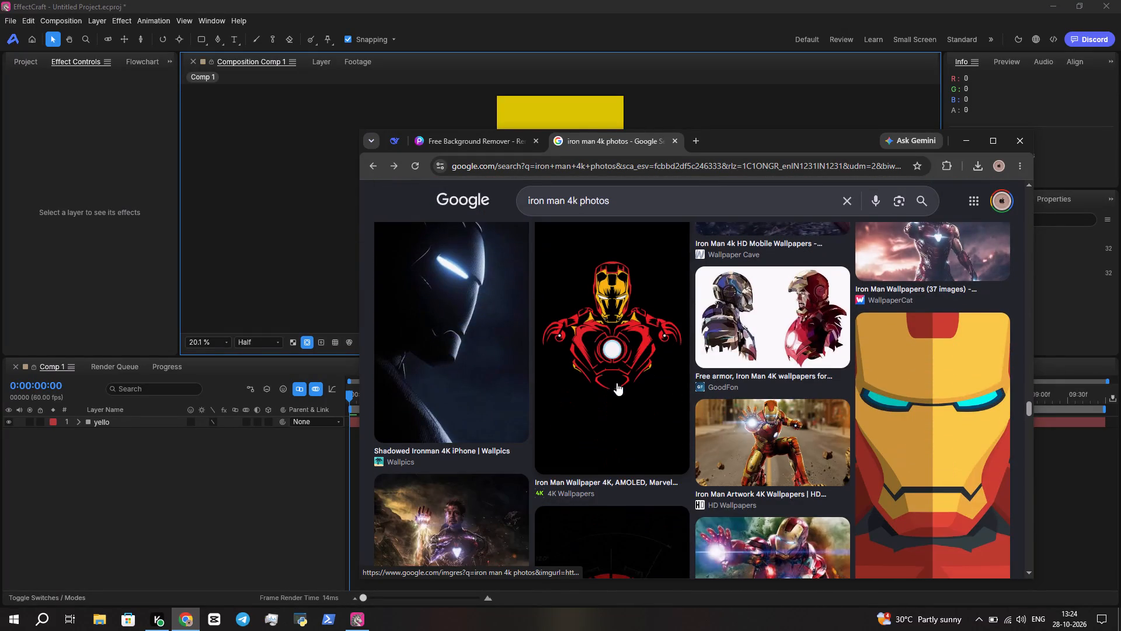
pyautogui.scroll(-11, 611, 420)
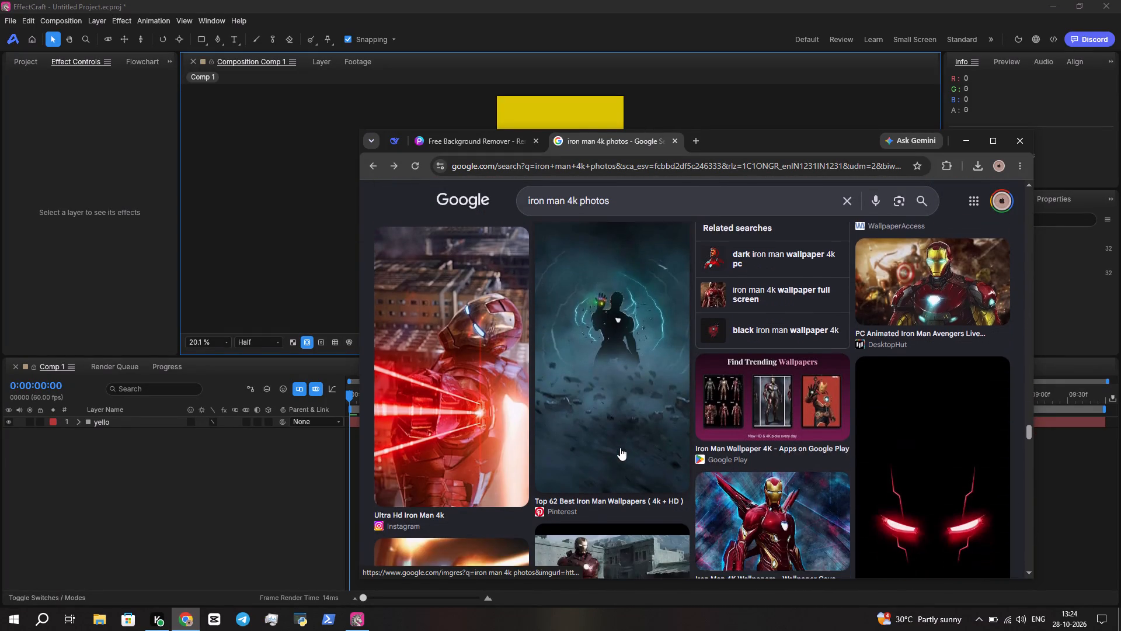
pyautogui.scroll(-4, 620, 448)
pyautogui.scroll(-7, 787, 393)
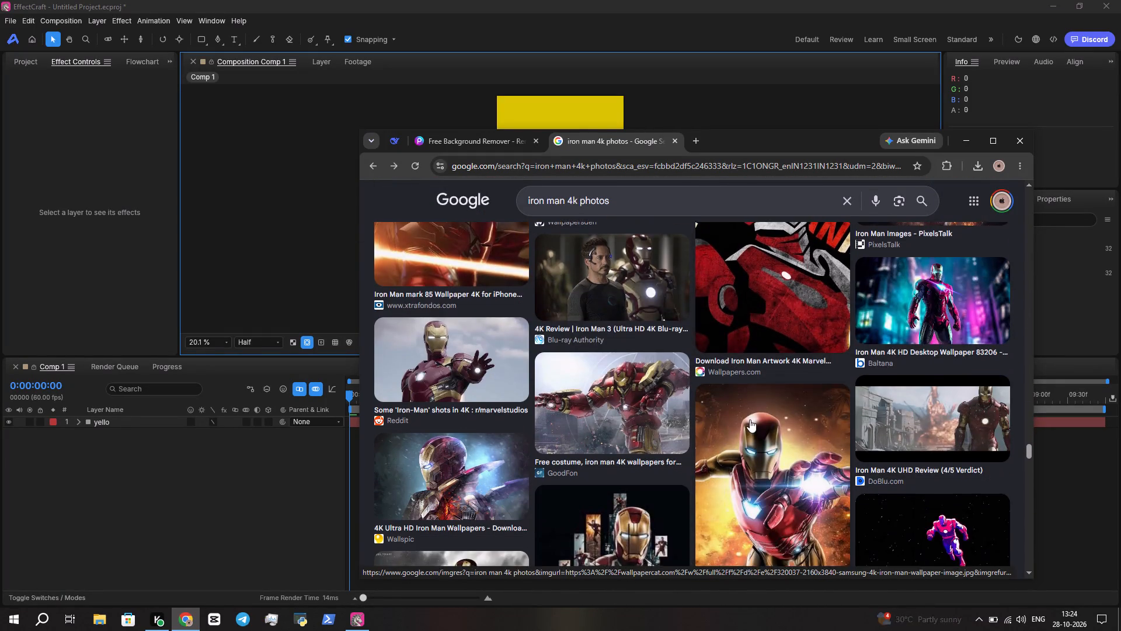
pyautogui.scroll(-5, 750, 419)
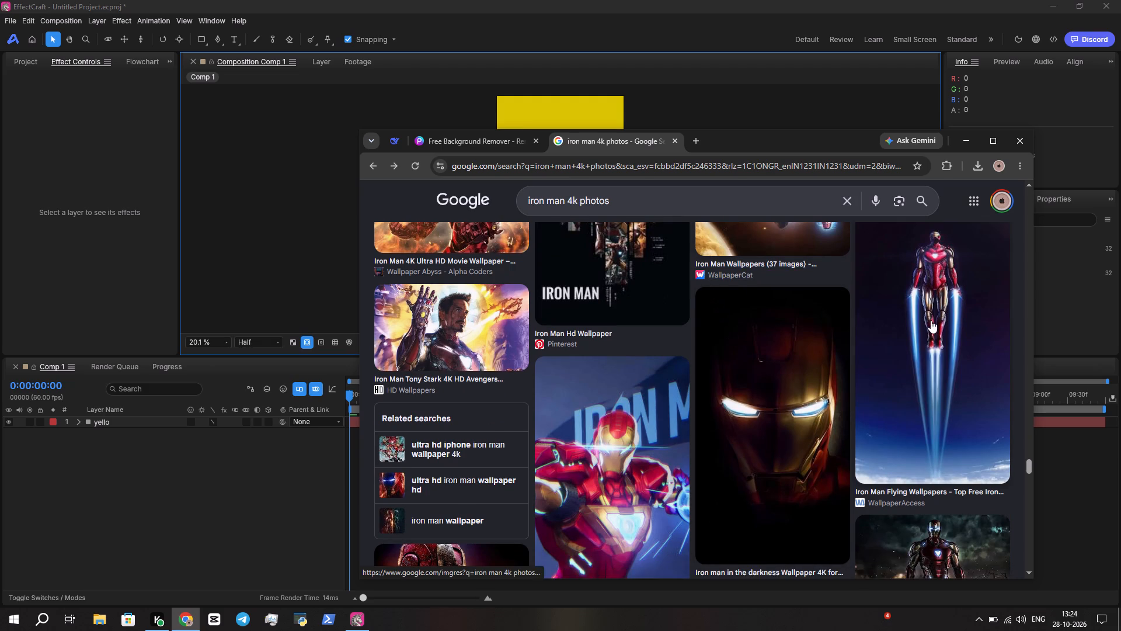
pyautogui.click(930, 324)
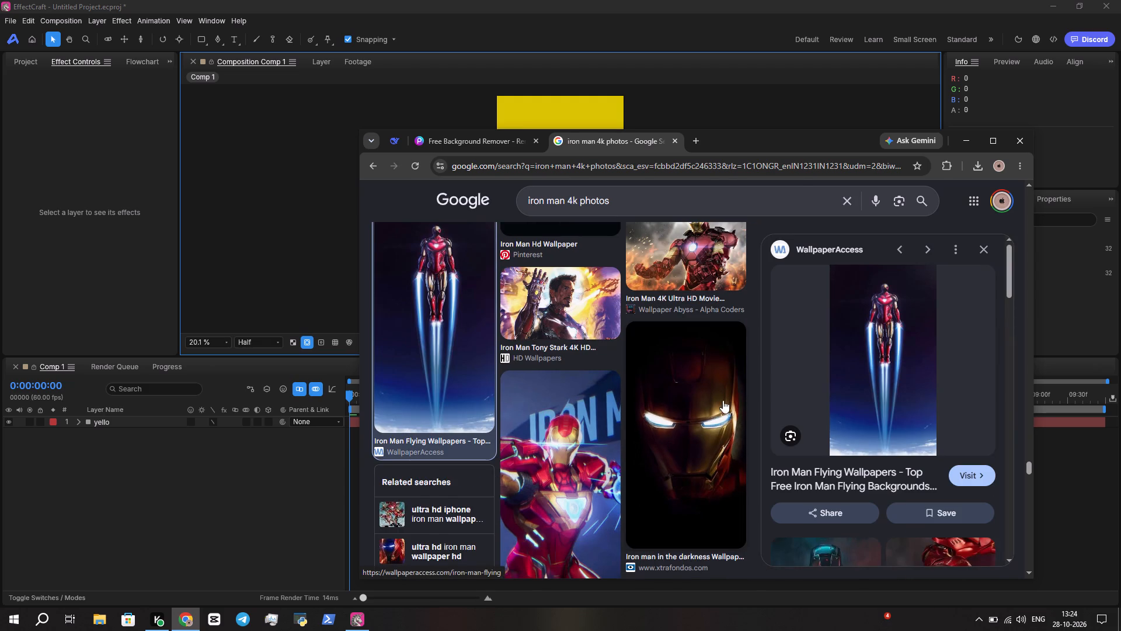
# Look further through the "iron man 4k photos" results for a more suitable full-body Iron Man picture.
pyautogui.scroll(-9, 636, 405)
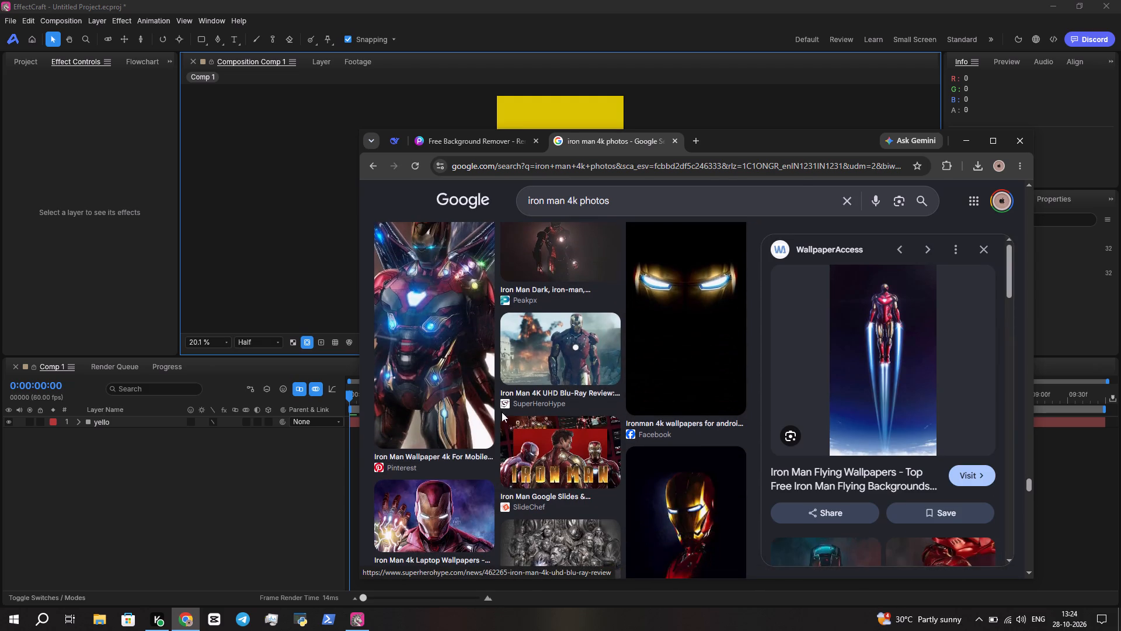
pyautogui.scroll(-7, 549, 359)
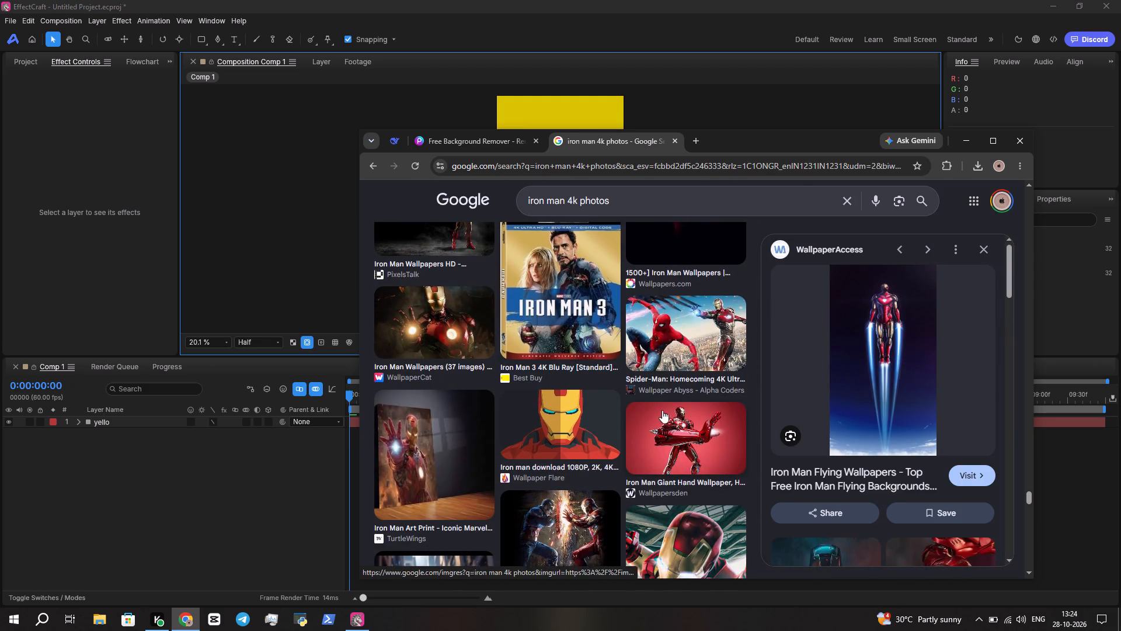
pyautogui.scroll(-19, 662, 419)
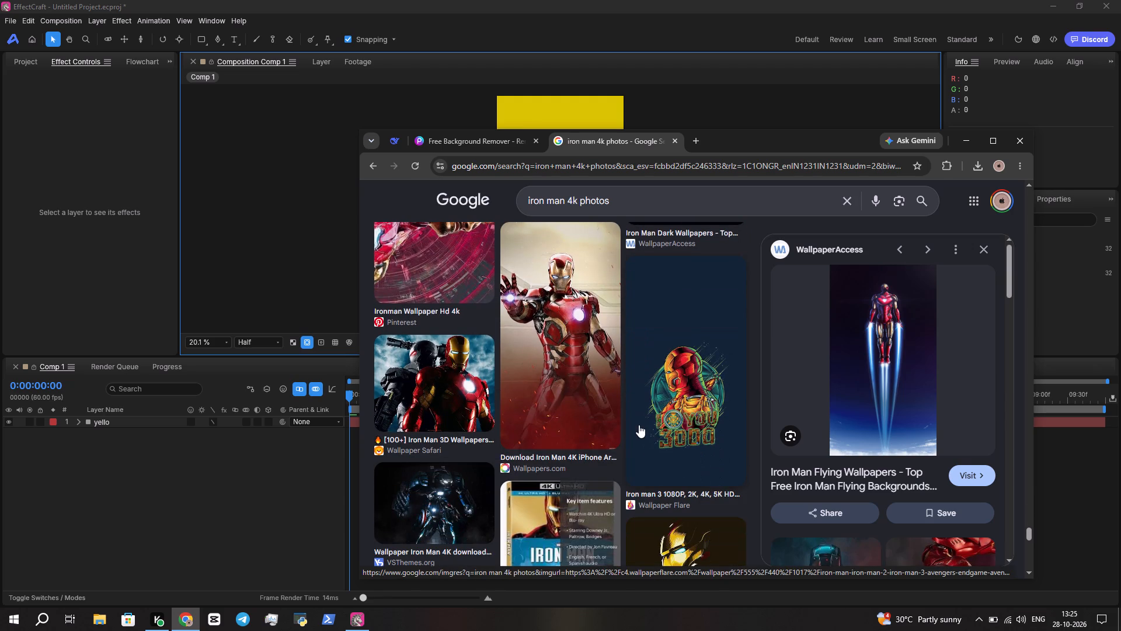
pyautogui.scroll(-11, 618, 406)
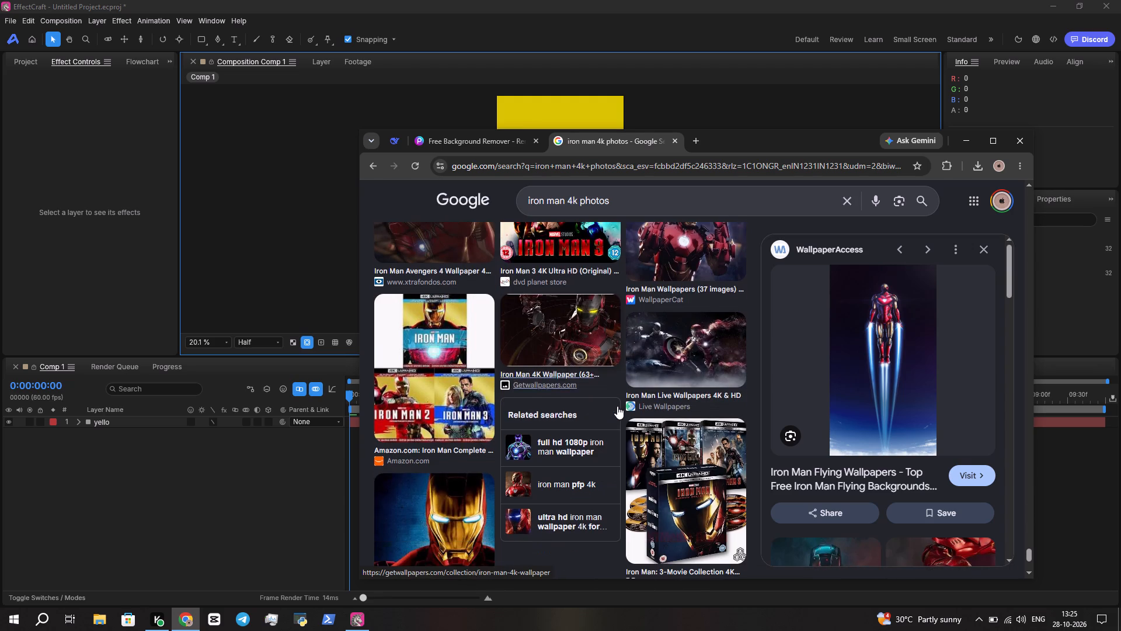
pyautogui.scroll(-18, 617, 406)
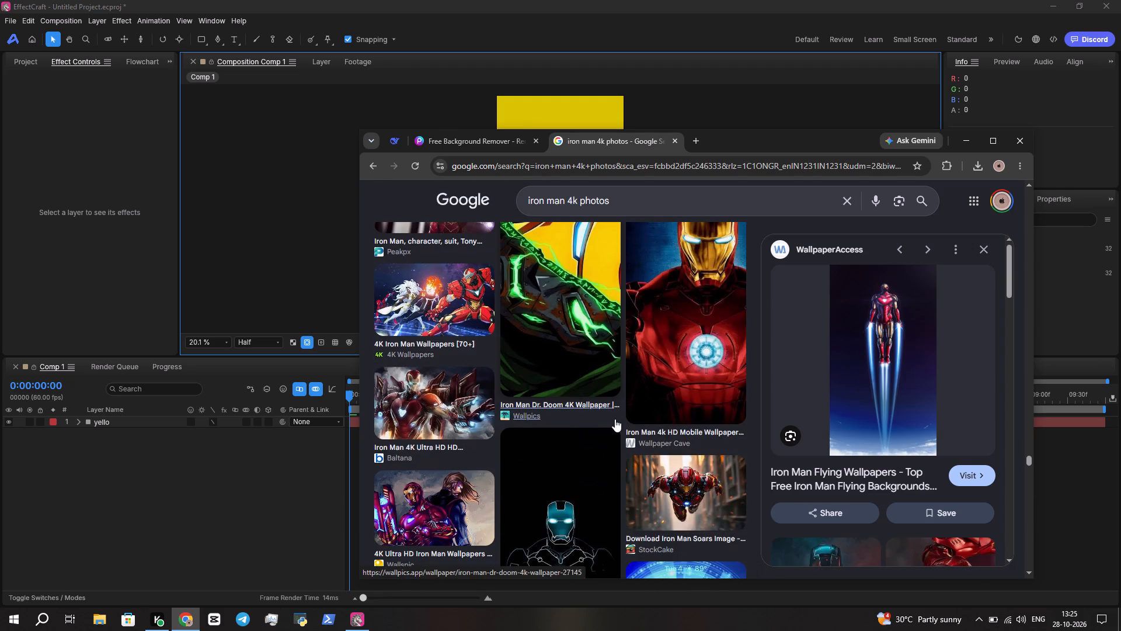
pyautogui.scroll(8, 615, 417)
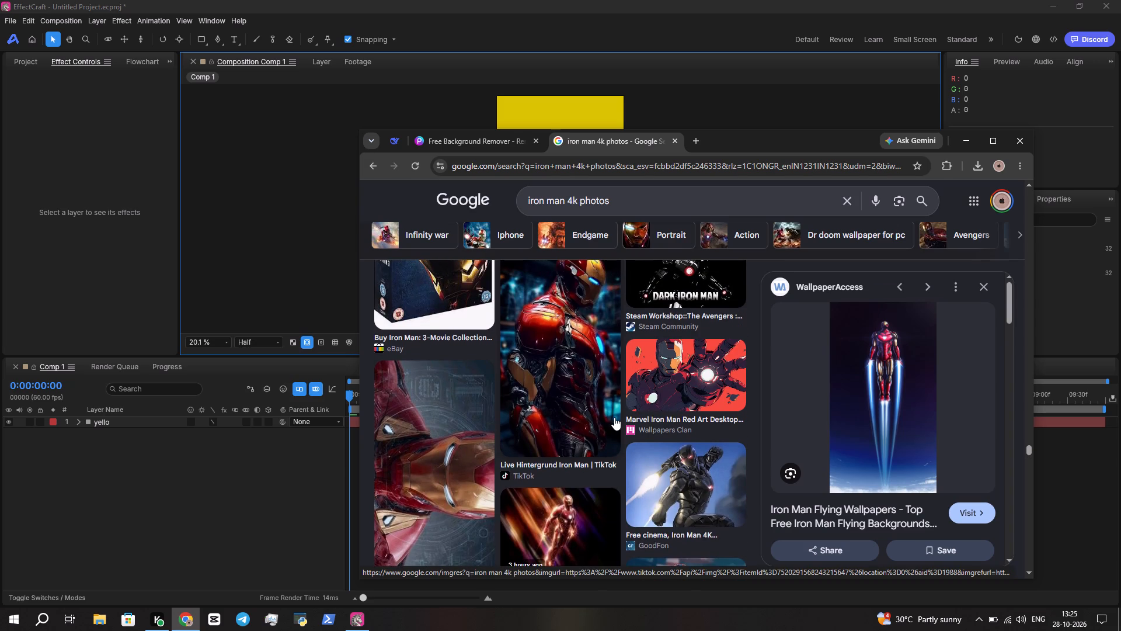
# Refine the image search to "iron man 4k full photos".
pyautogui.click(622, 212)
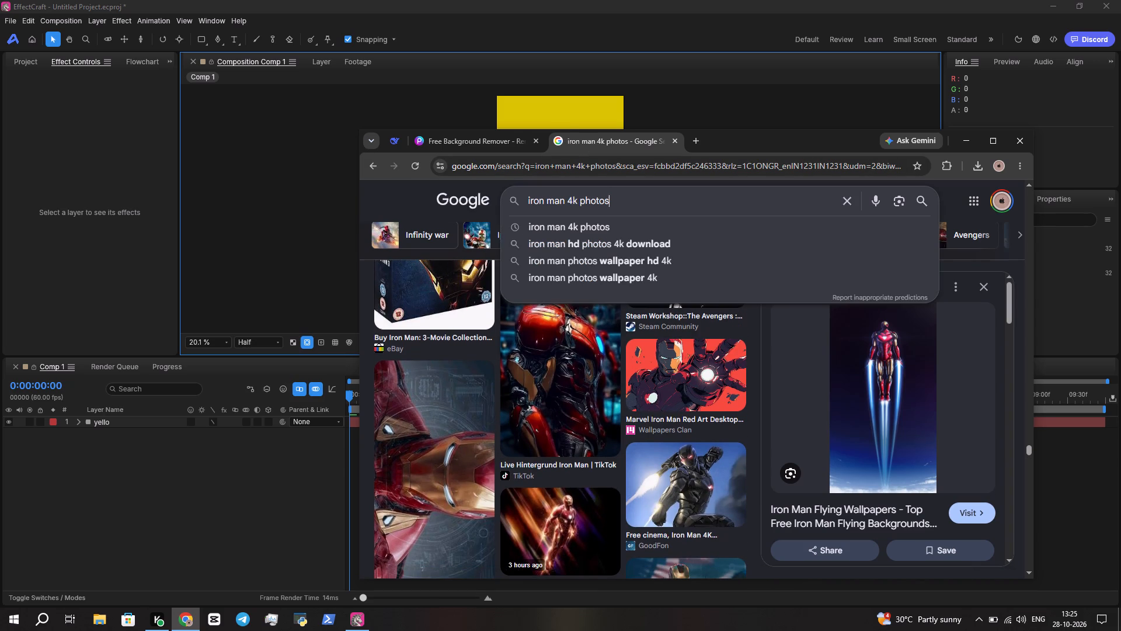
pyautogui.click(577, 200)
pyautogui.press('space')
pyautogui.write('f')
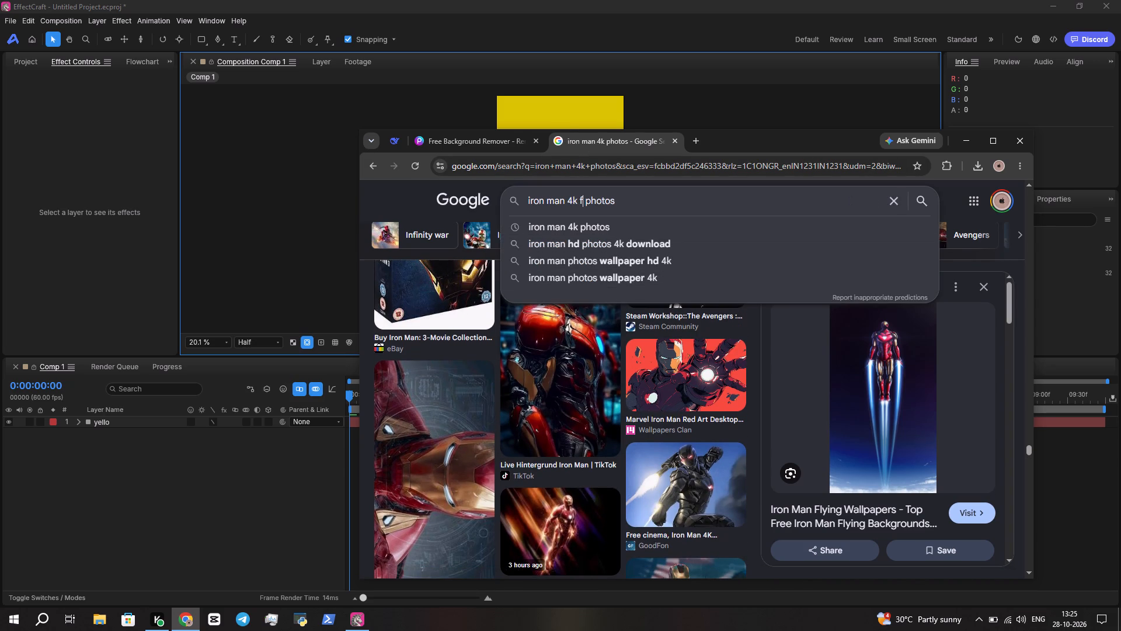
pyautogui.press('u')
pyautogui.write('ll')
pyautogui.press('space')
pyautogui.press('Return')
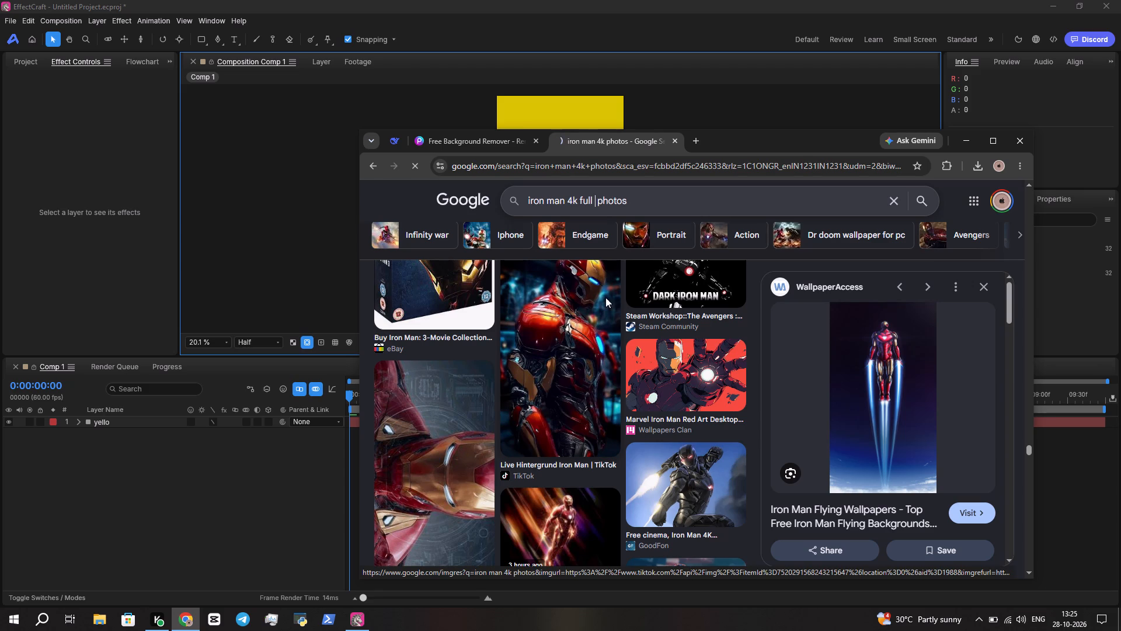
# Look through the "iron man 4k full photos" results for a full-body picture and preview the Instagram Iron Man with glowing wings.
pyautogui.scroll(-2, 621, 391)
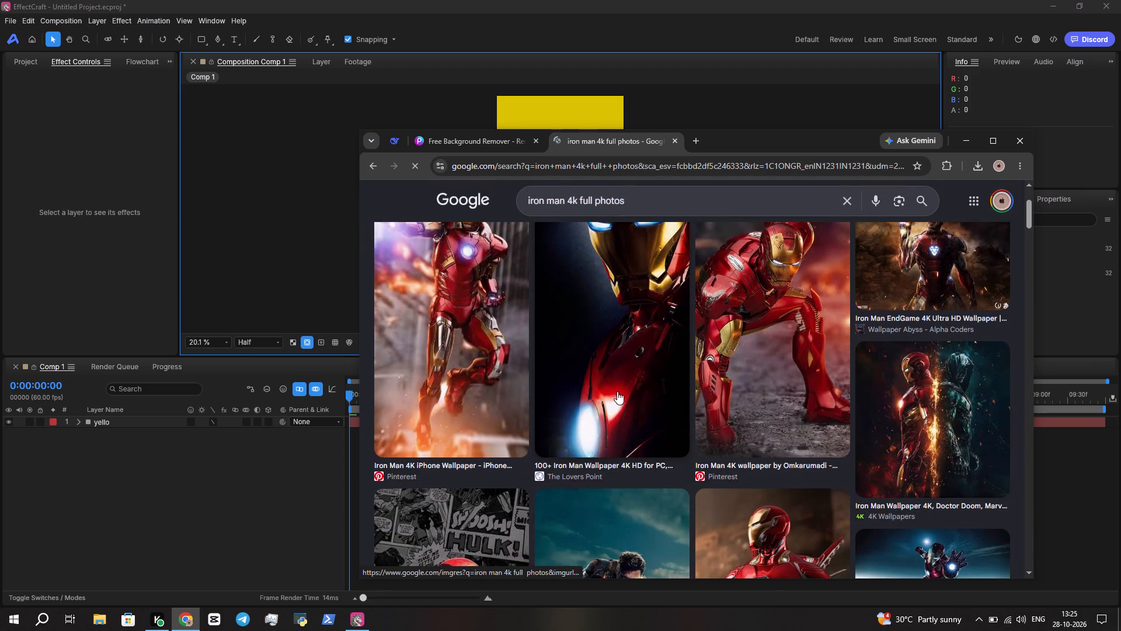
pyautogui.scroll(-4, 709, 414)
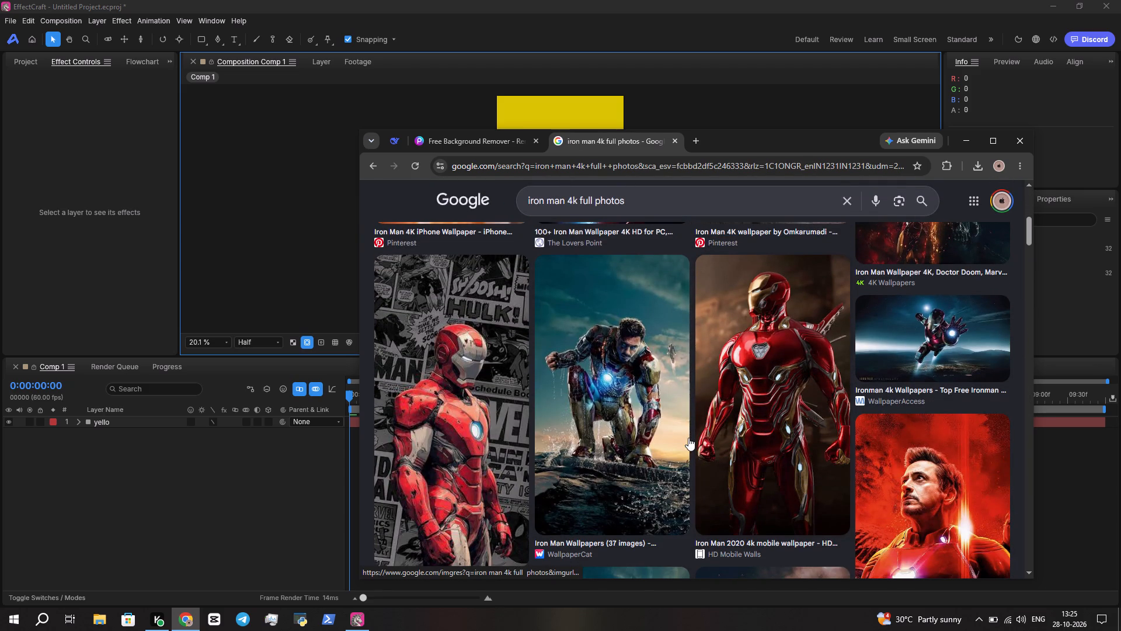
pyautogui.scroll(-5, 681, 434)
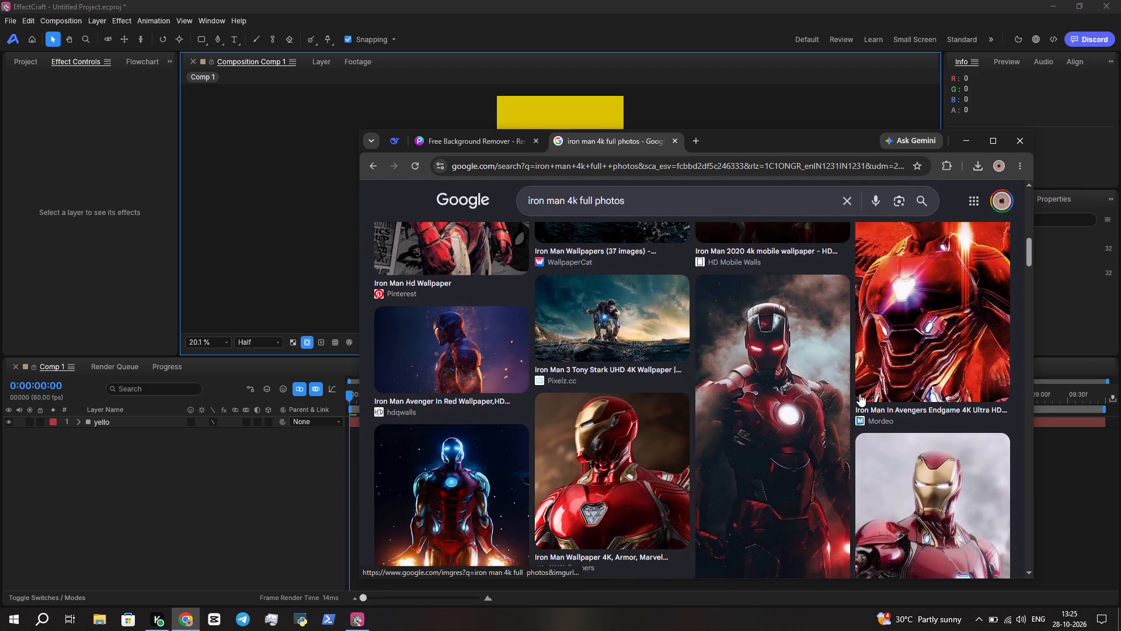
pyautogui.scroll(-10, 859, 396)
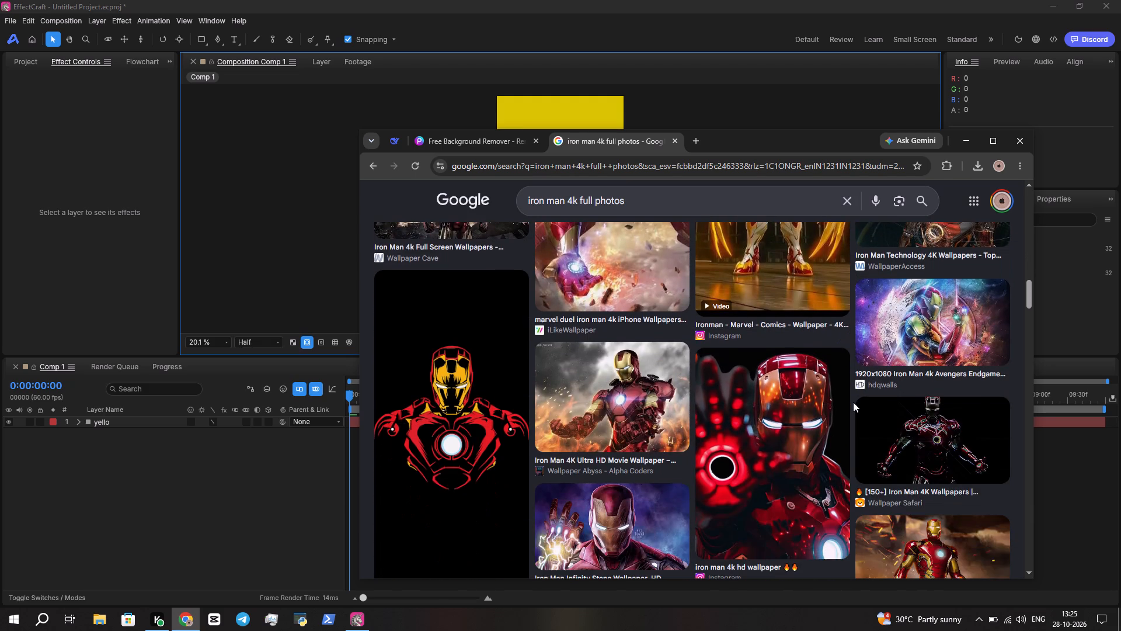
pyautogui.scroll(3, 853, 402)
pyautogui.click(800, 407)
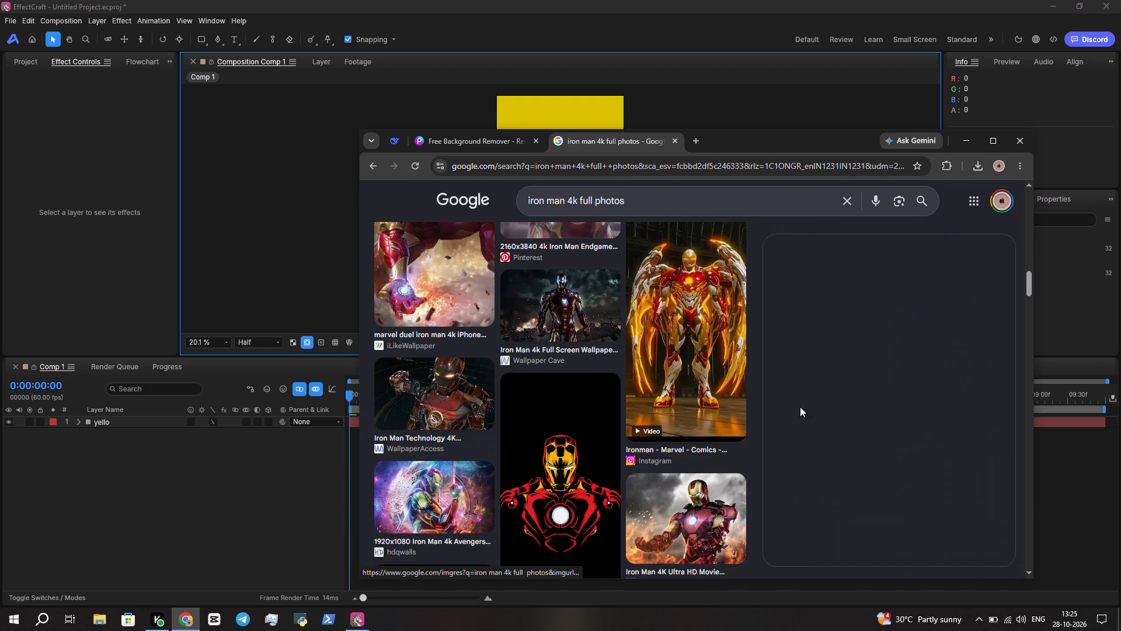
pyautogui.scroll(-4, 666, 455)
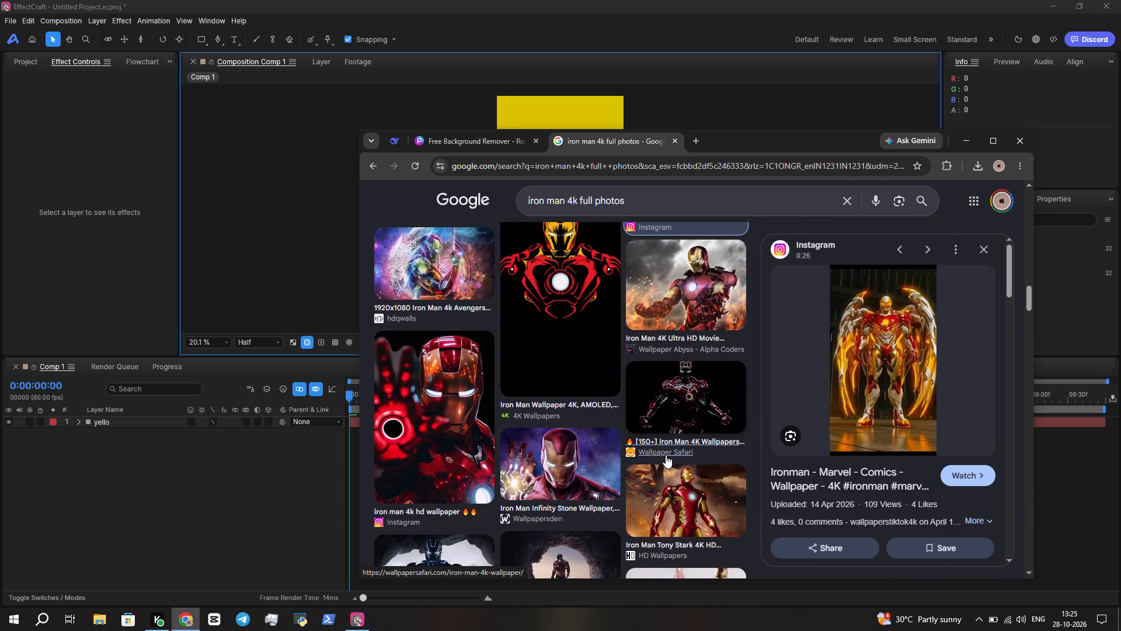
pyautogui.scroll(-5, 660, 457)
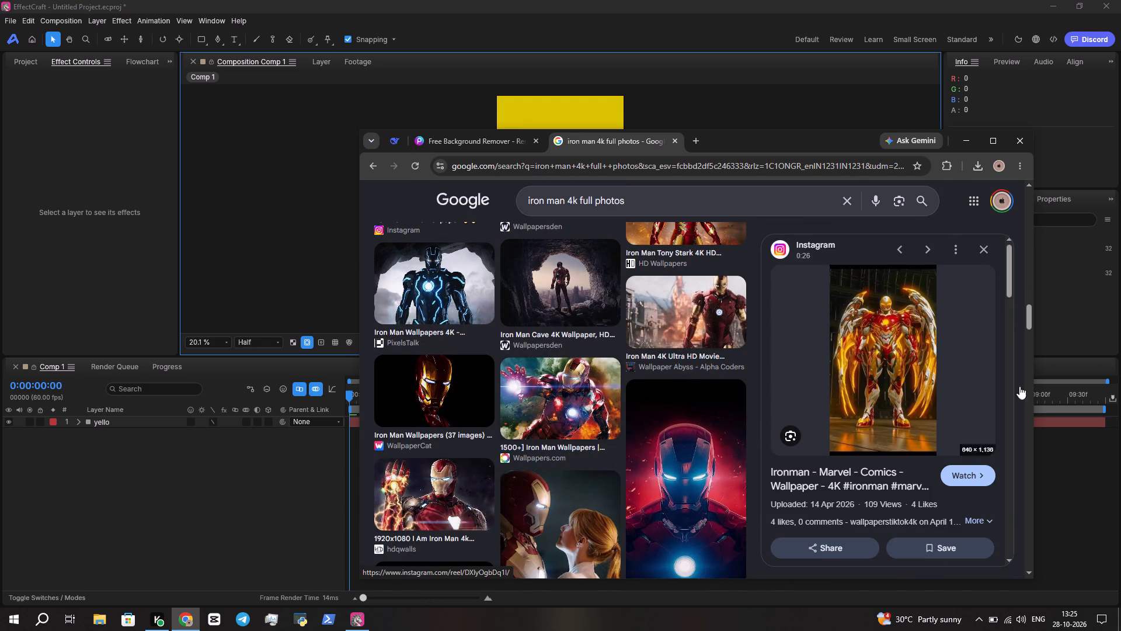
# Save the previewed winged Iron Man image as ironman3.jpg in the Desktop's AF compounts folder.
pyautogui.rightClick(903, 382)
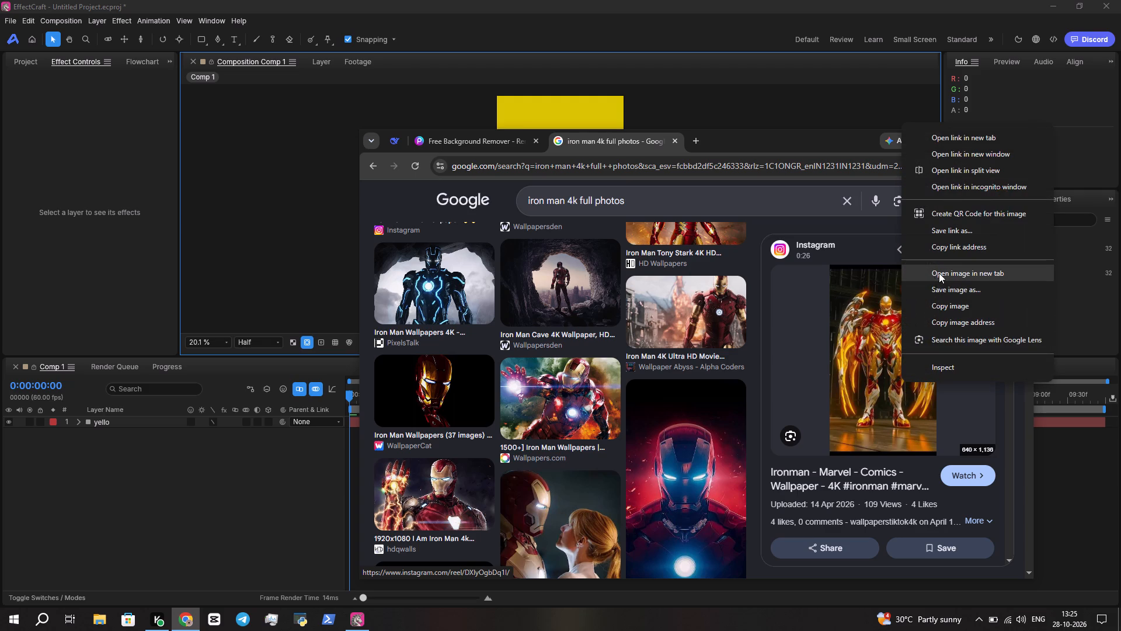
pyautogui.click(967, 291)
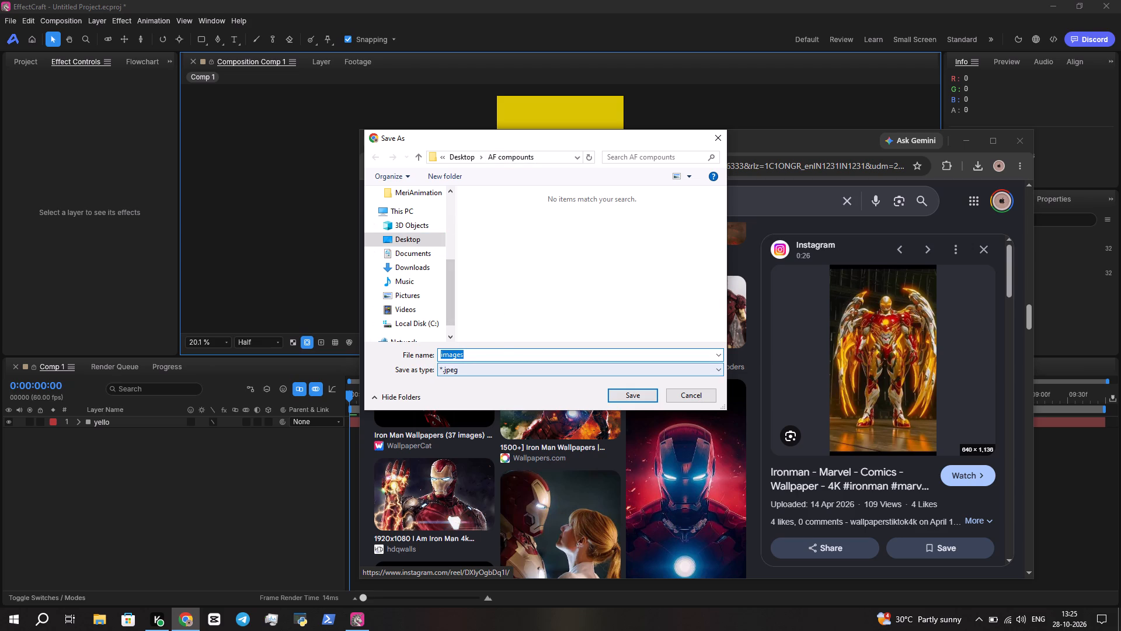
pyautogui.press('BackSpace')
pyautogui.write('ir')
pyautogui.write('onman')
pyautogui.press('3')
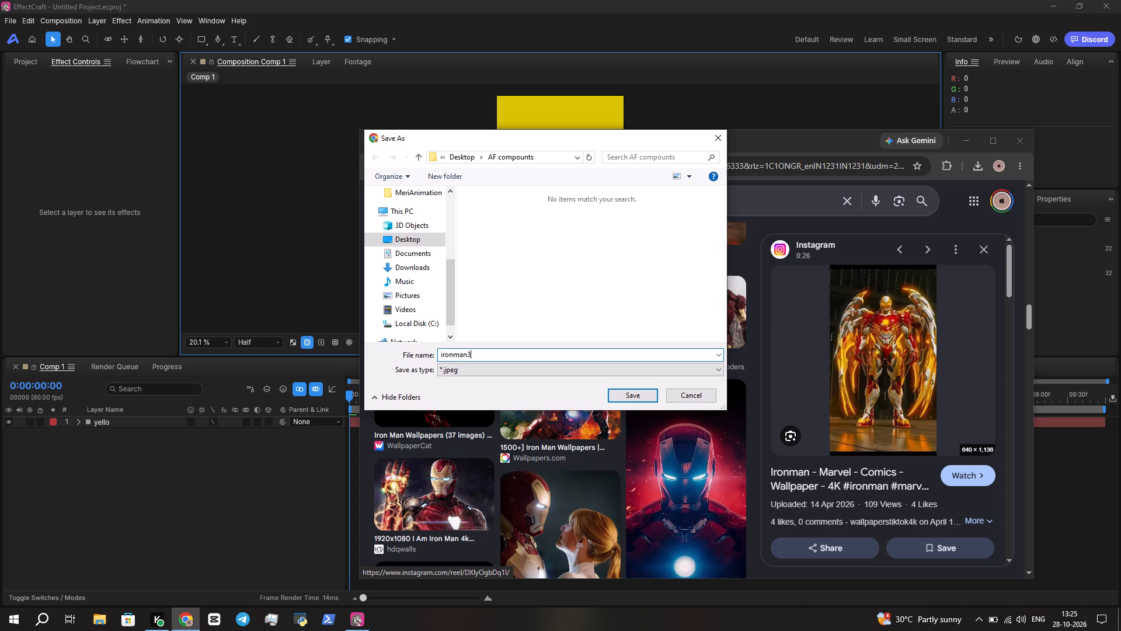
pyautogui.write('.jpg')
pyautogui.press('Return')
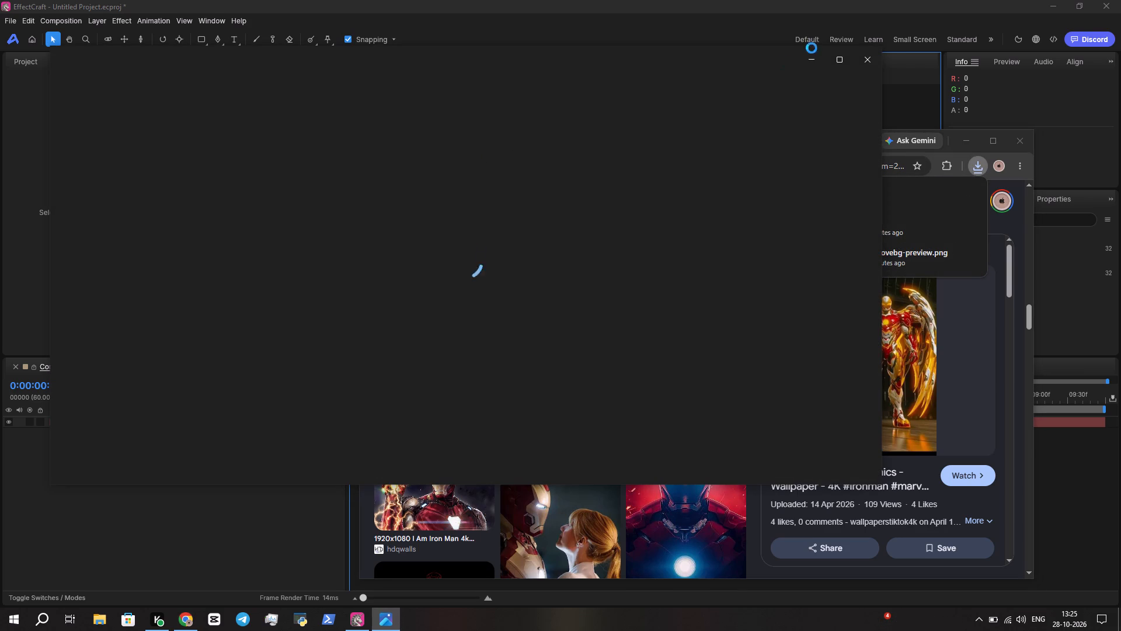
# Close the Photos viewer window.
pyautogui.click(871, 56)
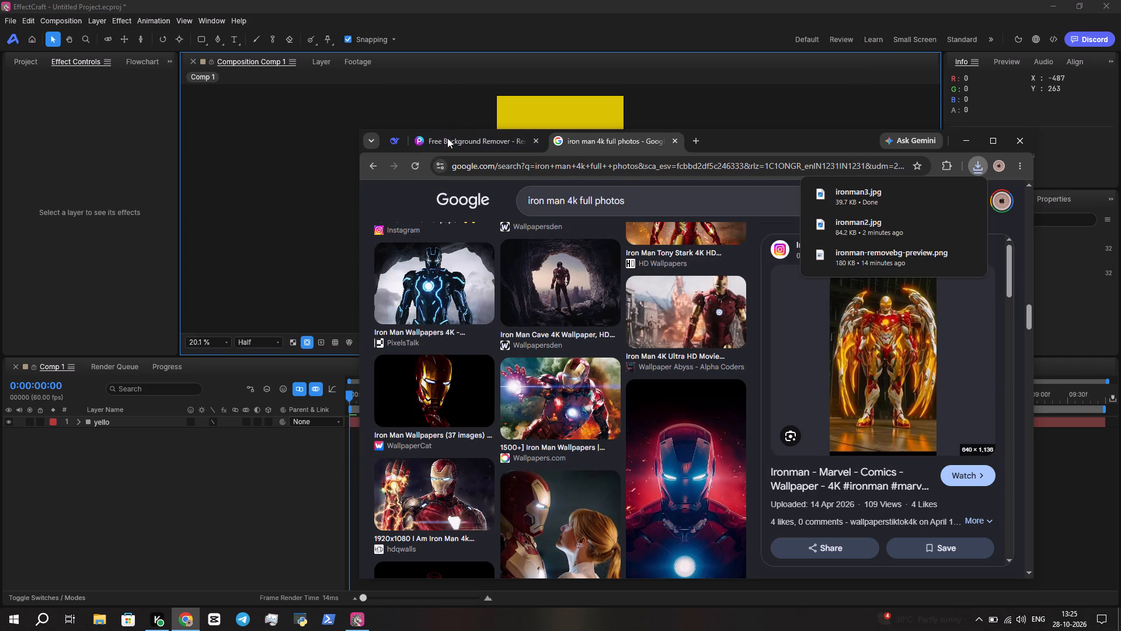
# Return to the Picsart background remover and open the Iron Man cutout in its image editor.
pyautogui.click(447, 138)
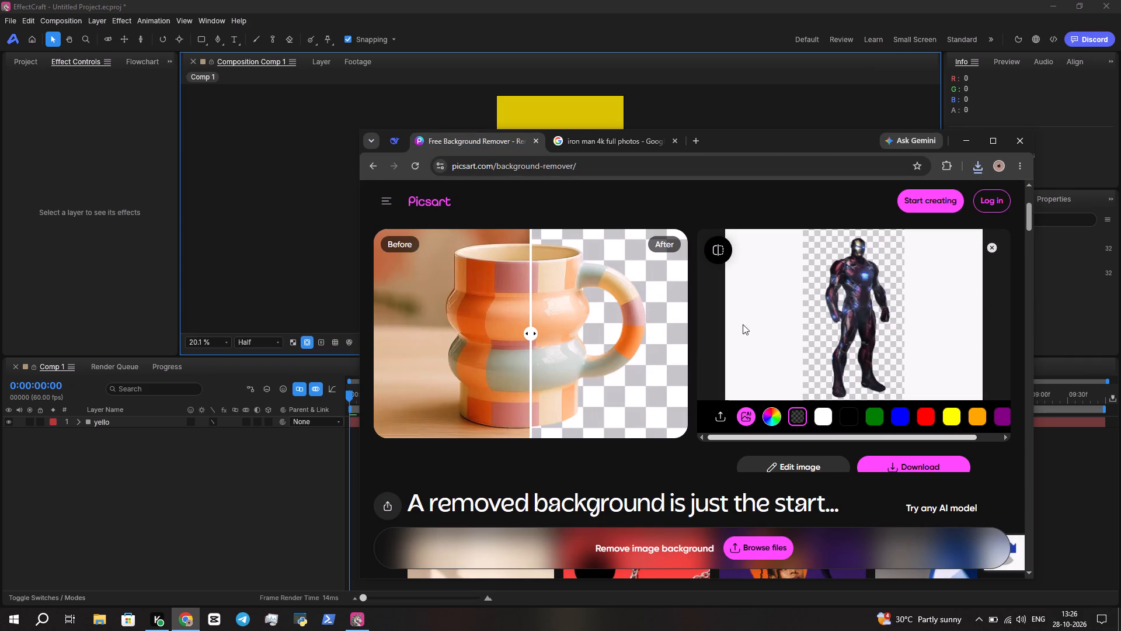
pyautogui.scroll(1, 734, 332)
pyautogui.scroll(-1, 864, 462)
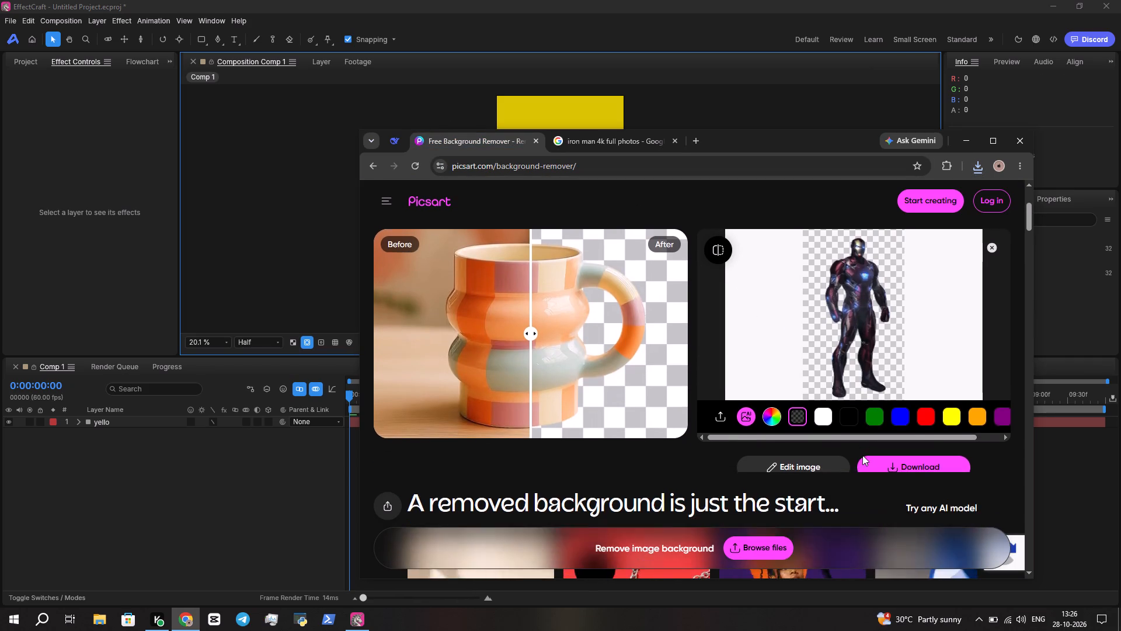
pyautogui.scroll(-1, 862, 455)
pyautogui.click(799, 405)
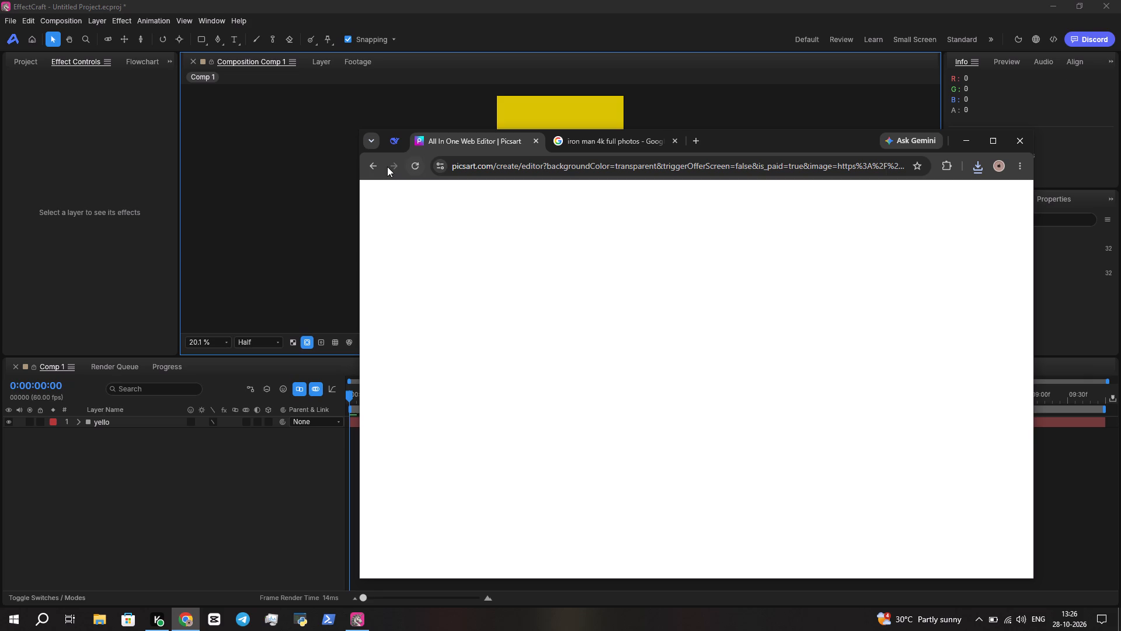
# Leave the Picsart editor and go back to the "picsart background remover" search results.
pyautogui.click(377, 164)
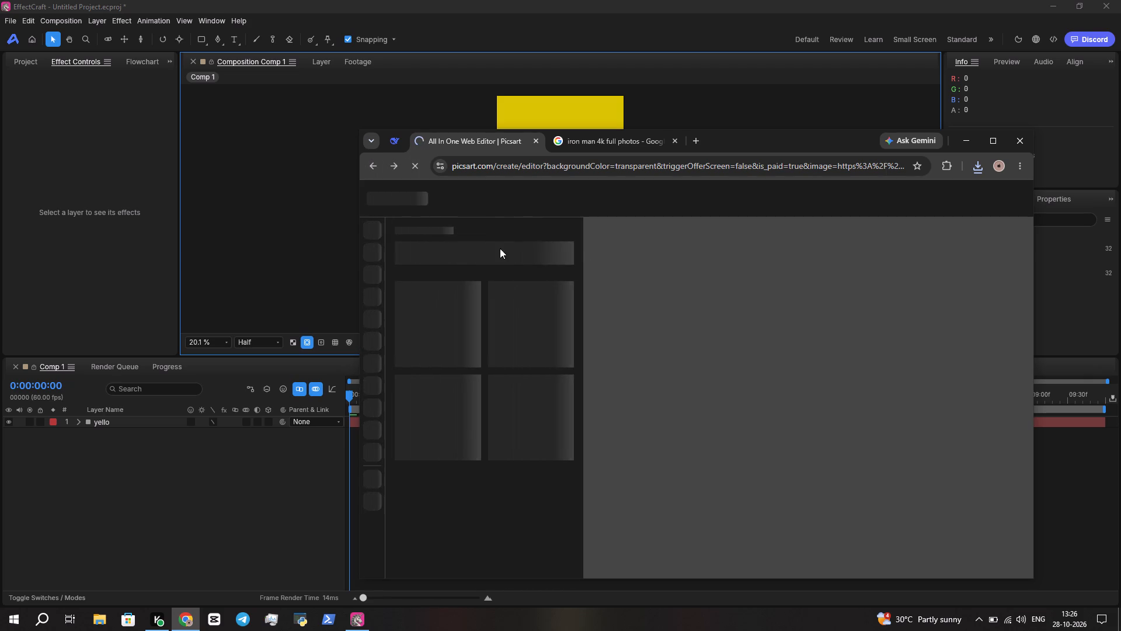
pyautogui.click(377, 164)
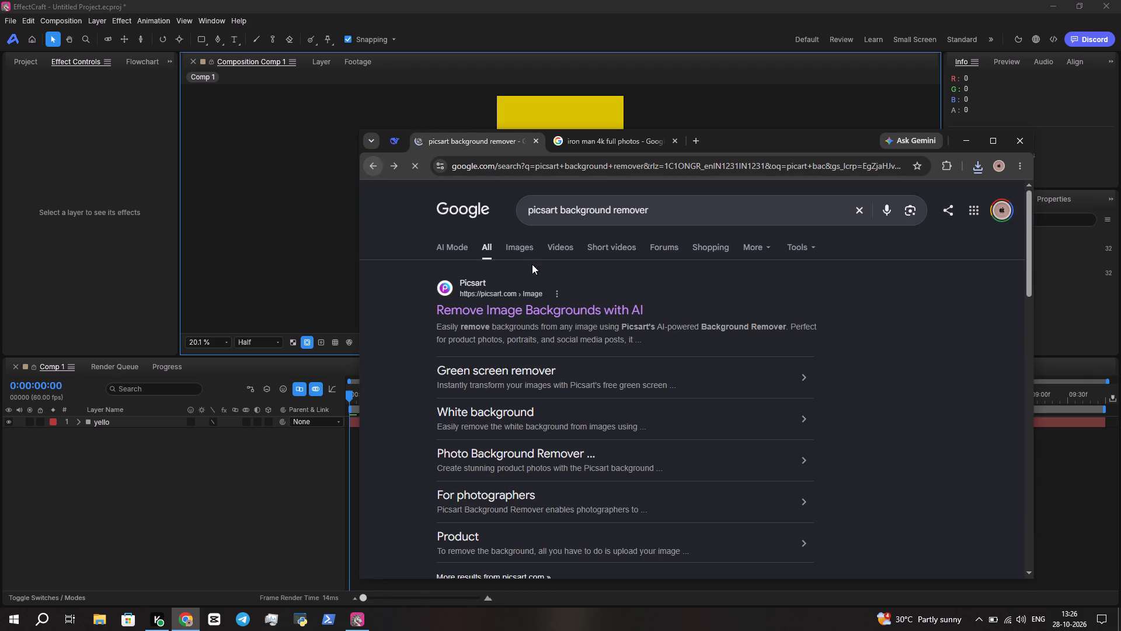
# Reopen the Picsart background remover, discard the previous Iron Man cutout and upload the ironman3 picture.
pyautogui.click(529, 282)
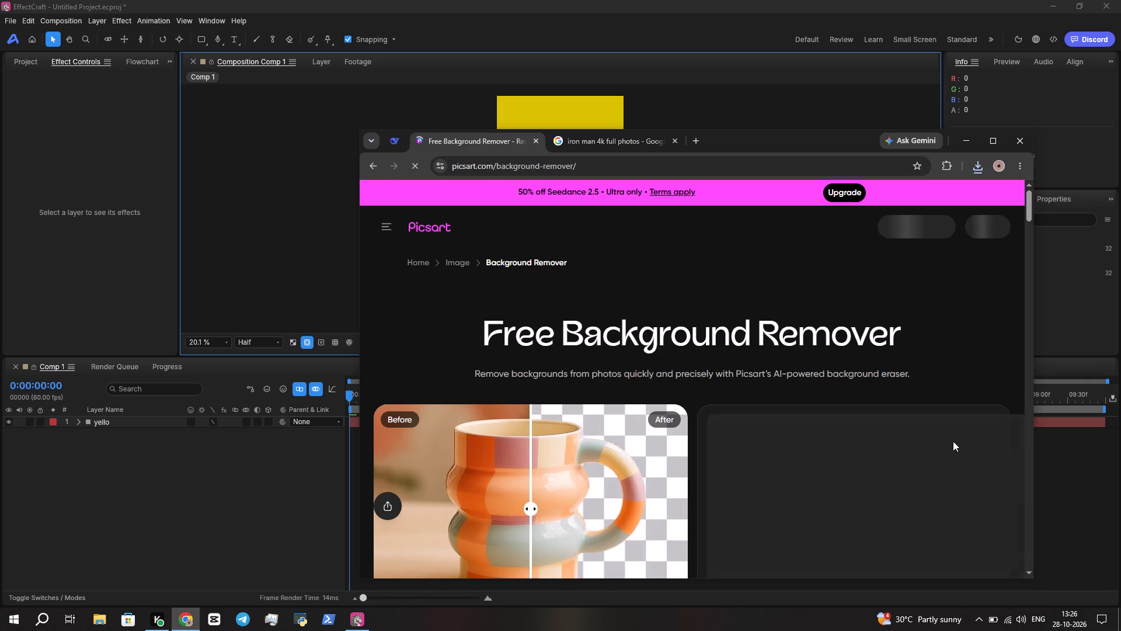
pyautogui.scroll(-2, 847, 447)
pyautogui.scroll(1, 846, 447)
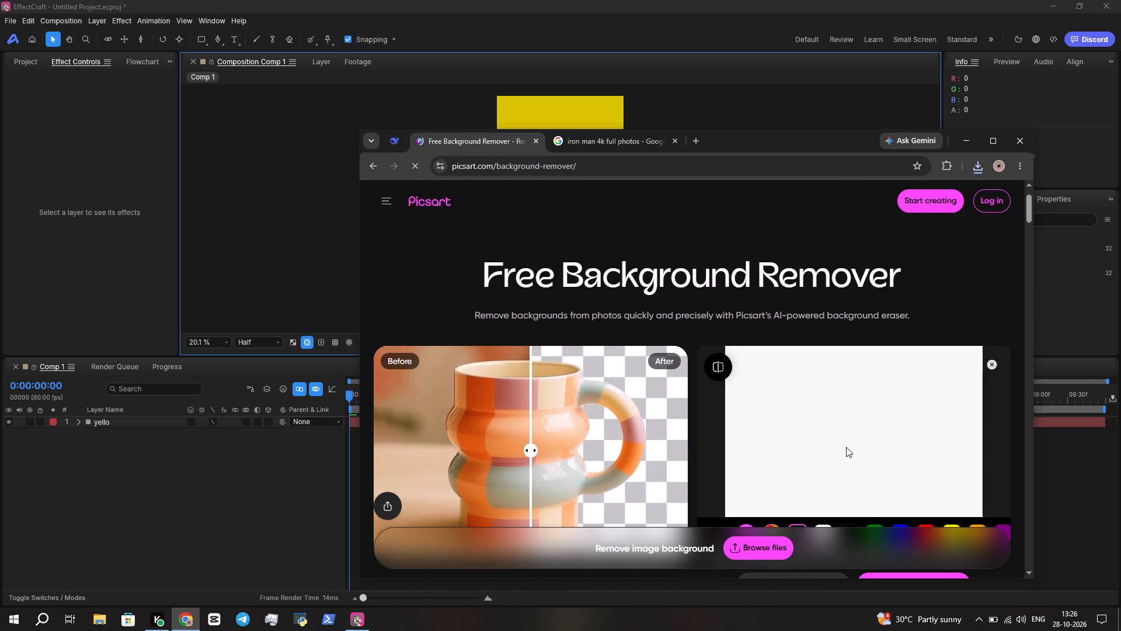
pyautogui.scroll(-2, 846, 447)
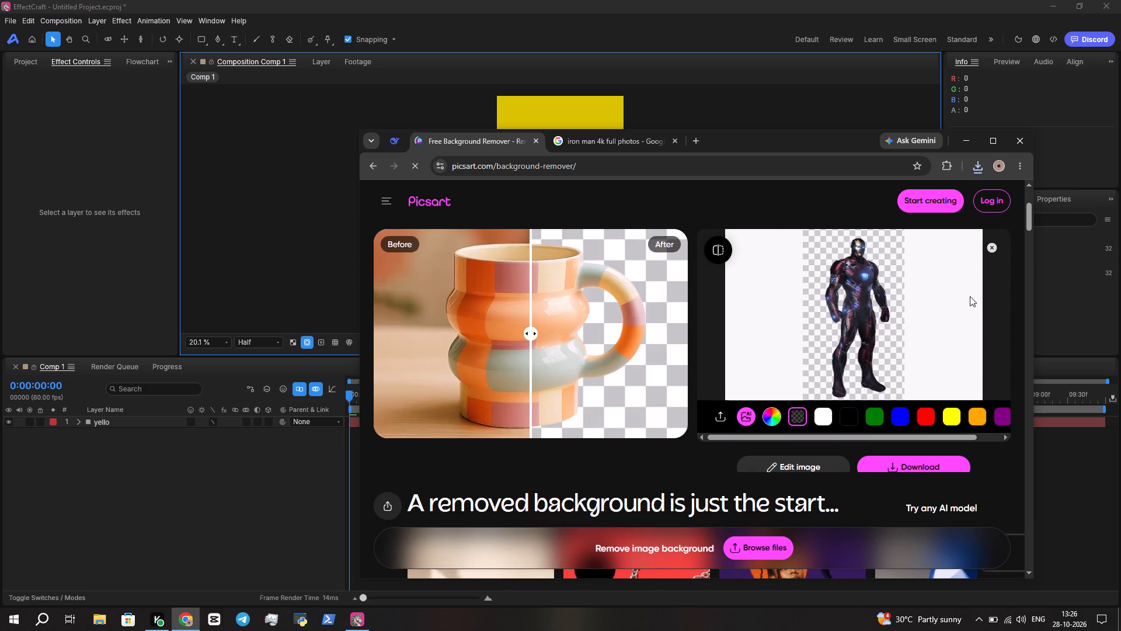
pyautogui.click(992, 246)
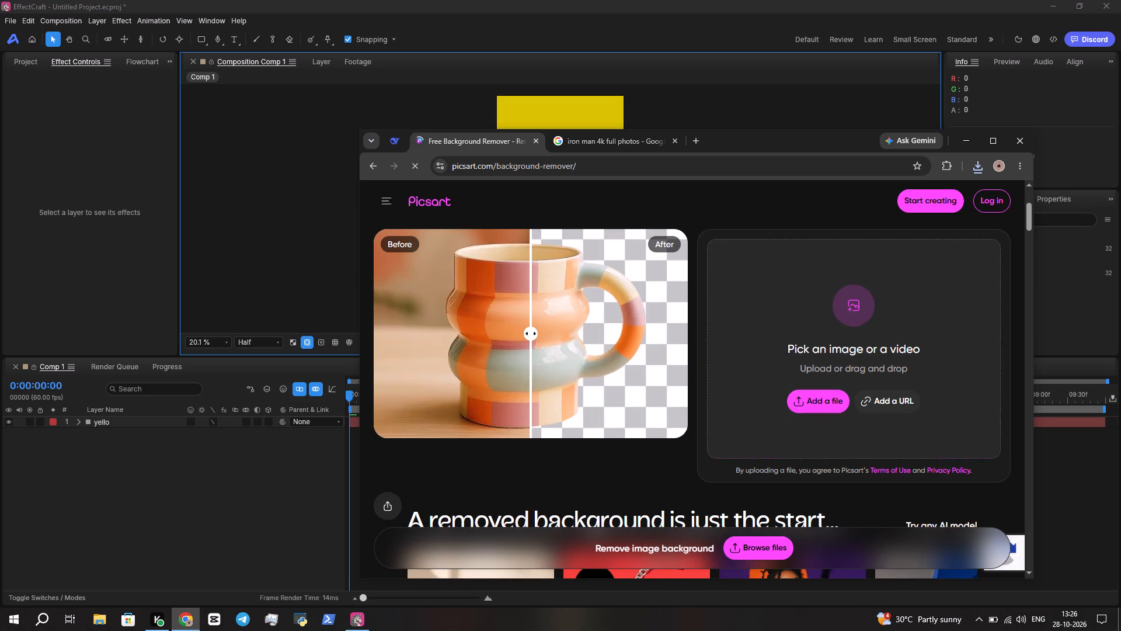
pyautogui.click(828, 411)
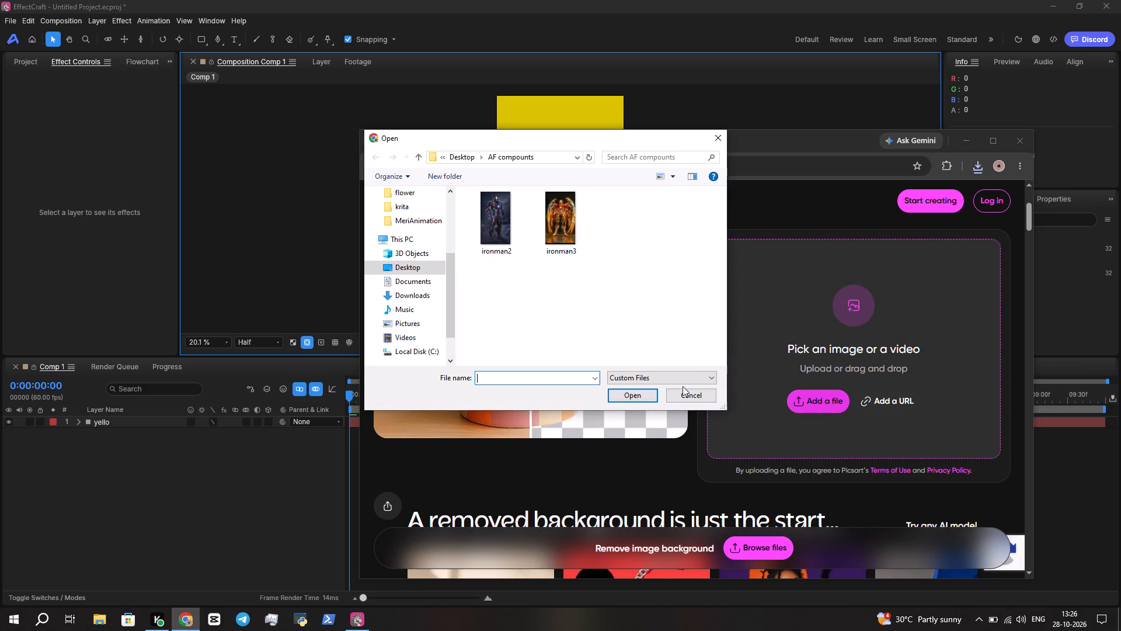
pyautogui.click(555, 200)
pyautogui.click(637, 391)
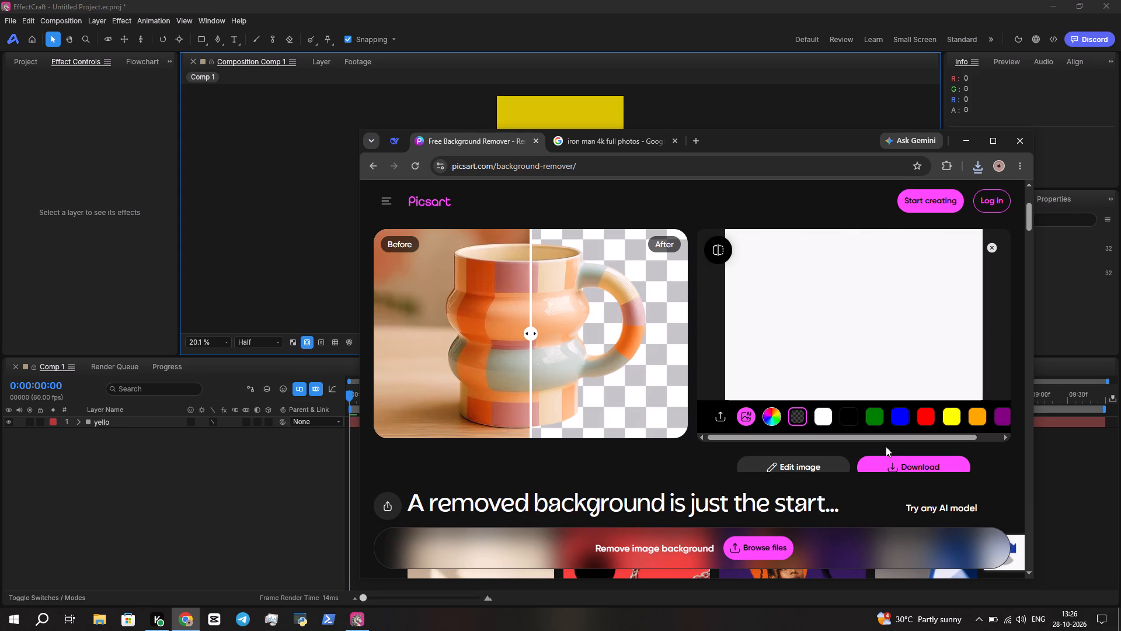
# Download the ironman3 cutout from Picsart, close the image viewer and return to the open EffectCraft project.
pyautogui.click(900, 468)
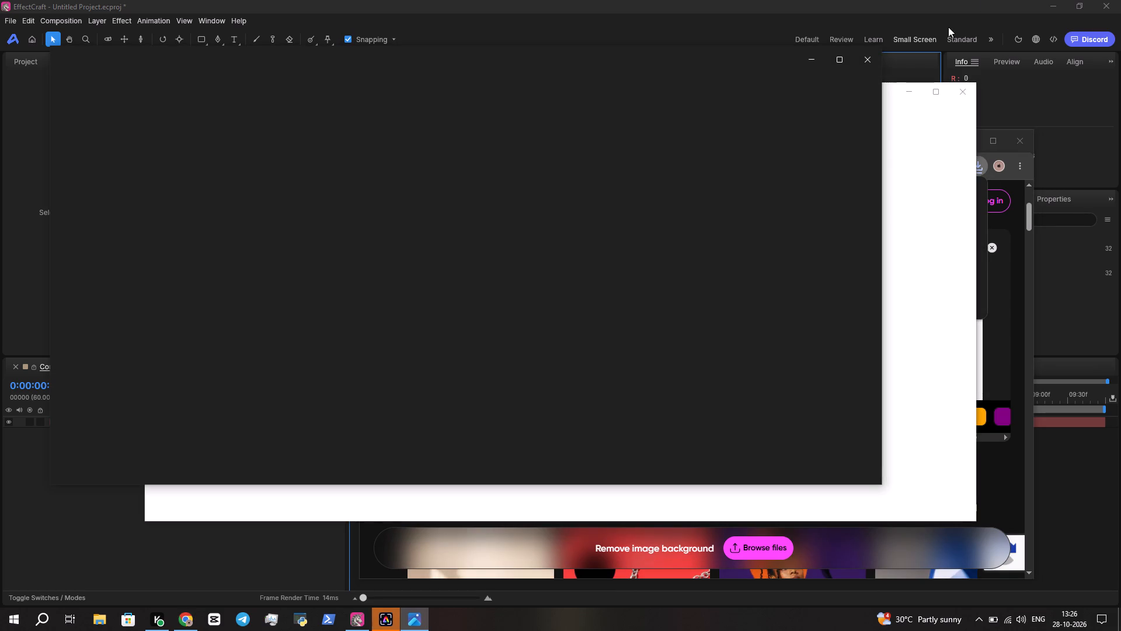
pyautogui.click(866, 61)
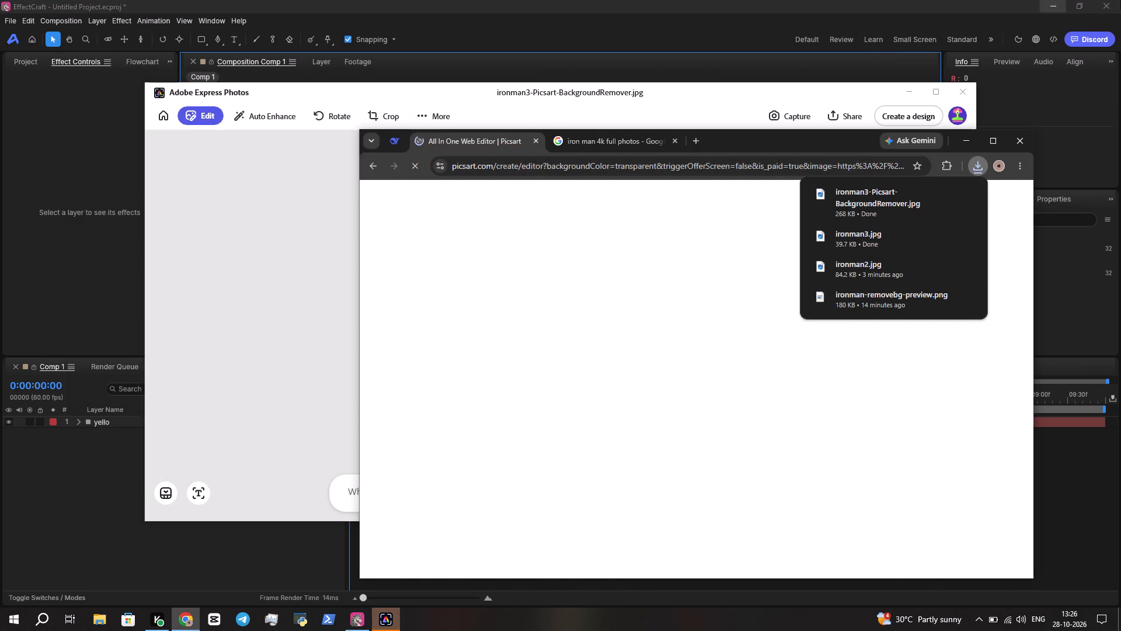
pyautogui.click(1115, 1)
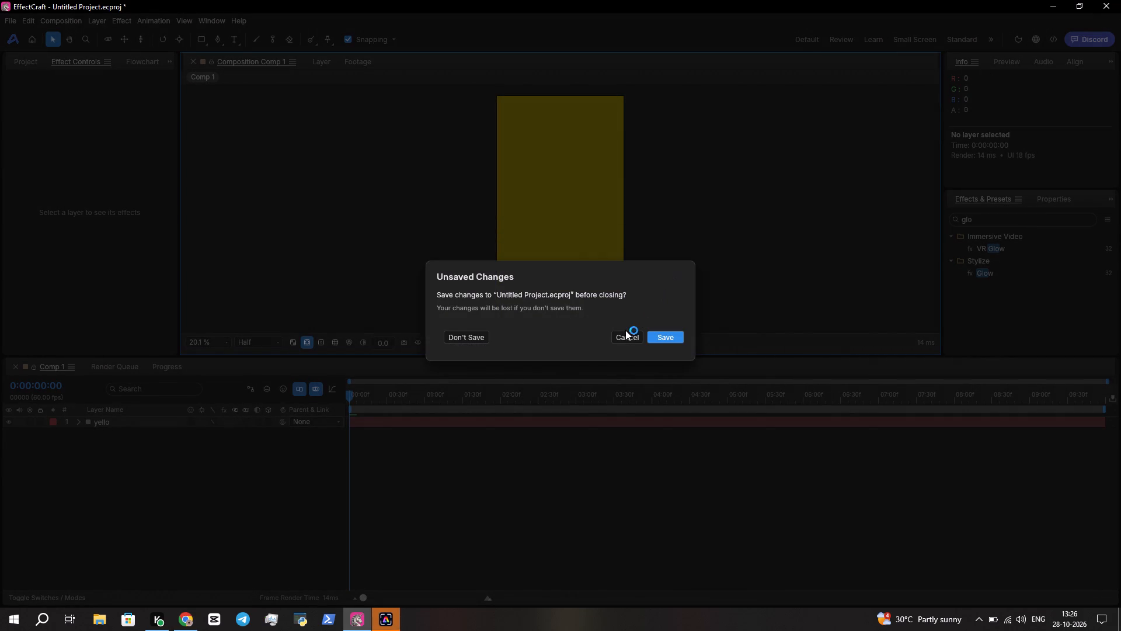
pyautogui.click(624, 336)
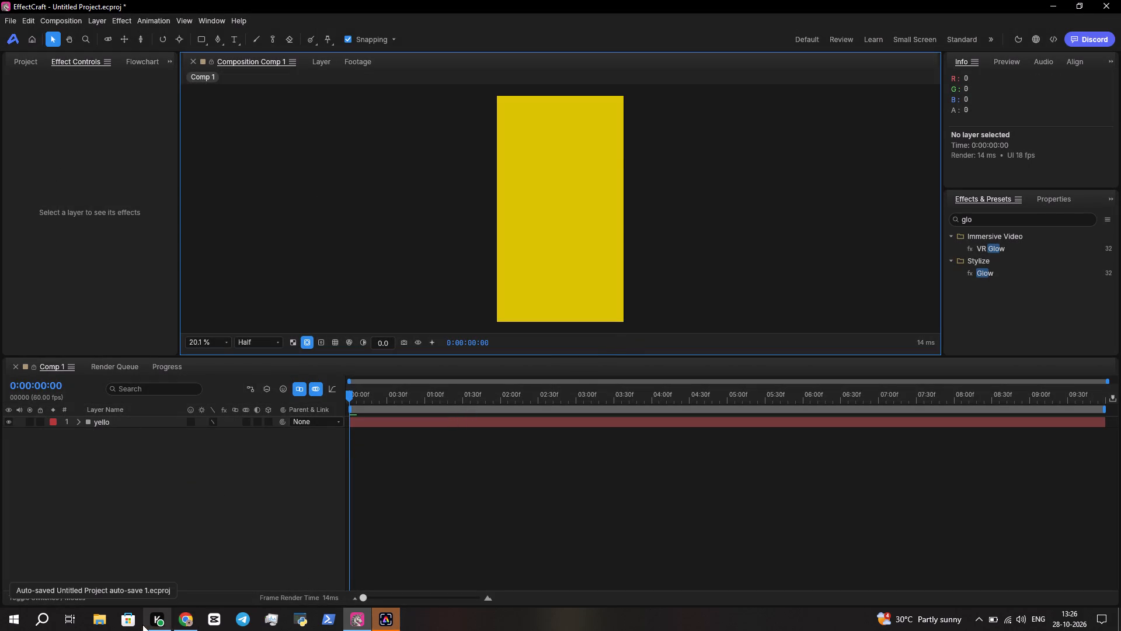
# Import the ironman3-Picsart-BackgroundRemover image from the Downloads folder into the EffectCraft project.
pyautogui.click(96, 616)
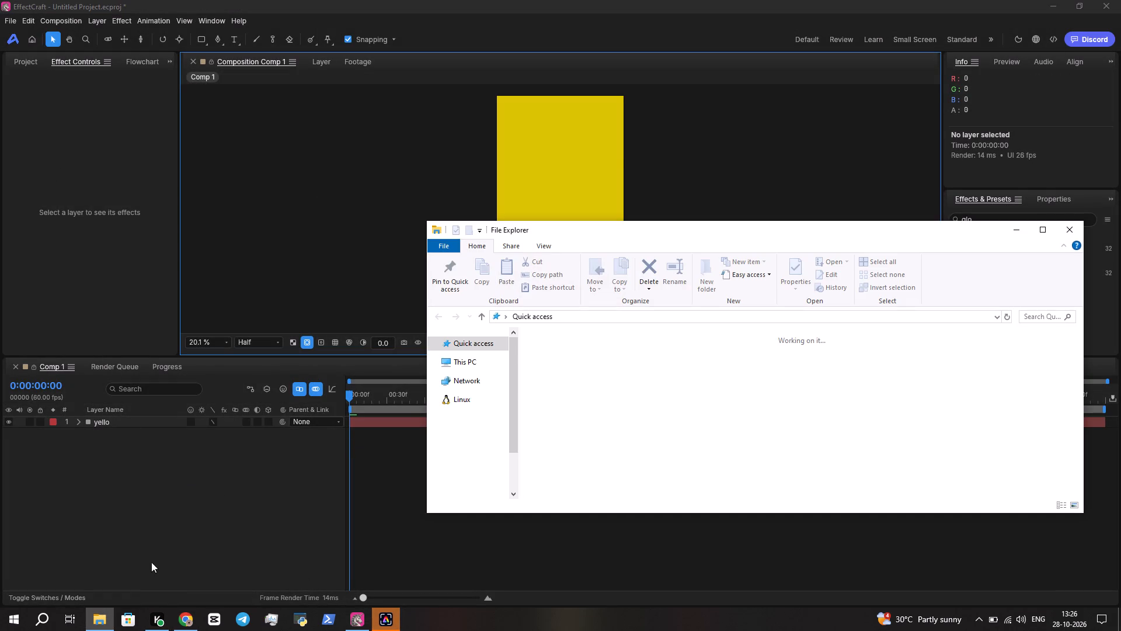
pyautogui.scroll(-2, 633, 384)
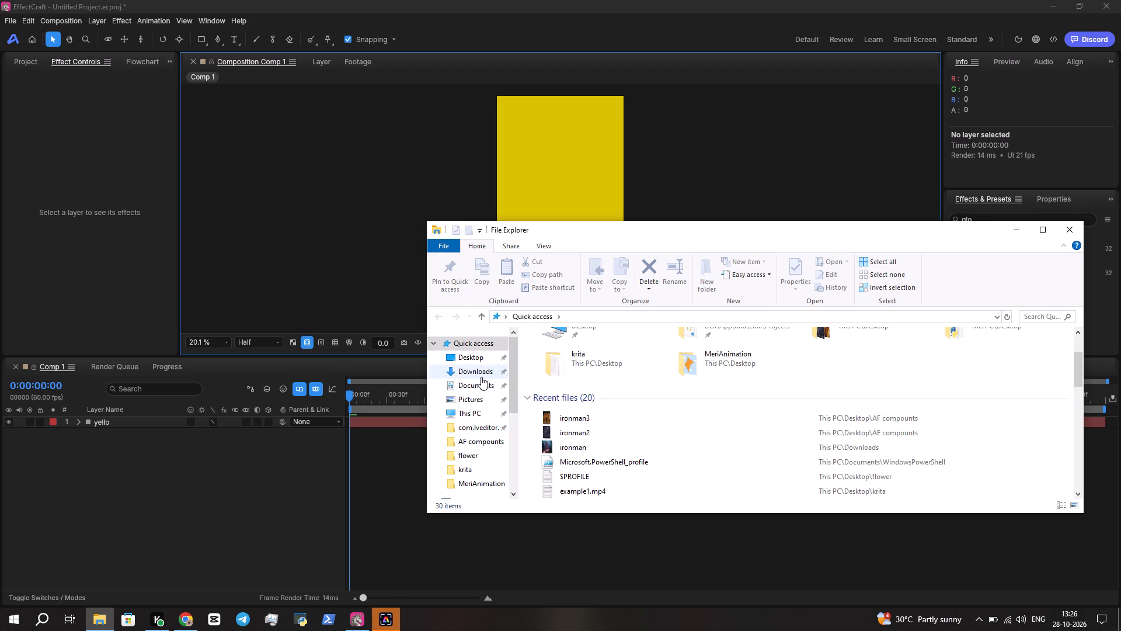
pyautogui.click(485, 362)
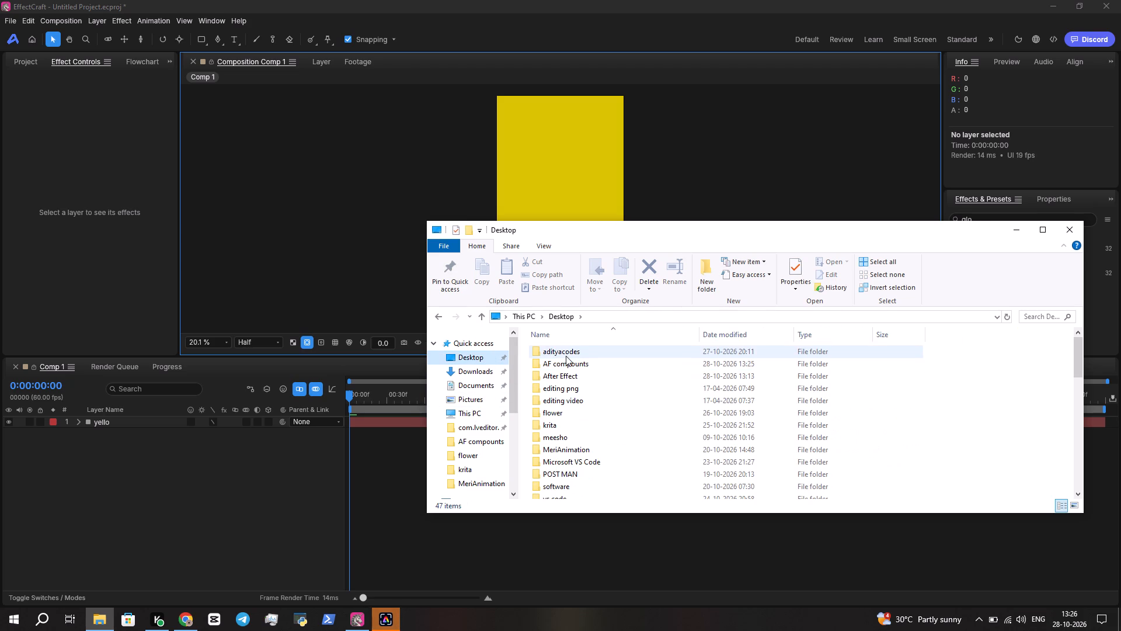
pyautogui.click(572, 365)
pyautogui.doubleClick(572, 365)
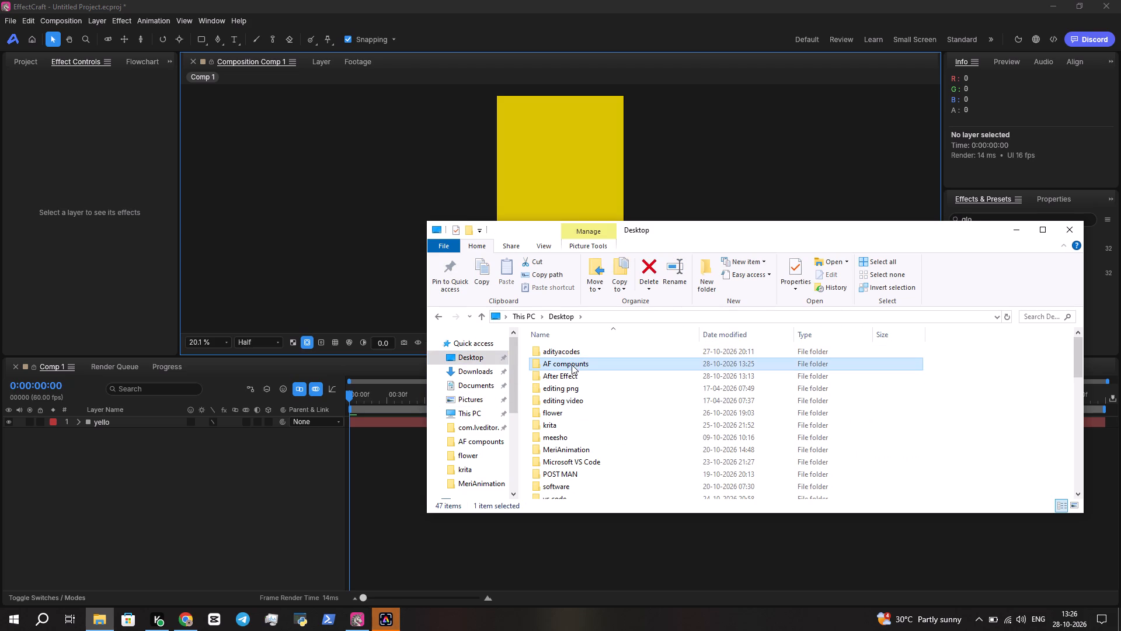
pyautogui.click(476, 337)
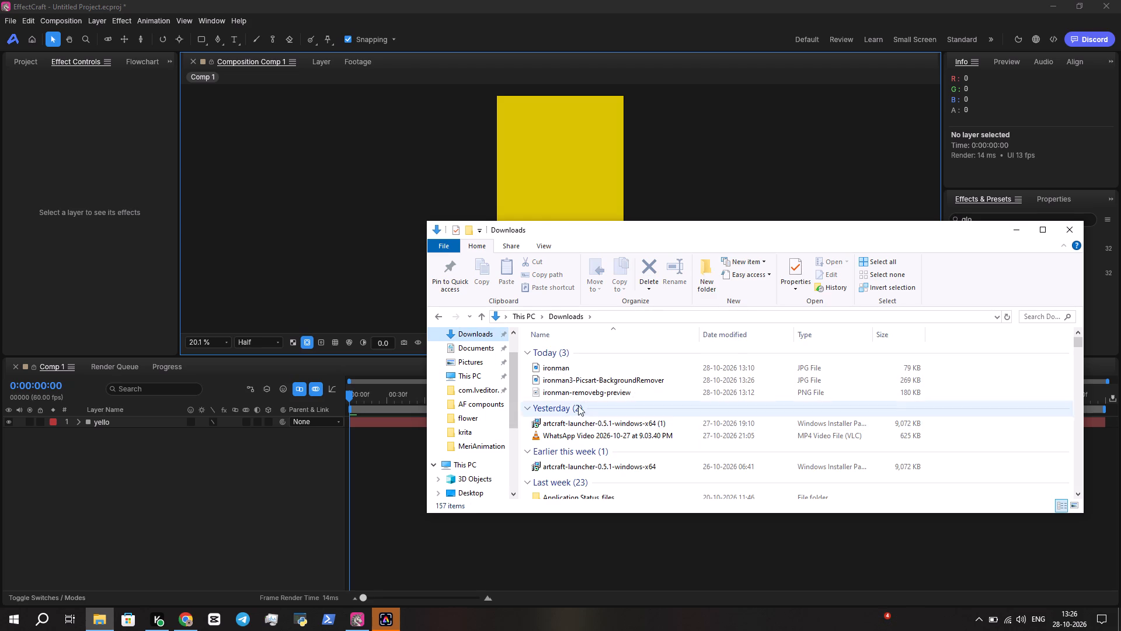
pyautogui.moveTo(600, 380); pyautogui.dragTo(88, 197)
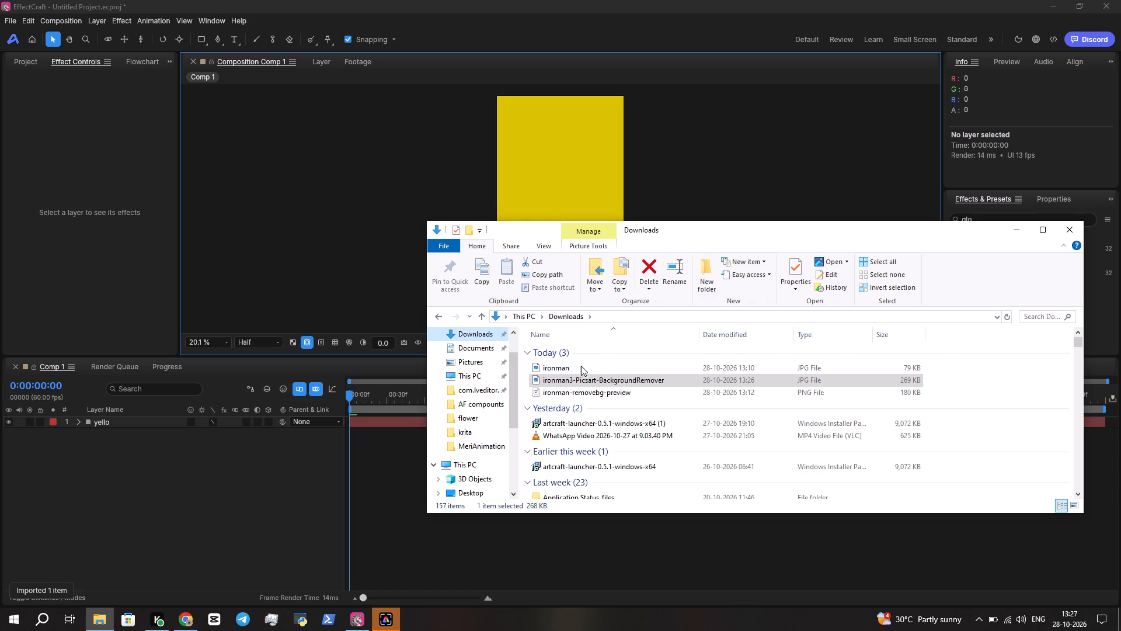
# Import the same ironman3 cutout twice more, dropping the last one over the Comp 1 timeline, and close File Explorer.
pyautogui.moveTo(571, 382); pyautogui.dragTo(75, 170)
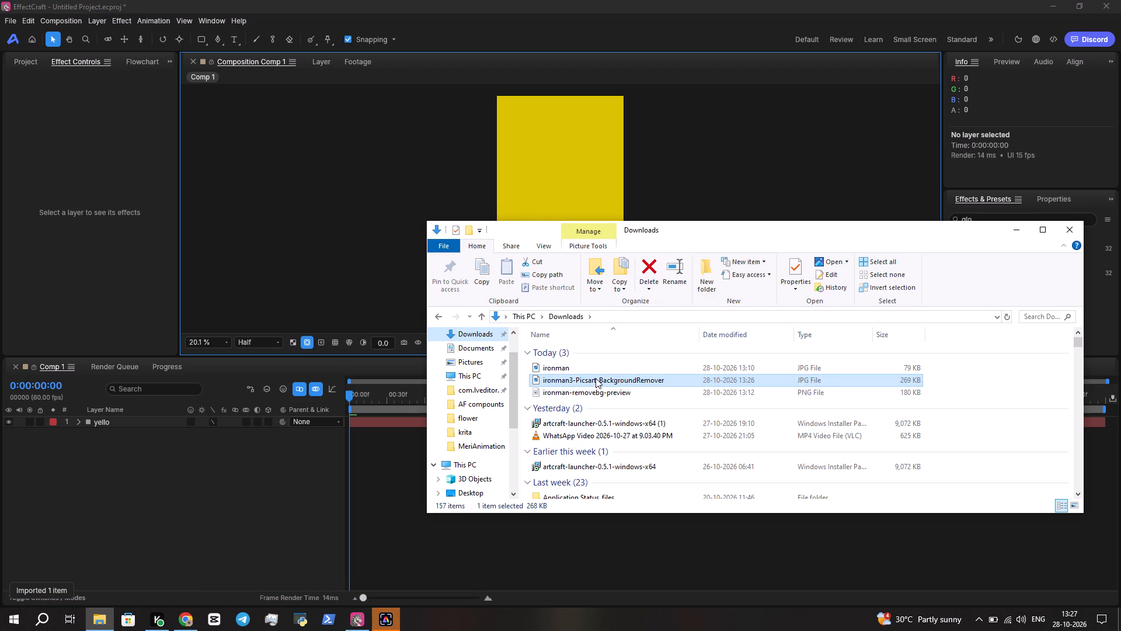
pyautogui.moveTo(596, 378); pyautogui.dragTo(361, 444)
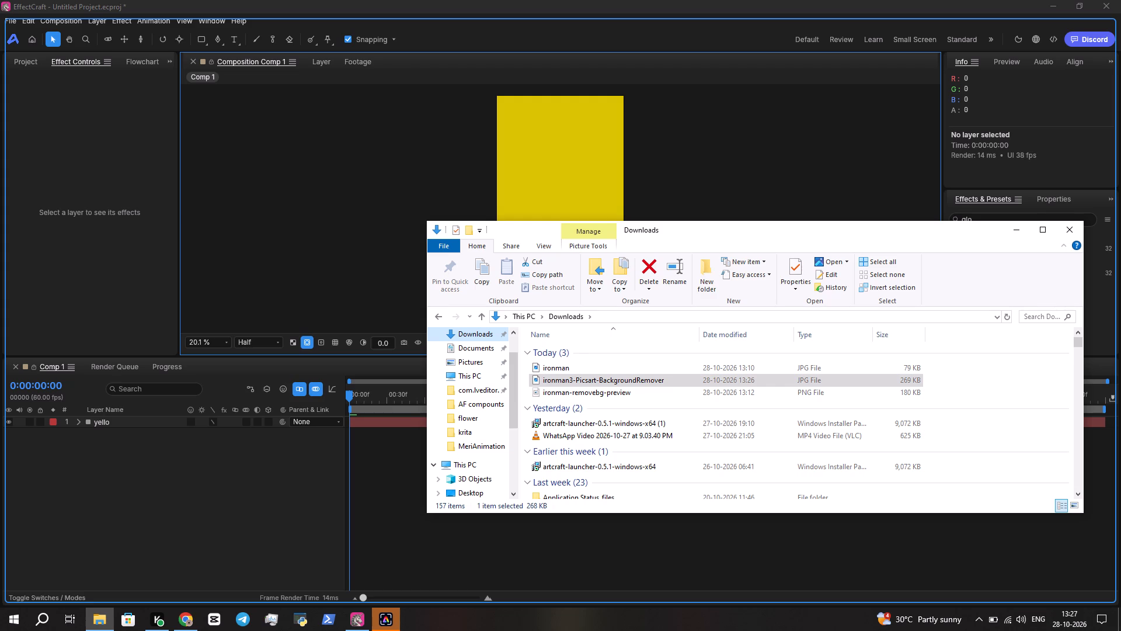
pyautogui.moveTo(361, 444); pyautogui.dragTo(362, 443)
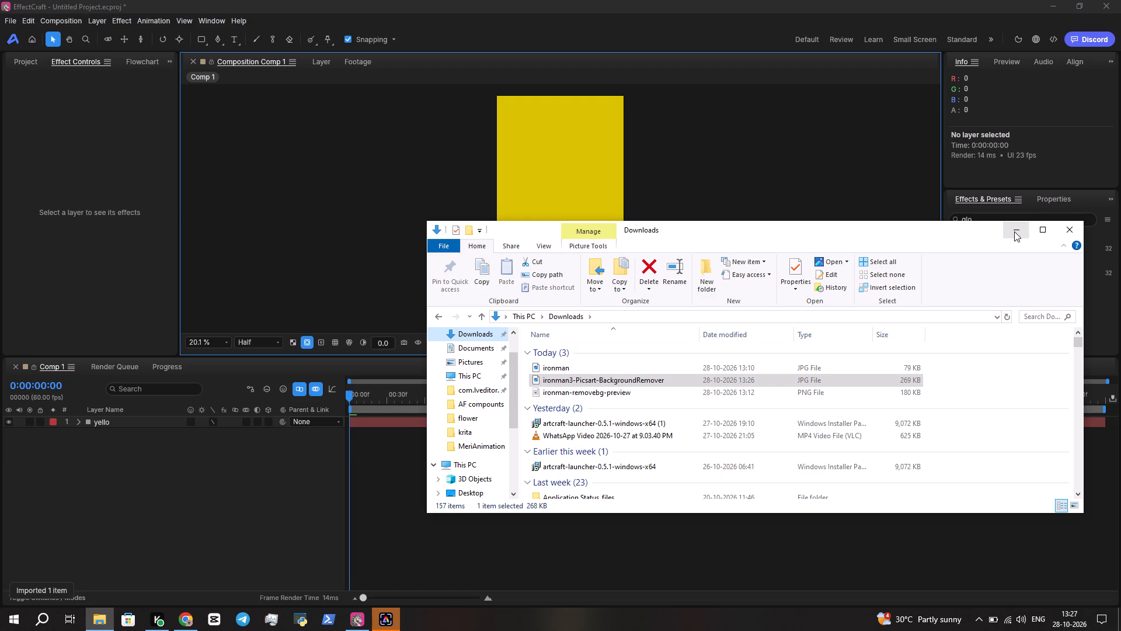
pyautogui.click(1071, 226)
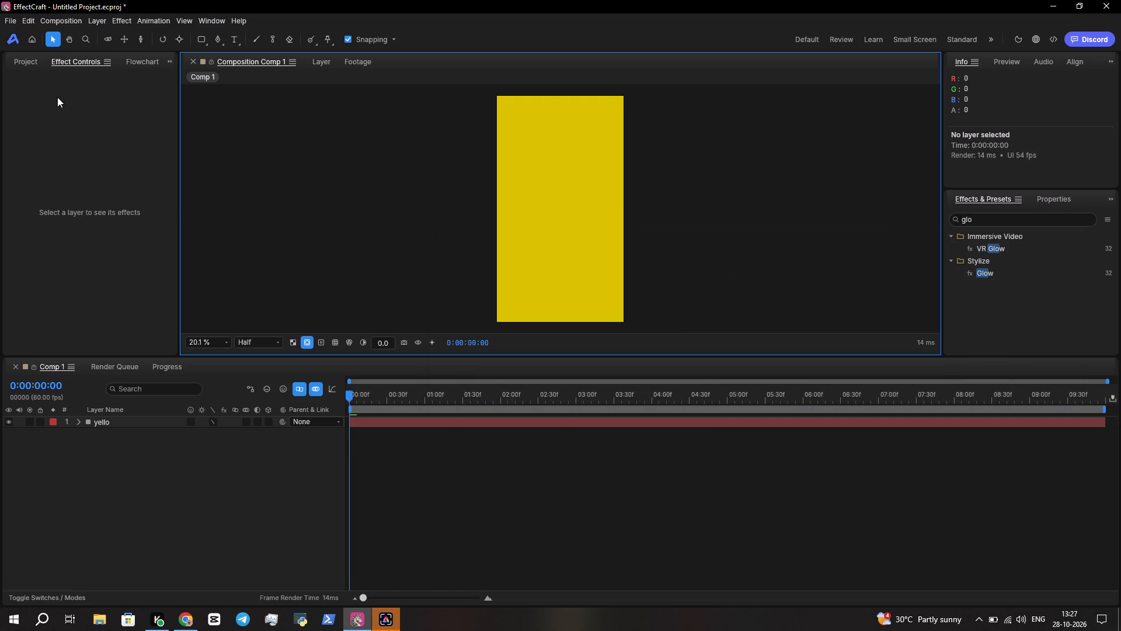
# Show the project's items and add the last ironman3-Picsart cutout to Comp 1 beneath the yello layer.
pyautogui.click(100, 237)
pyautogui.doubleClick(94, 221)
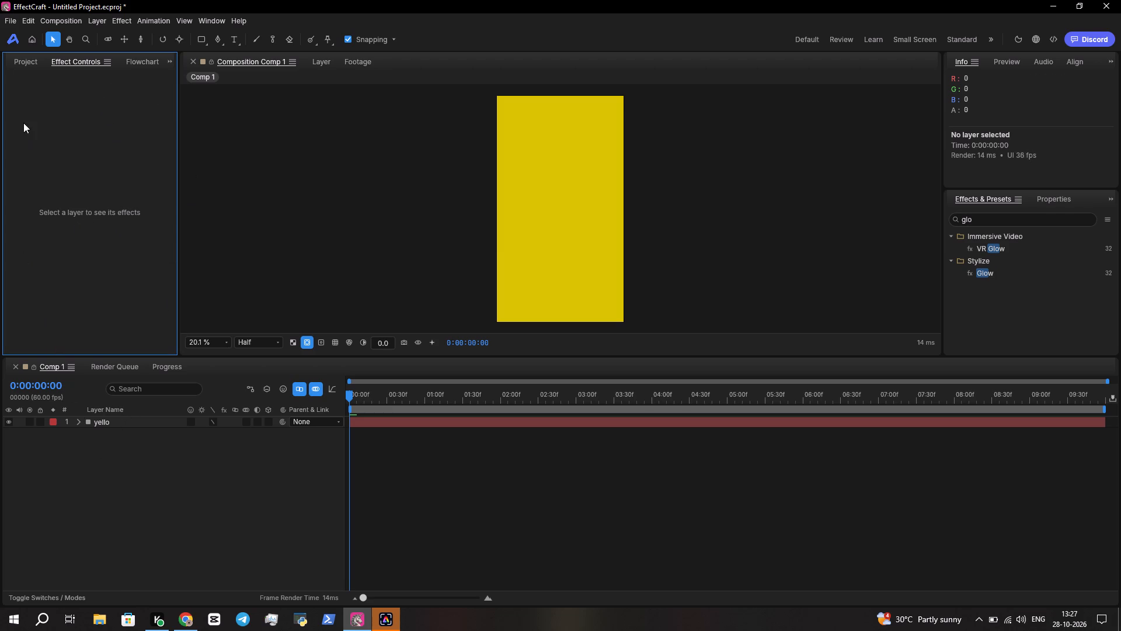
pyautogui.click(30, 63)
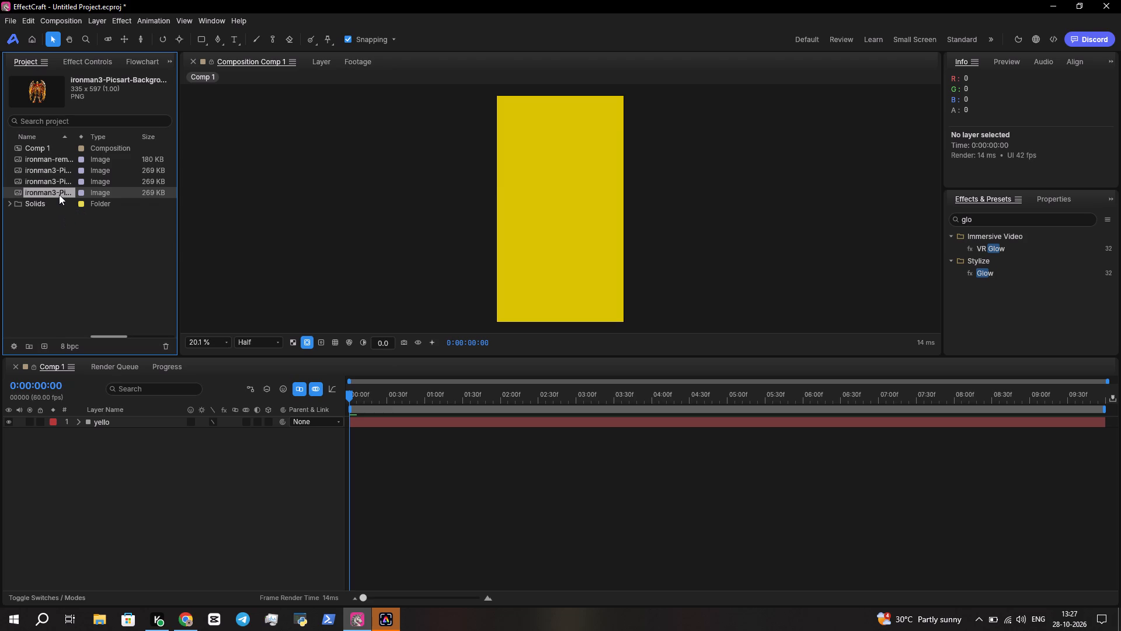
pyautogui.moveTo(57, 188); pyautogui.dragTo(72, 197)
pyautogui.moveTo(72, 197); pyautogui.dragTo(357, 456)
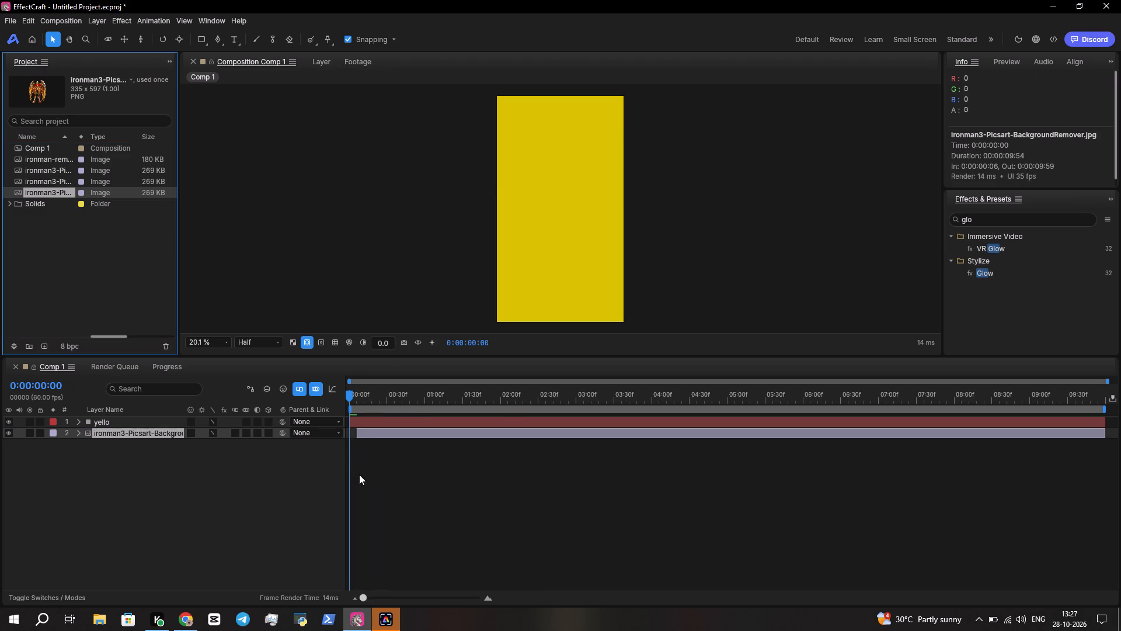
# Shift the ironman3 layer earlier in time, to an in point of about -0:00:00:05.
pyautogui.moveTo(375, 434); pyautogui.dragTo(364, 431)
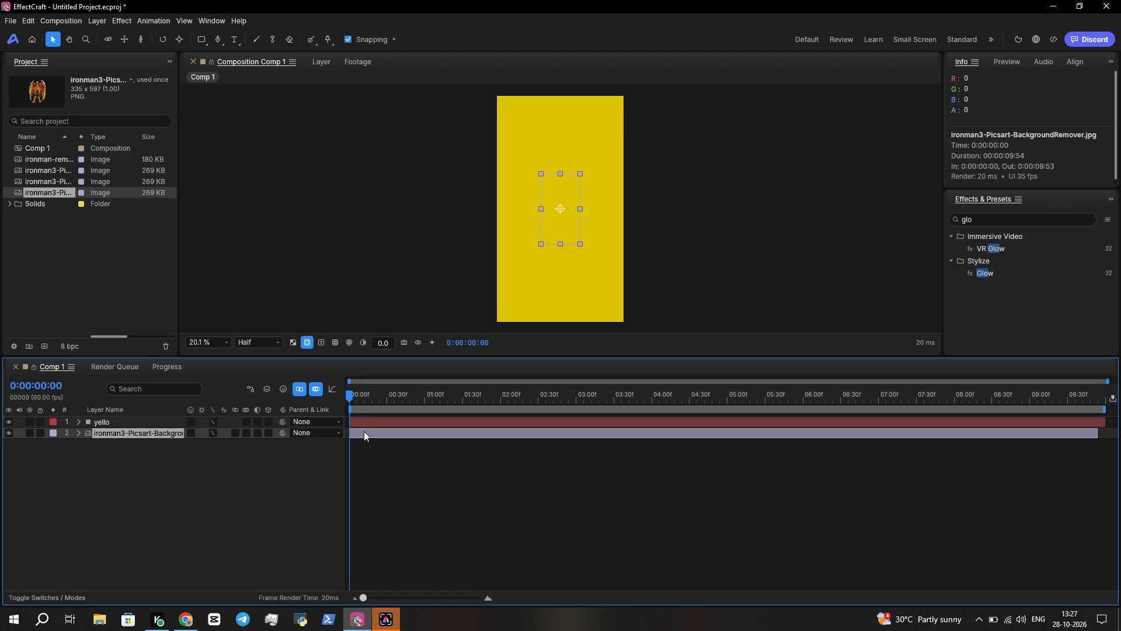
pyautogui.moveTo(364, 431); pyautogui.dragTo(358, 431)
pyautogui.click(358, 431)
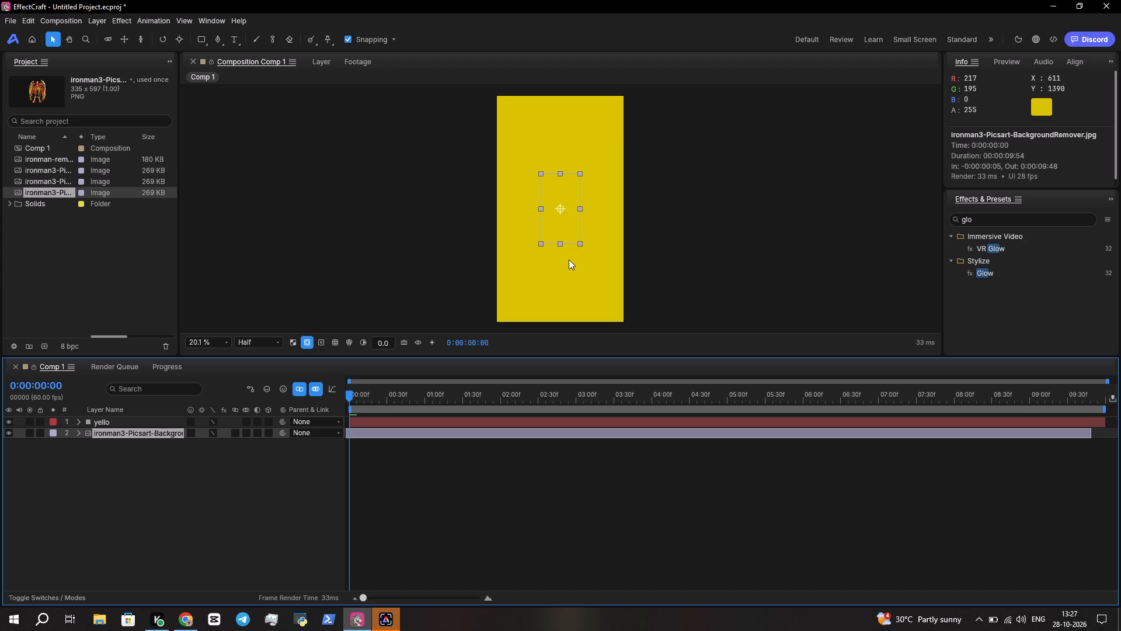
# Reveal the ironman3 layer's Scale property and enlarge the layer to 167%.
pyautogui.keyDown('ctrl'); pyautogui.scroll(2, 569, 259); pyautogui.keyUp('ctrl')
pyautogui.keyDown('ctrl'); pyautogui.scroll(-2, 569, 259); pyautogui.keyUp('ctrl')
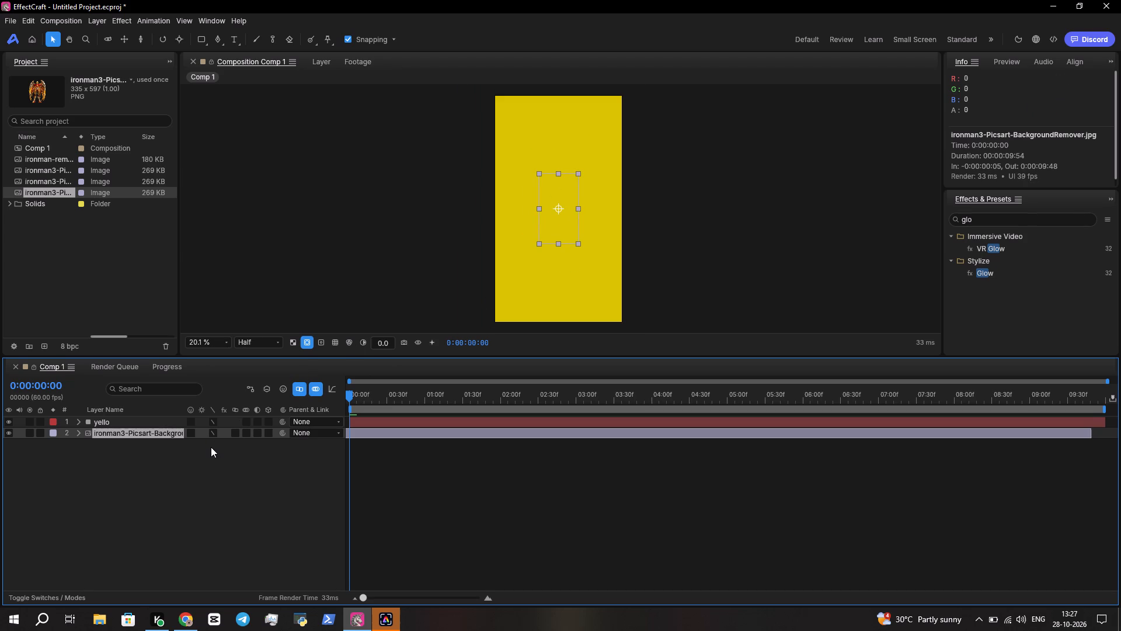
pyautogui.press('s')
pyautogui.press('s')
pyautogui.moveTo(210, 445); pyautogui.dragTo(357, 463)
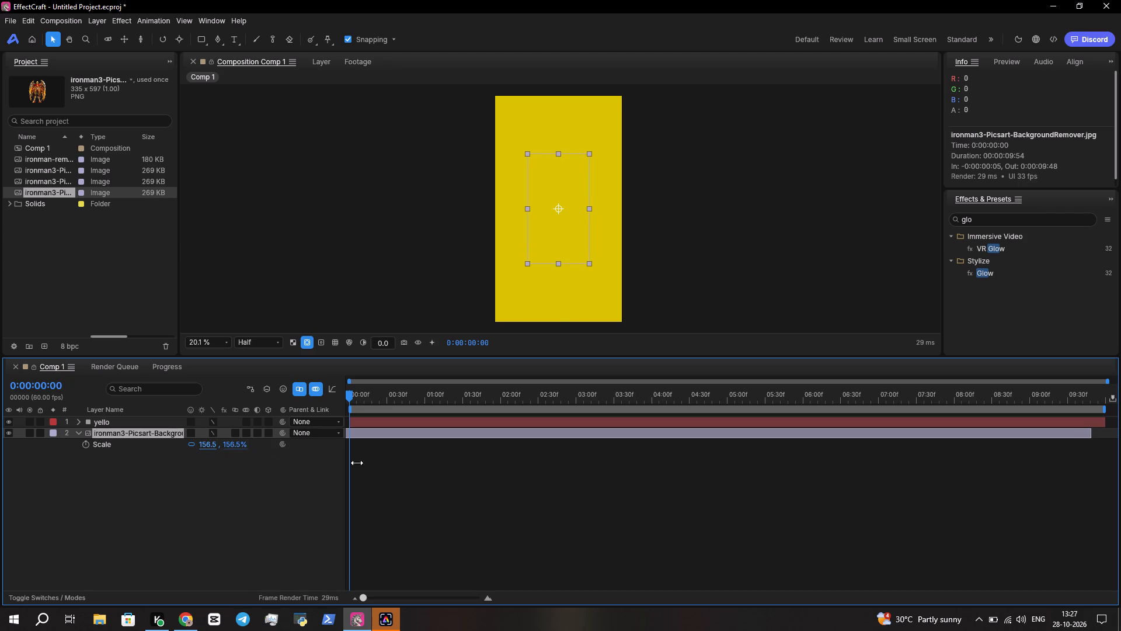
pyautogui.moveTo(357, 463); pyautogui.dragTo(274, 473)
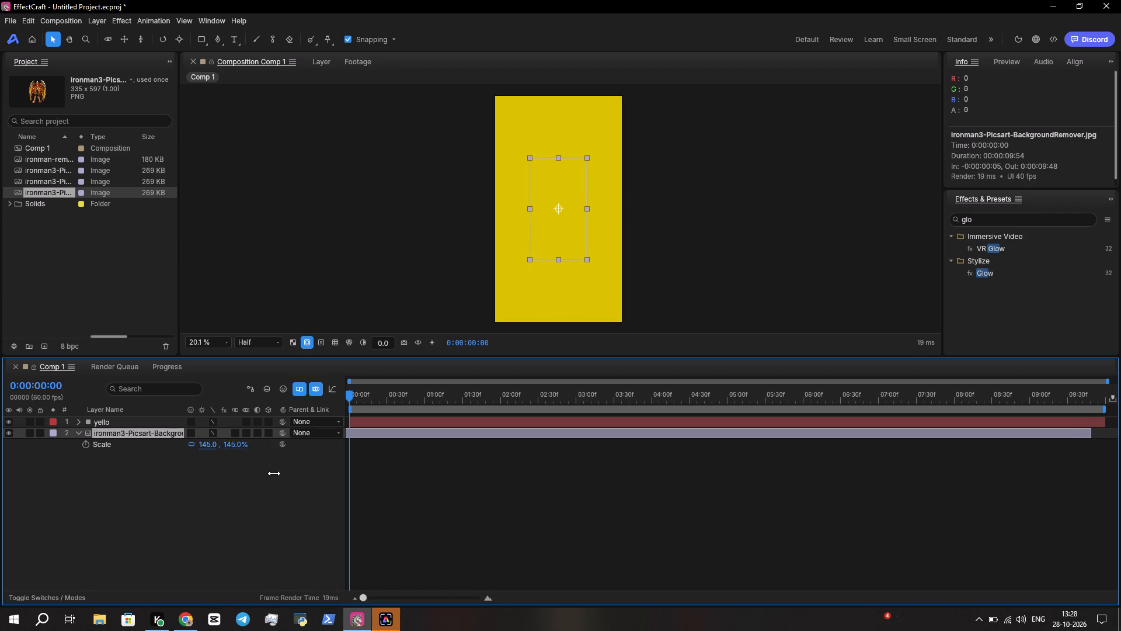
pyautogui.moveTo(274, 473); pyautogui.dragTo(288, 472)
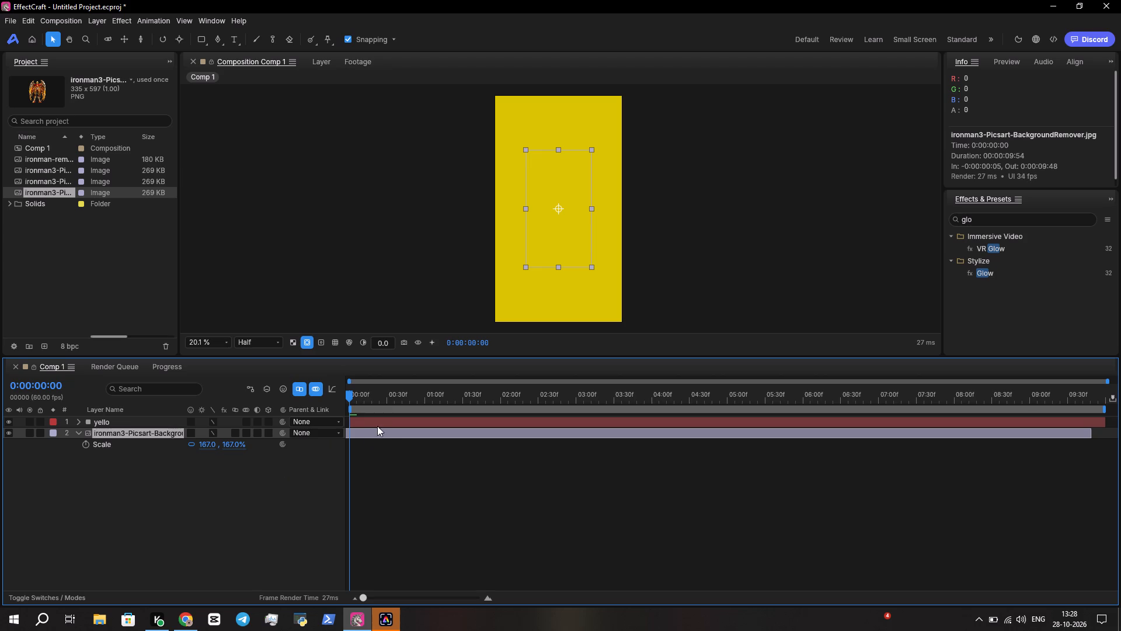
# Move the current time to 0:00:00:19 and place the yello layer below the ironman3 layer.
pyautogui.moveTo(346, 396); pyautogui.dragTo(373, 403)
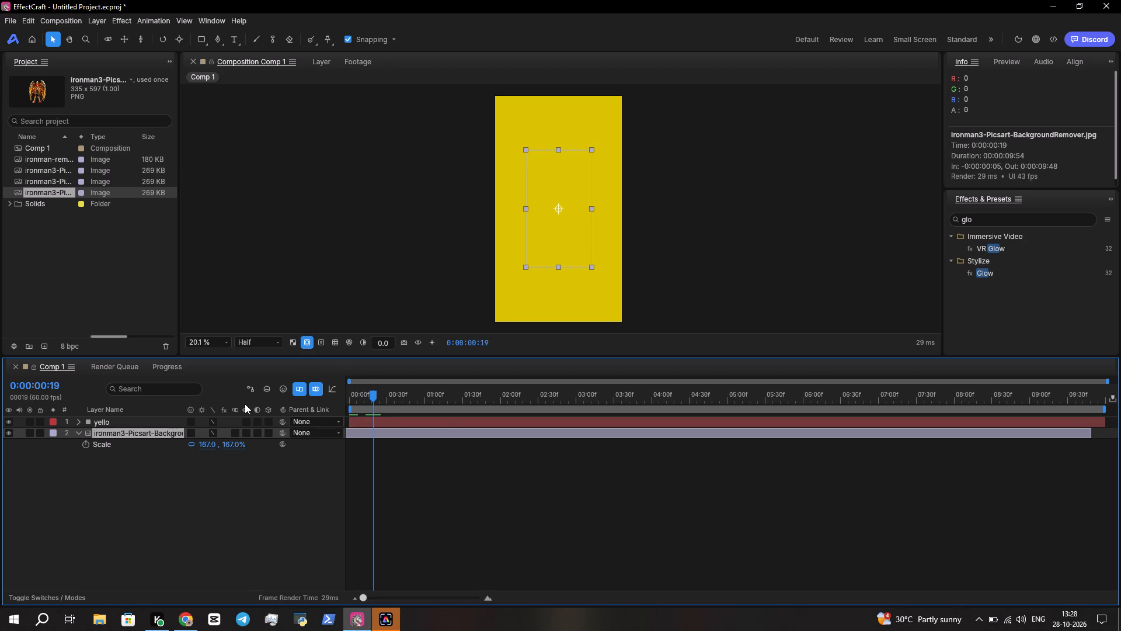
pyautogui.moveTo(152, 418); pyautogui.dragTo(159, 455)
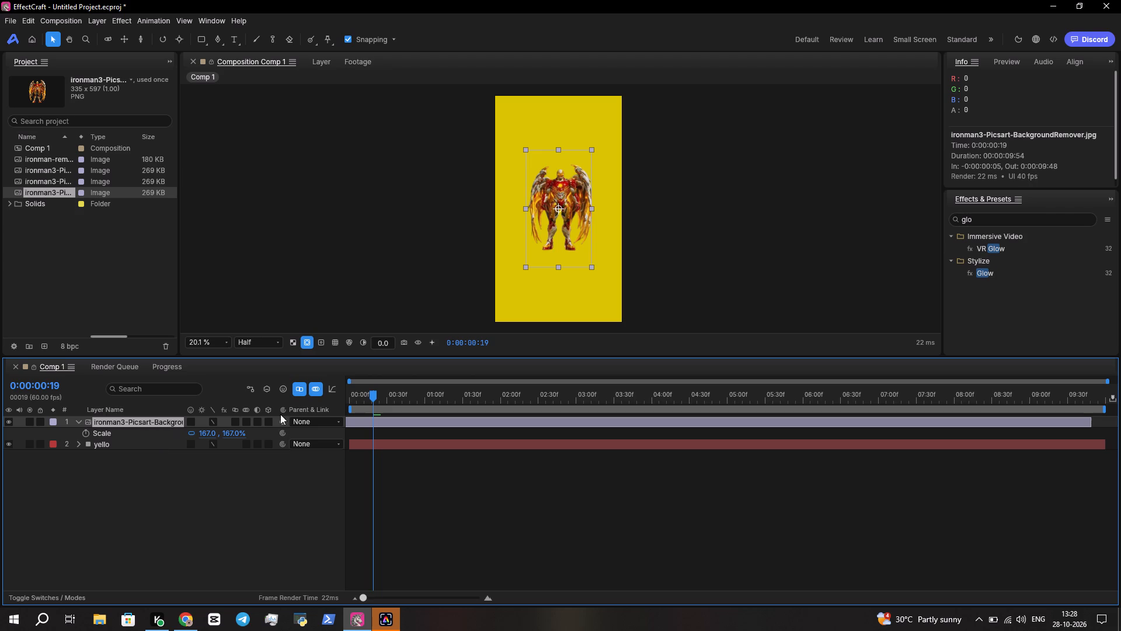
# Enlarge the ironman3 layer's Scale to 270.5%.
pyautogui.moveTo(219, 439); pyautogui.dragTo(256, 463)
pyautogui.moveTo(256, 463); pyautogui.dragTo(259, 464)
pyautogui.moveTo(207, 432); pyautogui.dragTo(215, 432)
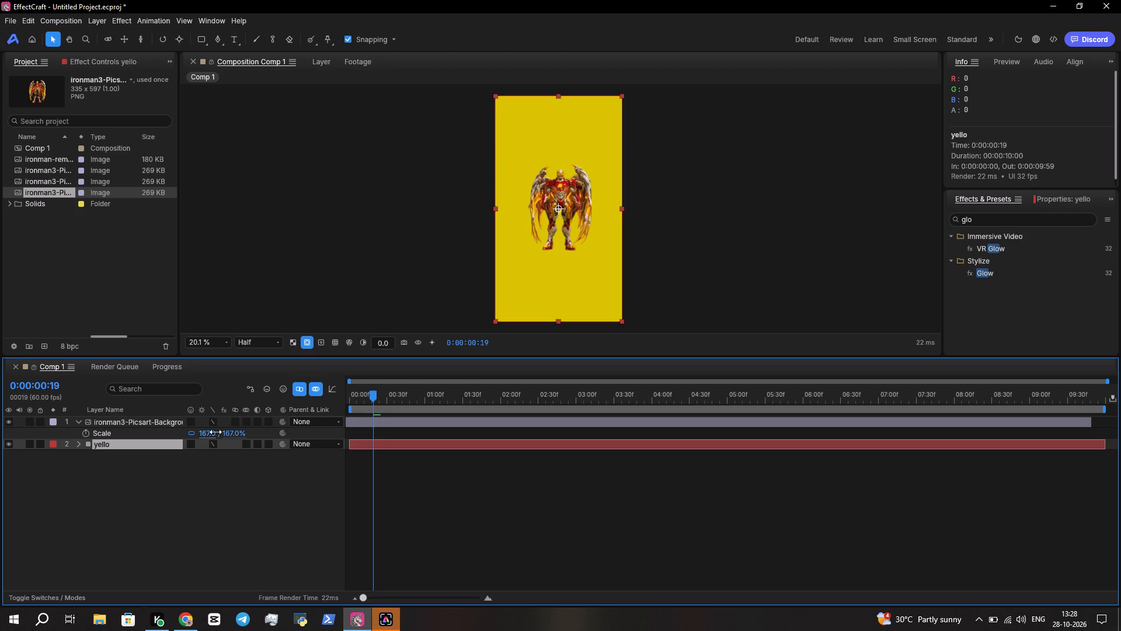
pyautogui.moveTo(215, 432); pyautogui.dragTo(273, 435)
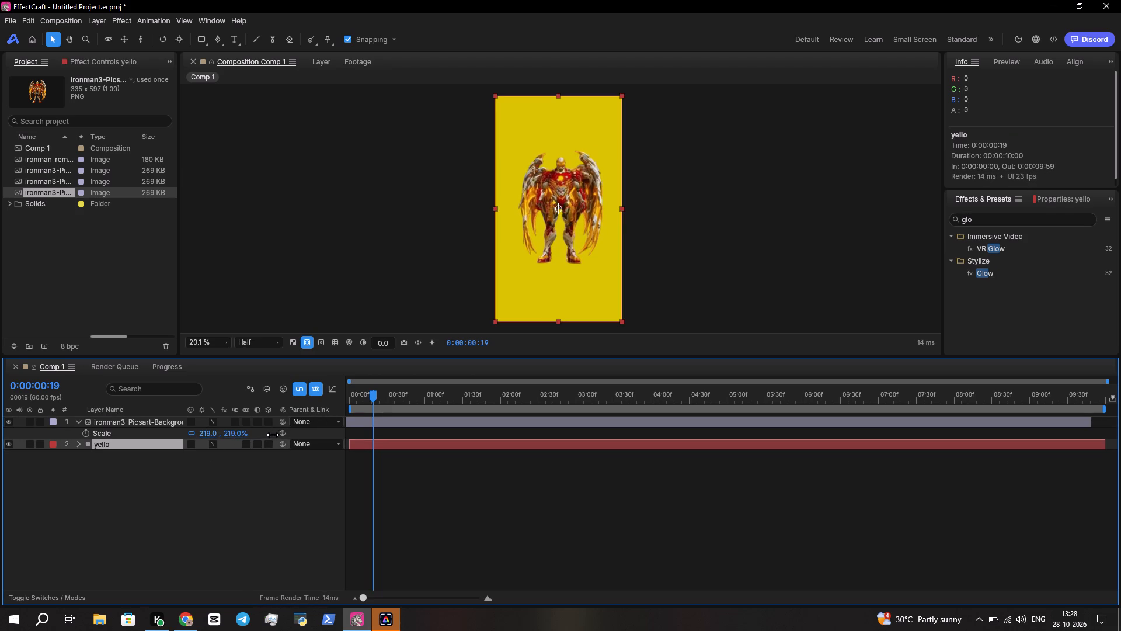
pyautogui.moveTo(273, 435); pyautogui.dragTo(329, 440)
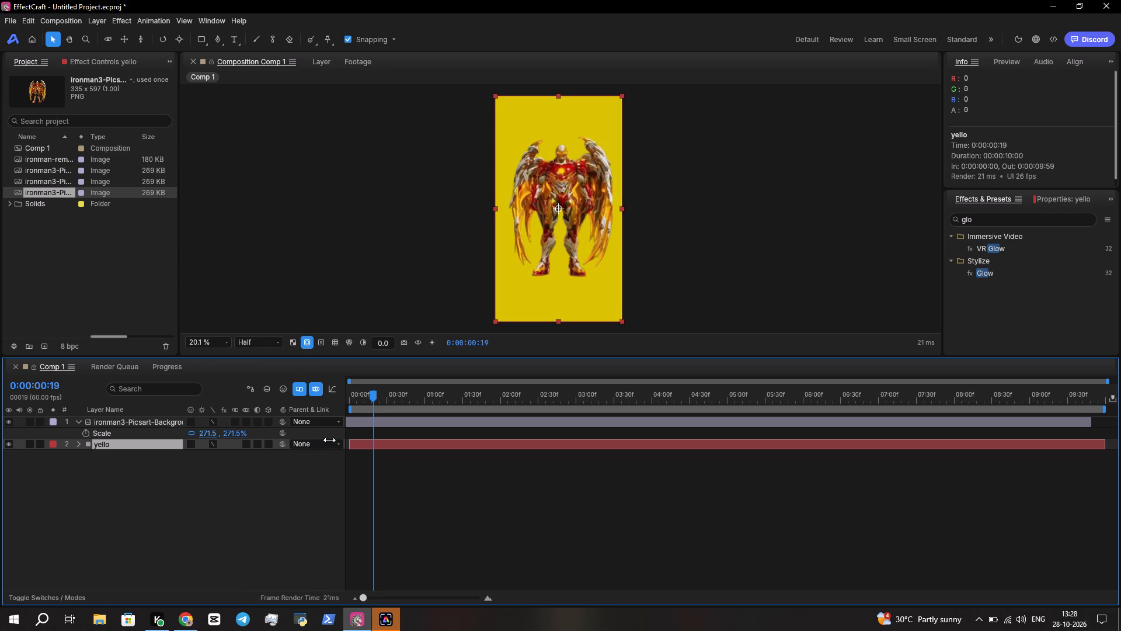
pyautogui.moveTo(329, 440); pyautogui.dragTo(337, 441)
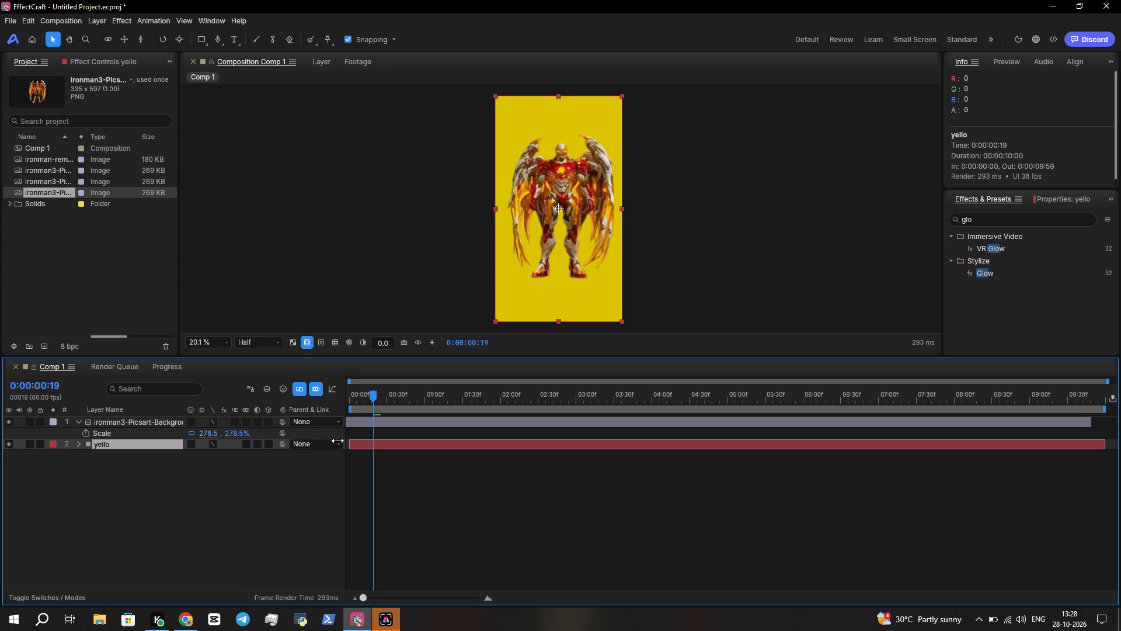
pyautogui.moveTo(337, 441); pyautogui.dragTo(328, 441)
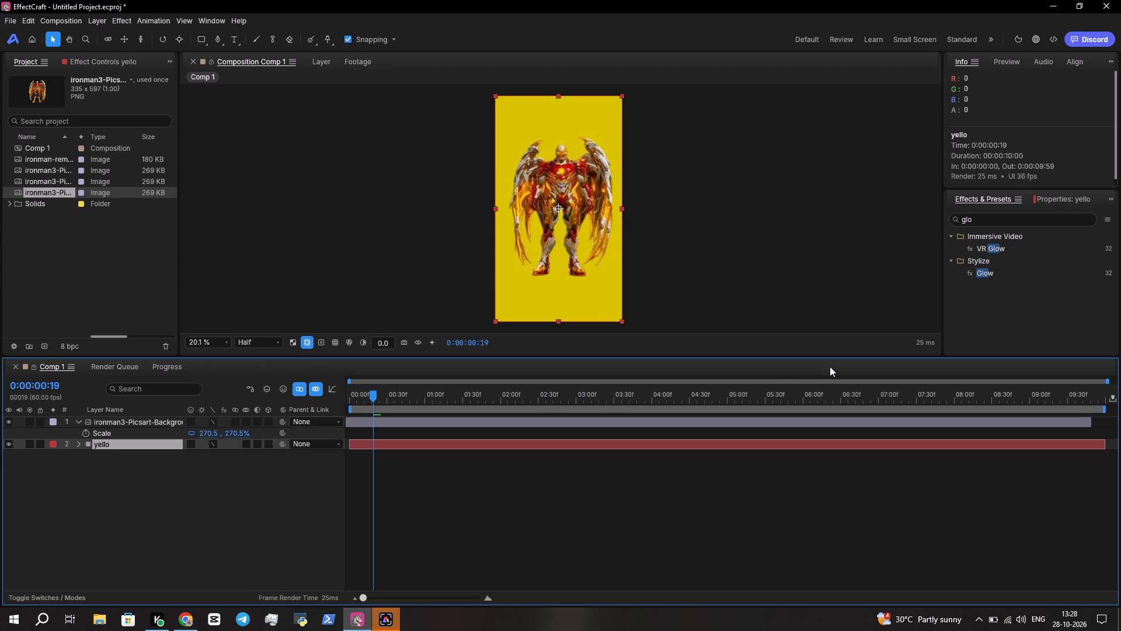
# Widen the Info and Effects & Presets area so it takes up more than half the window, narrowing the composition viewer.
pyautogui.moveTo(943, 332); pyautogui.dragTo(887, 333)
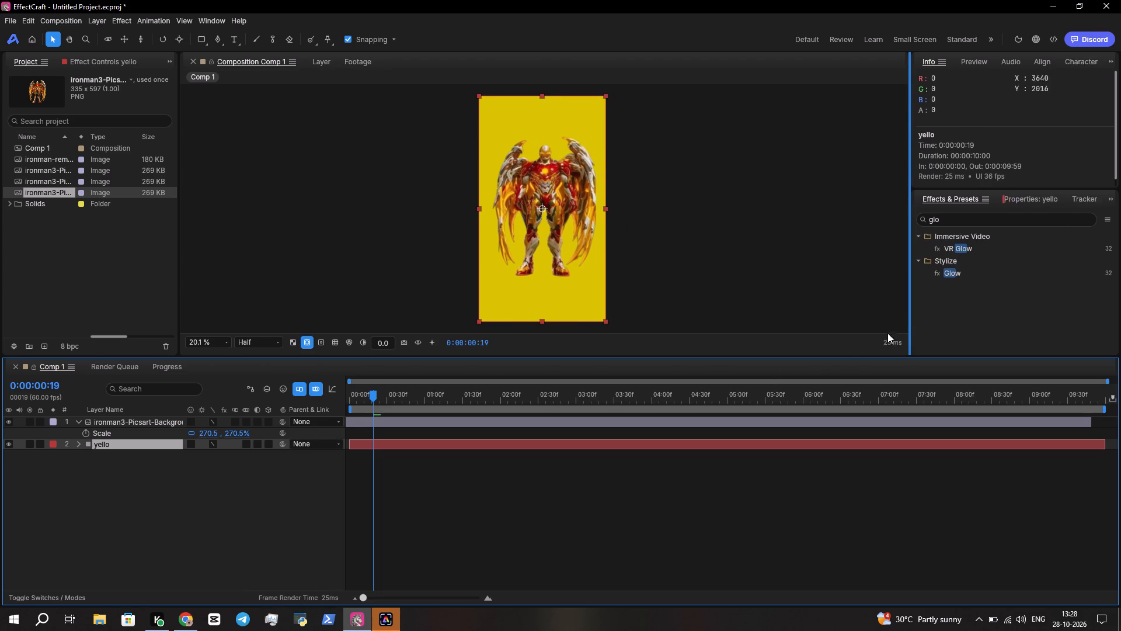
pyautogui.moveTo(887, 333); pyautogui.dragTo(473, 346)
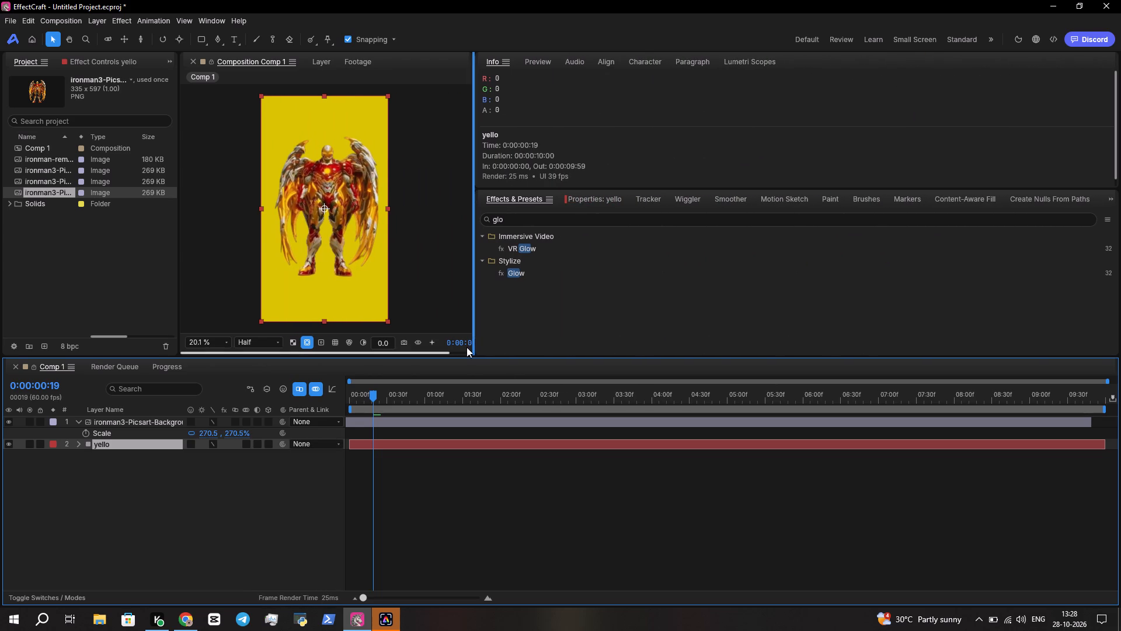
# Separate the Layer viewer from the Composition group and dock it above the Composition viewer.
pyautogui.moveTo(393, 57); pyautogui.dragTo(257, 71)
pyautogui.moveTo(398, 54); pyautogui.dragTo(399, 54)
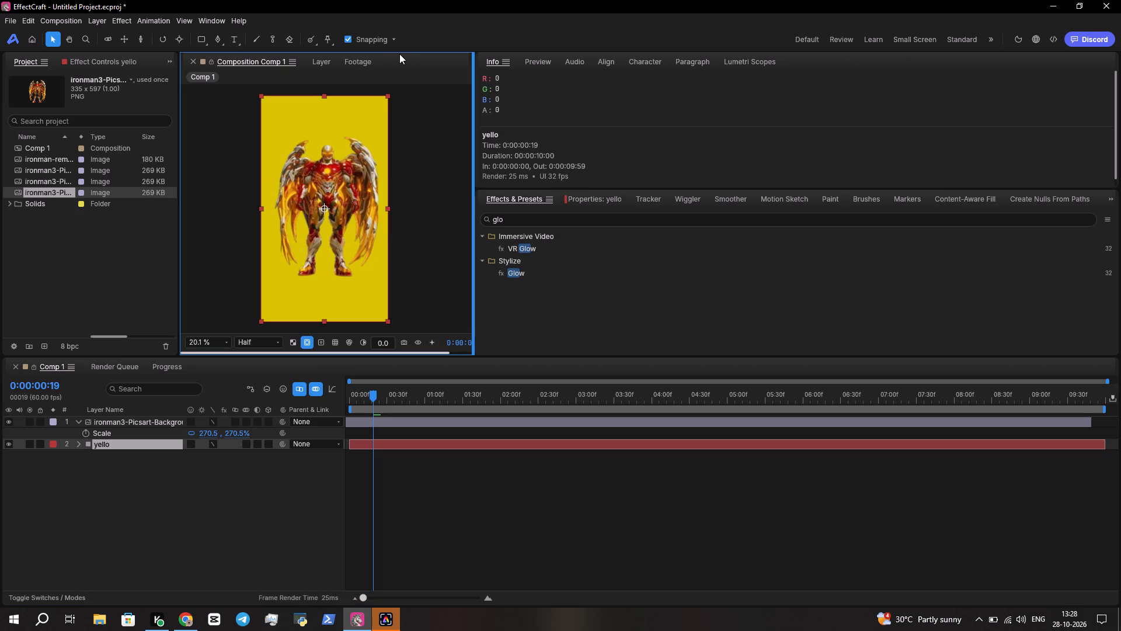
pyautogui.moveTo(399, 54); pyautogui.dragTo(364, 92)
pyautogui.moveTo(307, 53); pyautogui.dragTo(318, 98)
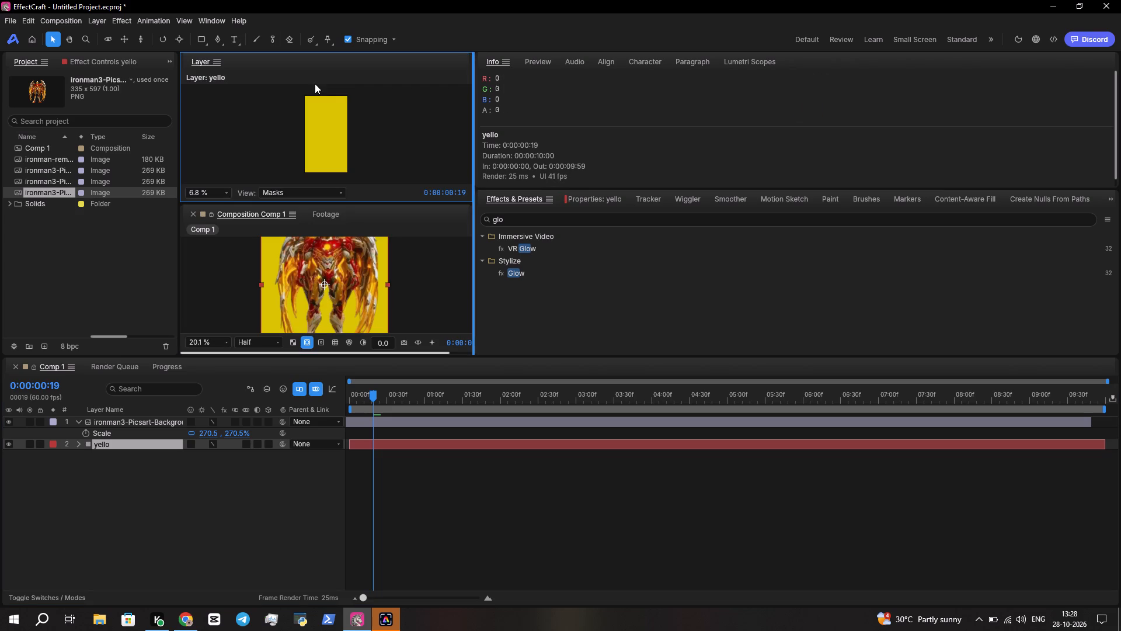
pyautogui.click(322, 78)
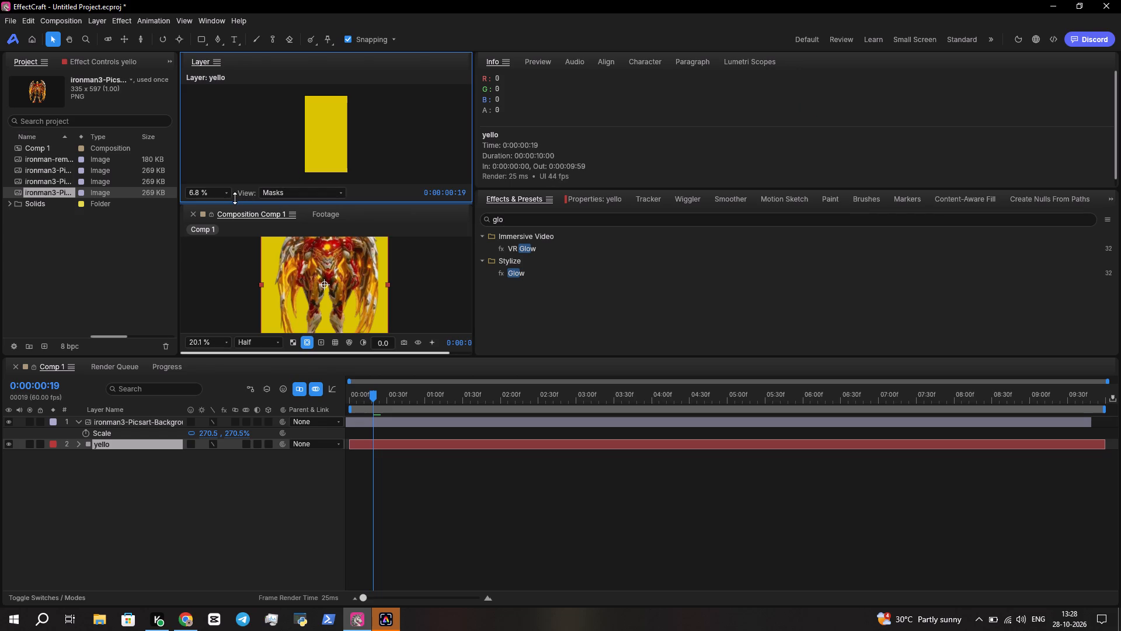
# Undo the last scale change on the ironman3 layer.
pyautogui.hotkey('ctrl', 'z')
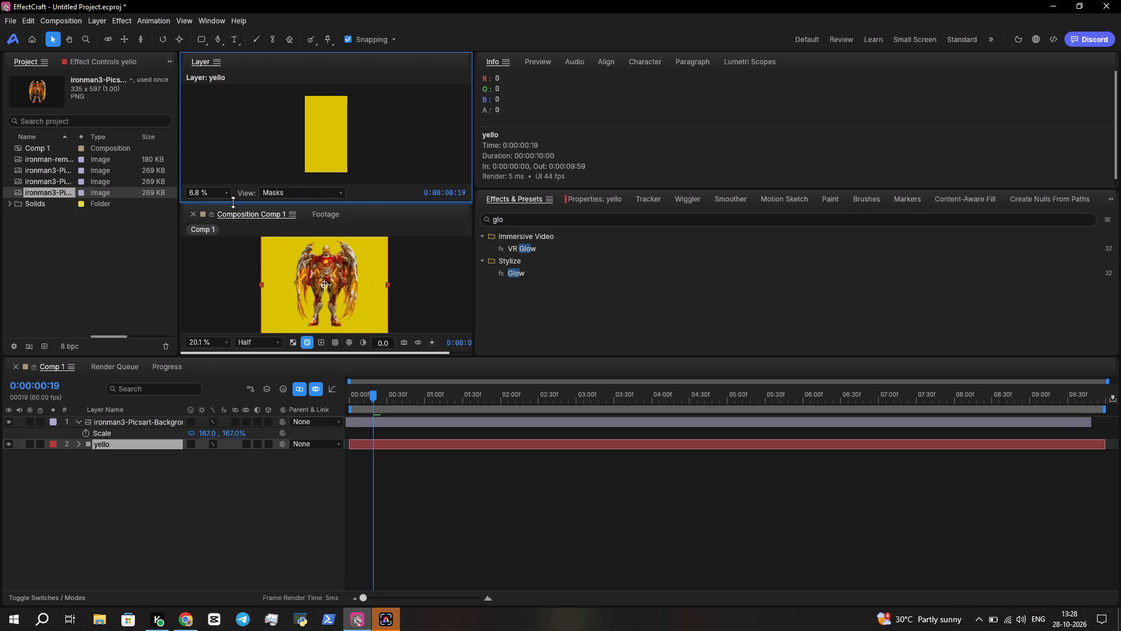
# Shrink the Layer viewer to its header strip, giving the height to the Composition viewer below it.
pyautogui.moveTo(243, 204); pyautogui.dragTo(294, 117)
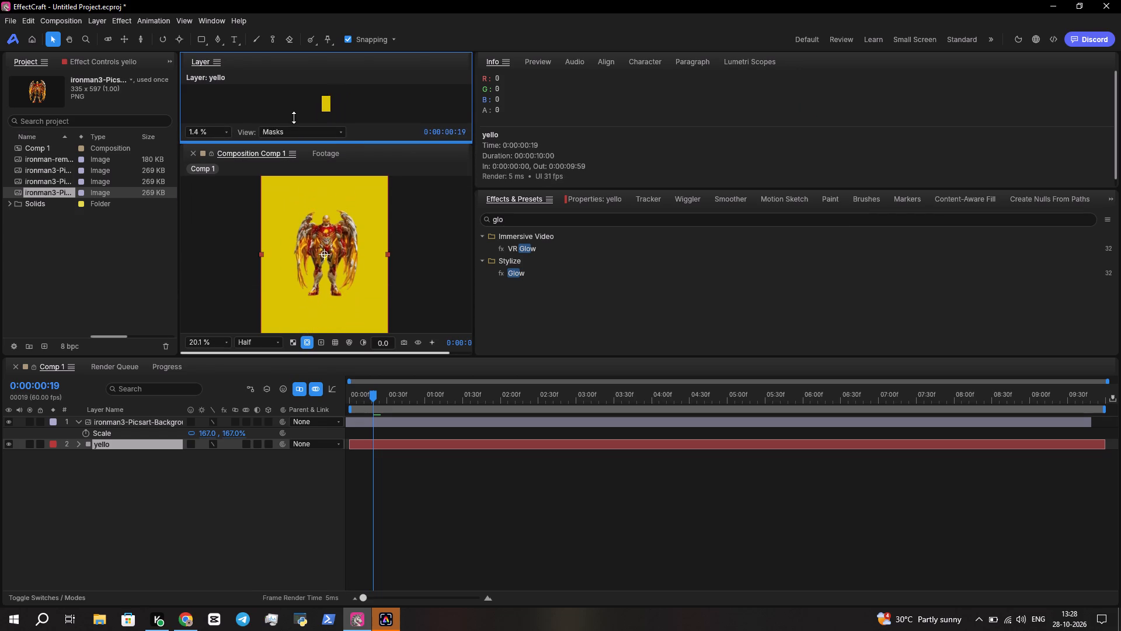
pyautogui.moveTo(294, 117); pyautogui.dragTo(351, 45)
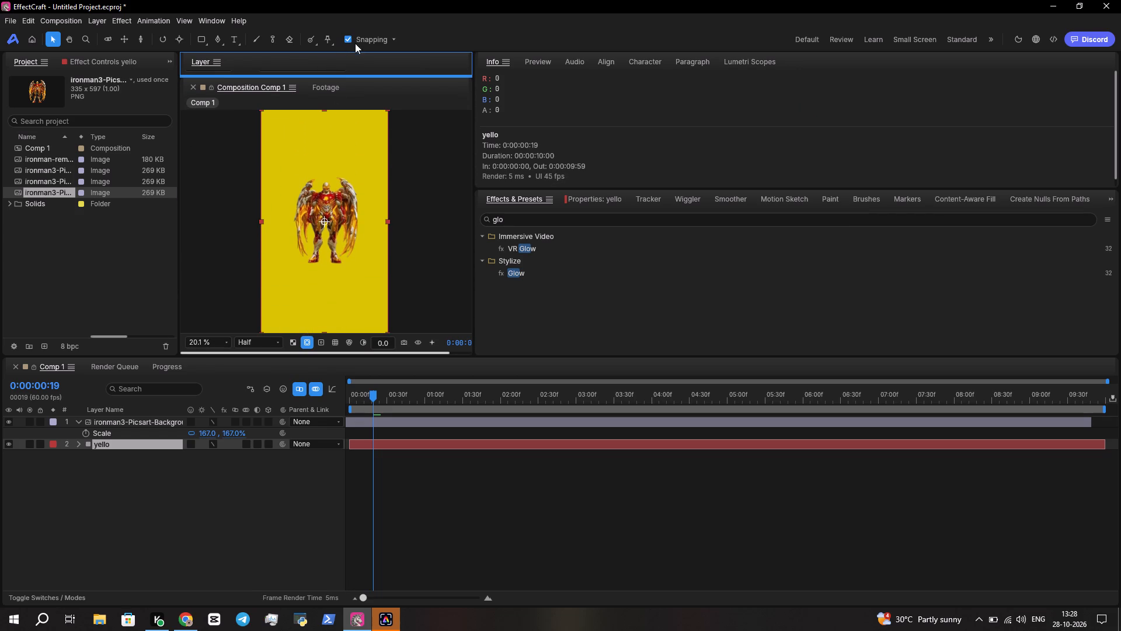
pyautogui.click(330, 87)
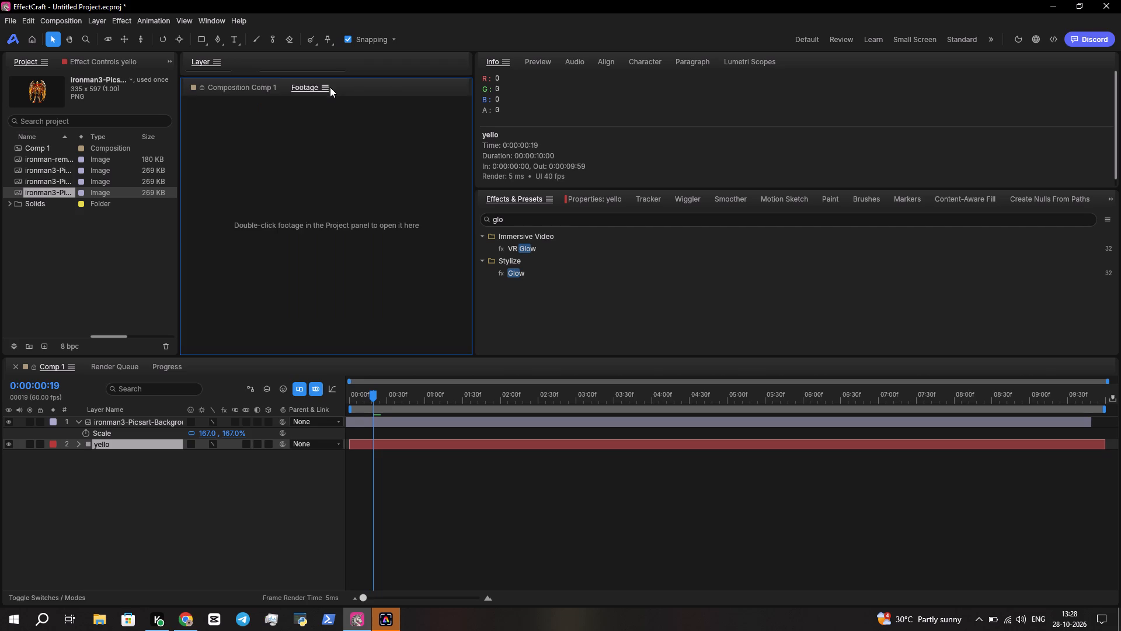
pyautogui.click(236, 92)
pyautogui.click(250, 66)
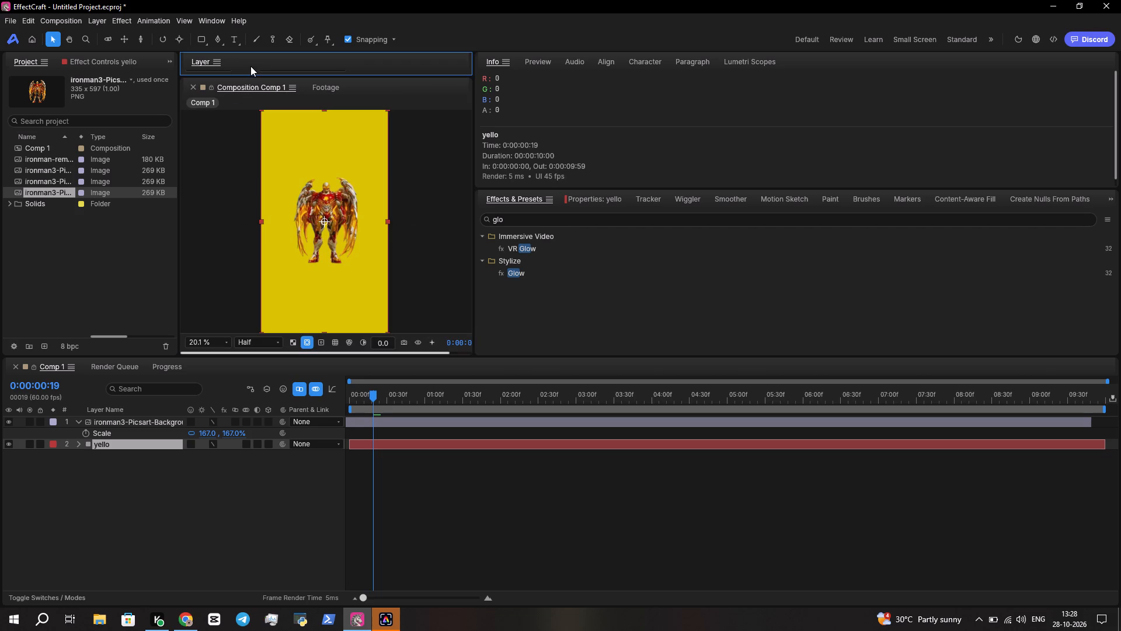
pyautogui.moveTo(231, 65); pyautogui.dragTo(270, 103)
pyautogui.moveTo(349, 78); pyautogui.dragTo(357, 42)
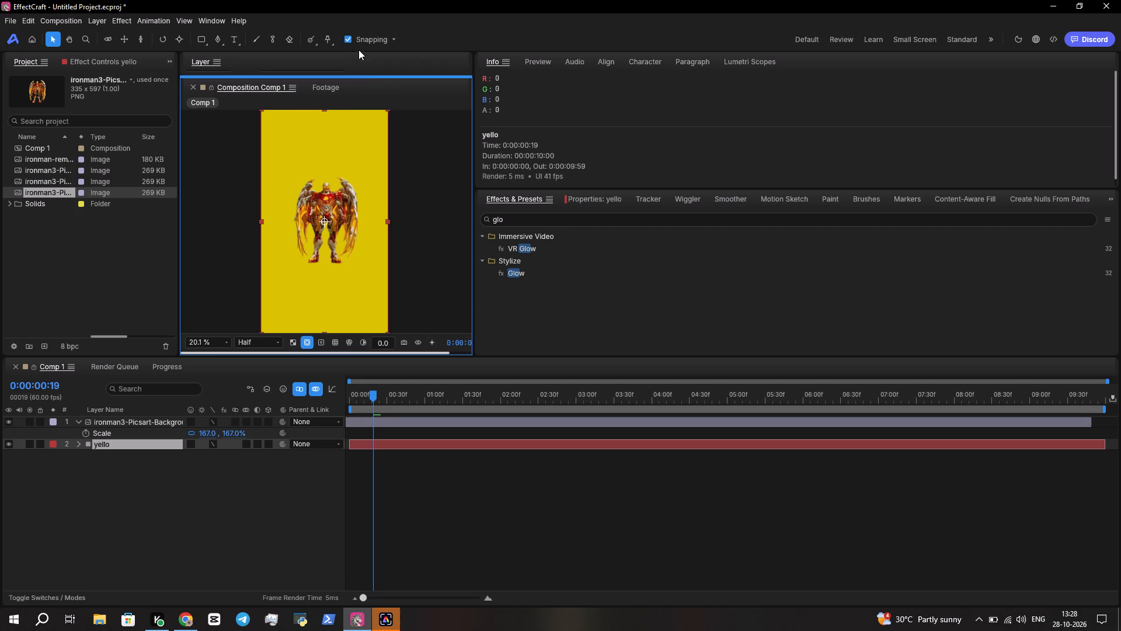
pyautogui.moveTo(368, 57); pyautogui.dragTo(377, 83)
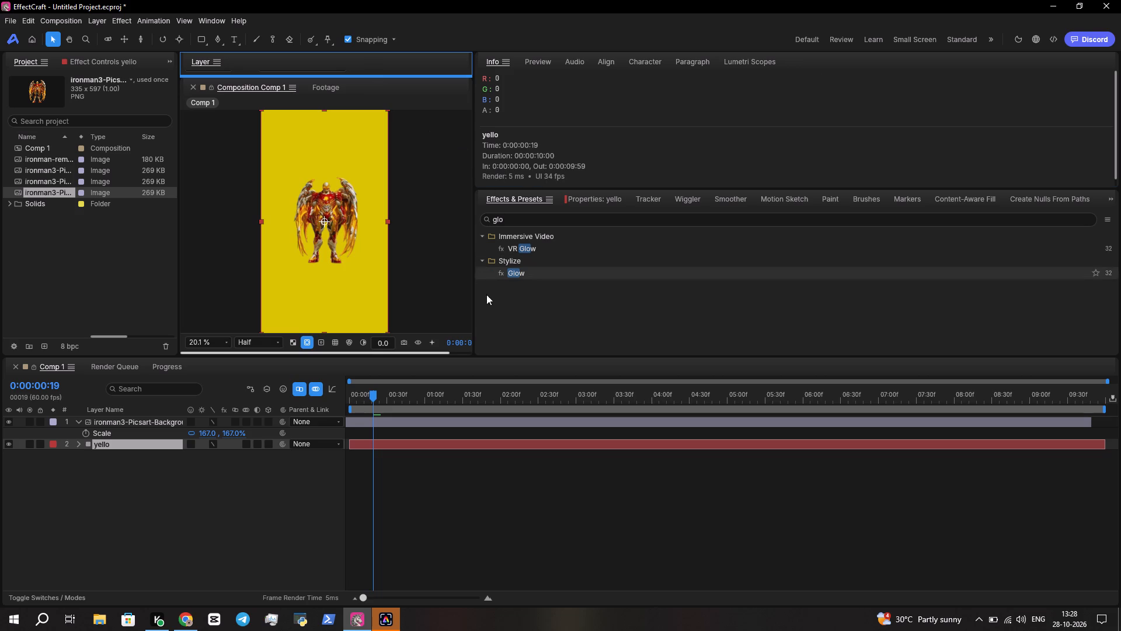
# Narrow the Info and Effects & Presets area slightly to widen the Composition viewer.
pyautogui.moveTo(476, 327); pyautogui.dragTo(563, 335)
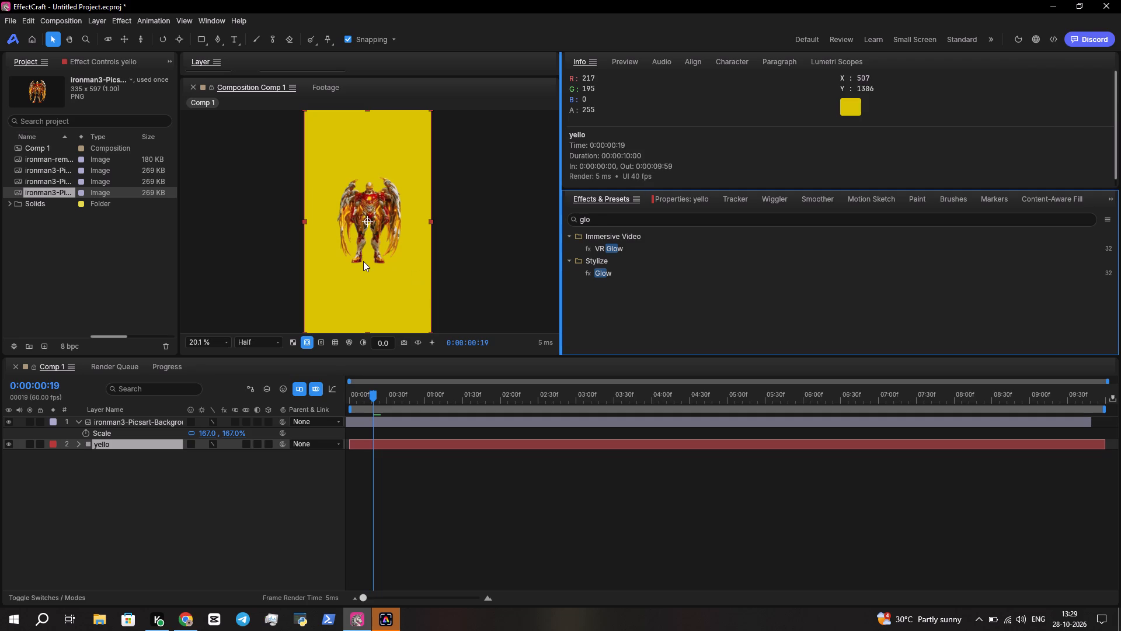
# Enlarge the ironman3 layer's Scale to 294%.
pyautogui.moveTo(209, 433); pyautogui.dragTo(228, 433)
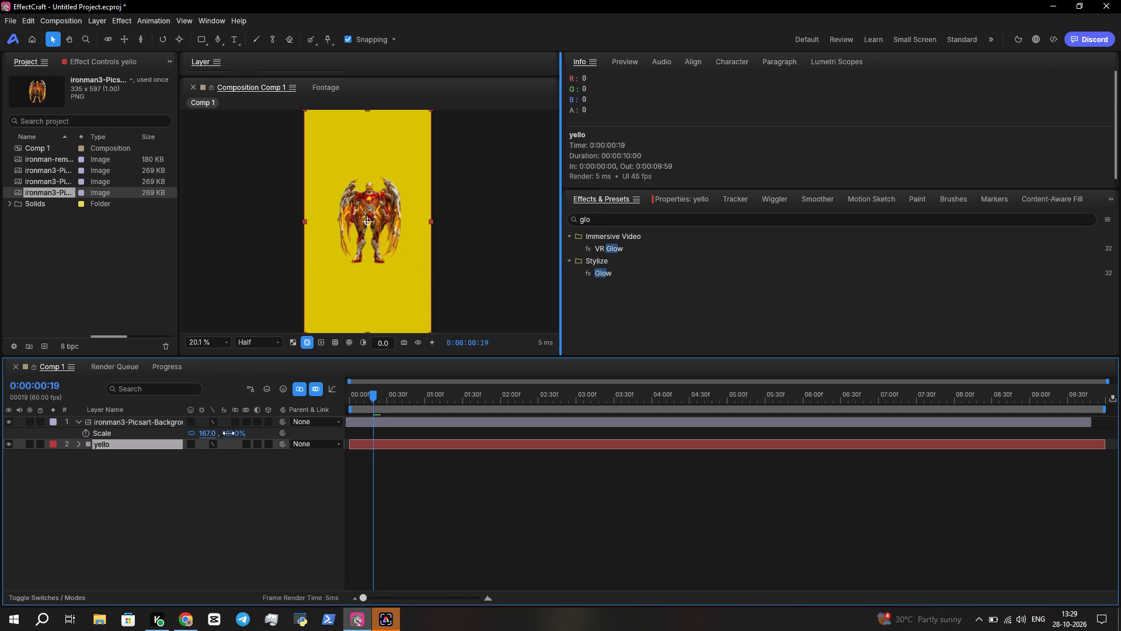
pyautogui.moveTo(228, 433); pyautogui.dragTo(359, 468)
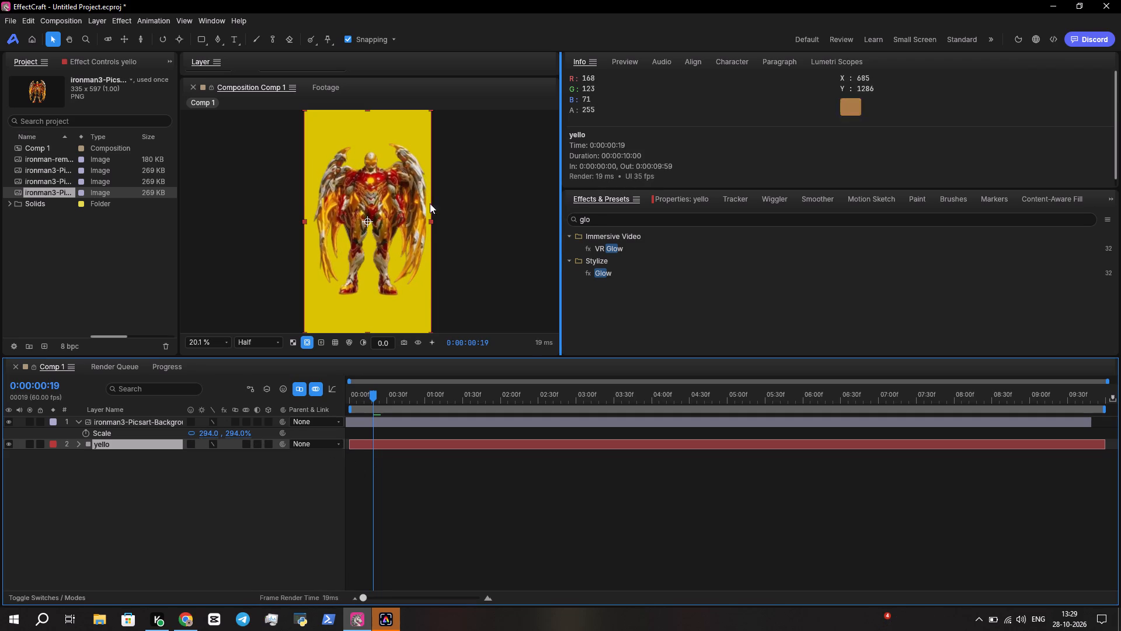
# Apply the Stylize Glow effect to the ironman3 layer.
pyautogui.click(619, 227)
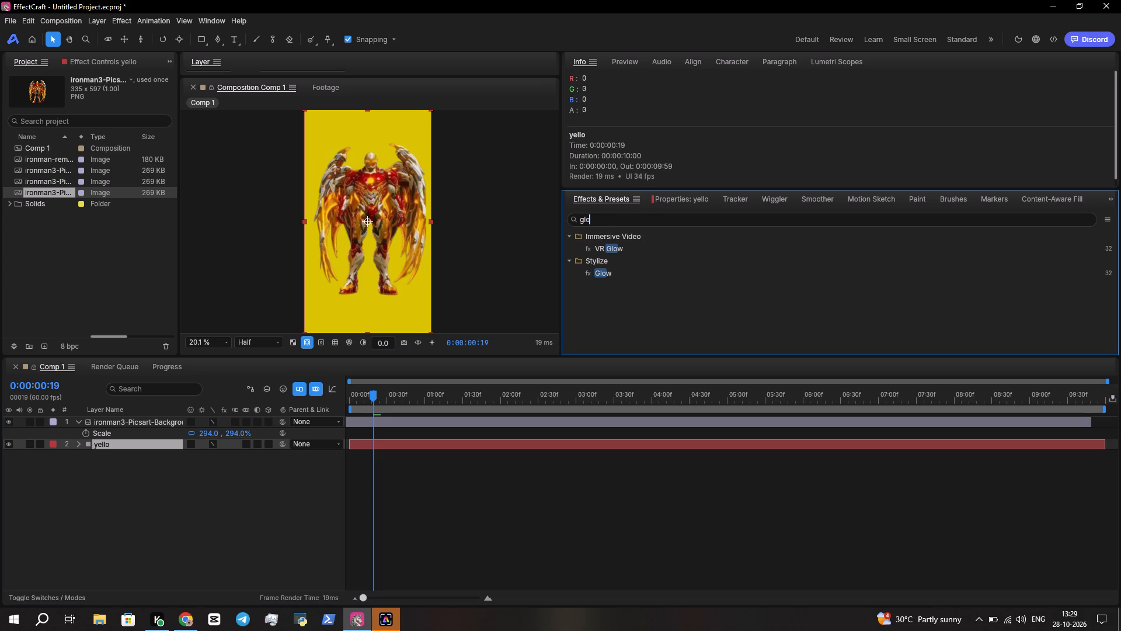
pyautogui.click(612, 269)
pyautogui.moveTo(612, 269); pyautogui.dragTo(264, 420)
pyautogui.moveTo(264, 420); pyautogui.dragTo(213, 423)
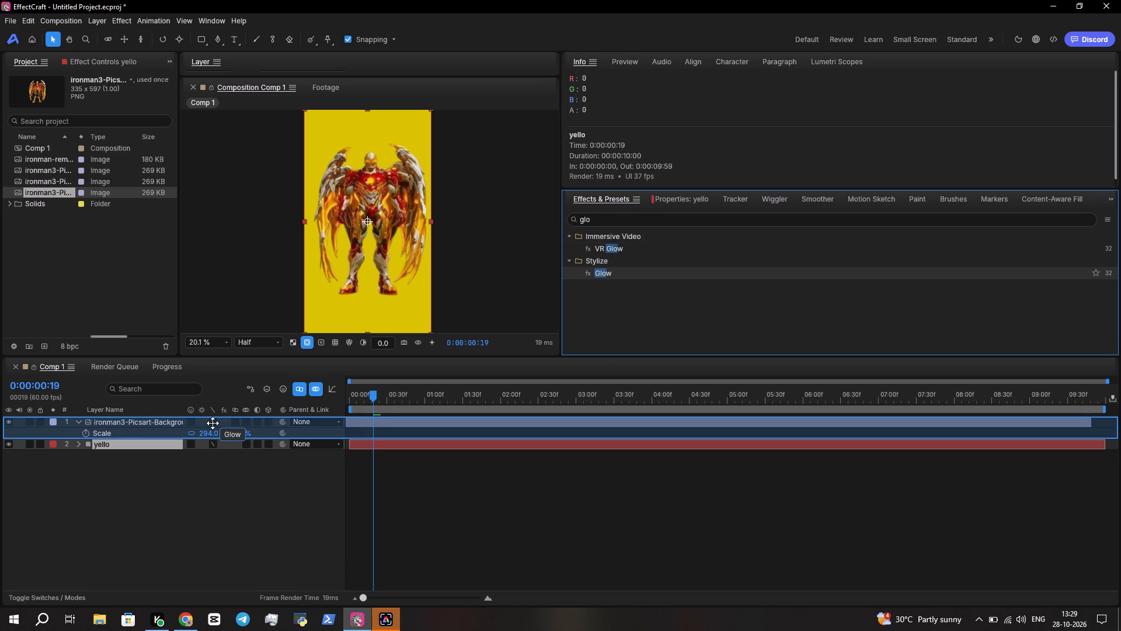
pyautogui.moveTo(213, 423); pyautogui.dragTo(257, 467)
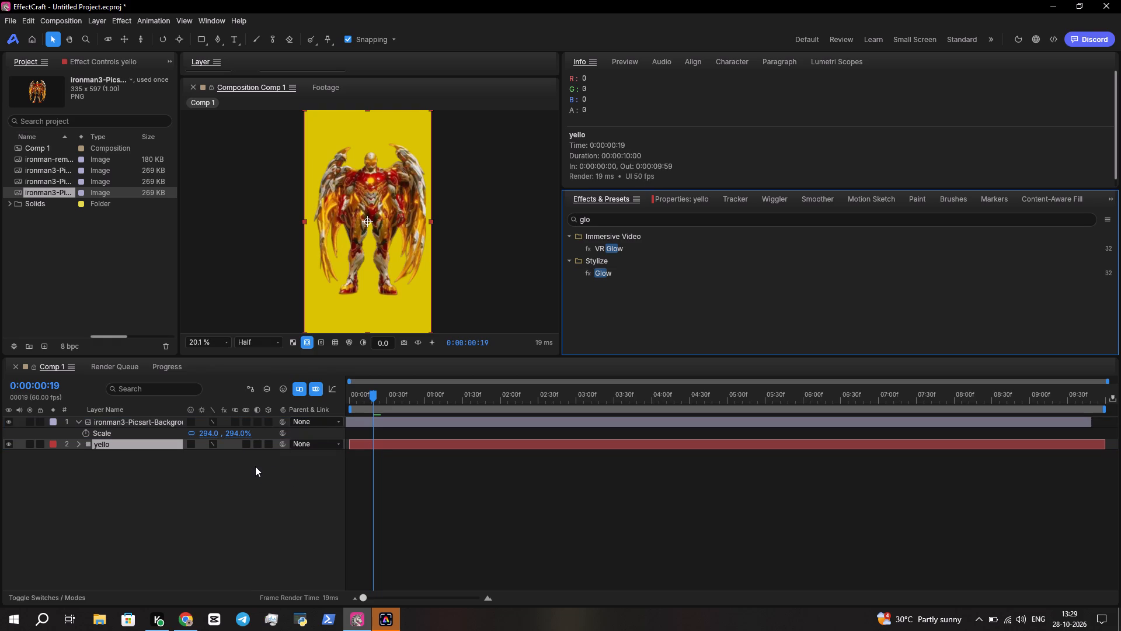
pyautogui.moveTo(745, 275); pyautogui.dragTo(322, 451)
pyautogui.moveTo(322, 451); pyautogui.dragTo(353, 467)
pyautogui.moveTo(353, 467); pyautogui.dragTo(362, 467)
pyautogui.moveTo(626, 265); pyautogui.dragTo(631, 271)
pyautogui.moveTo(631, 271); pyautogui.dragTo(611, 282)
pyautogui.moveTo(621, 269); pyautogui.dragTo(416, 397)
pyautogui.moveTo(416, 397); pyautogui.dragTo(309, 422)
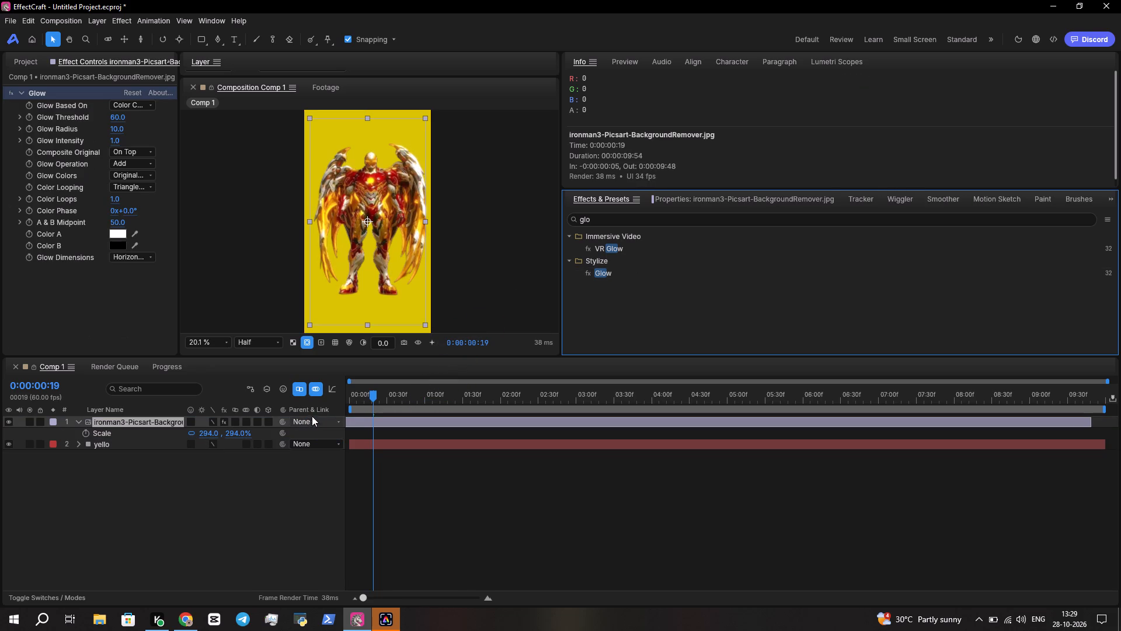
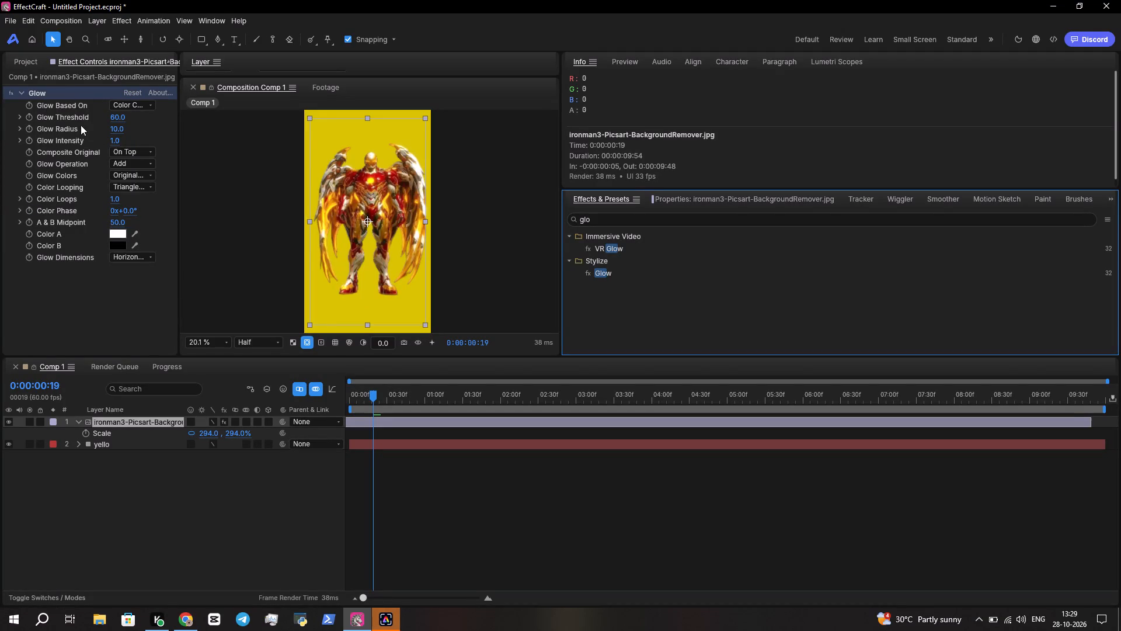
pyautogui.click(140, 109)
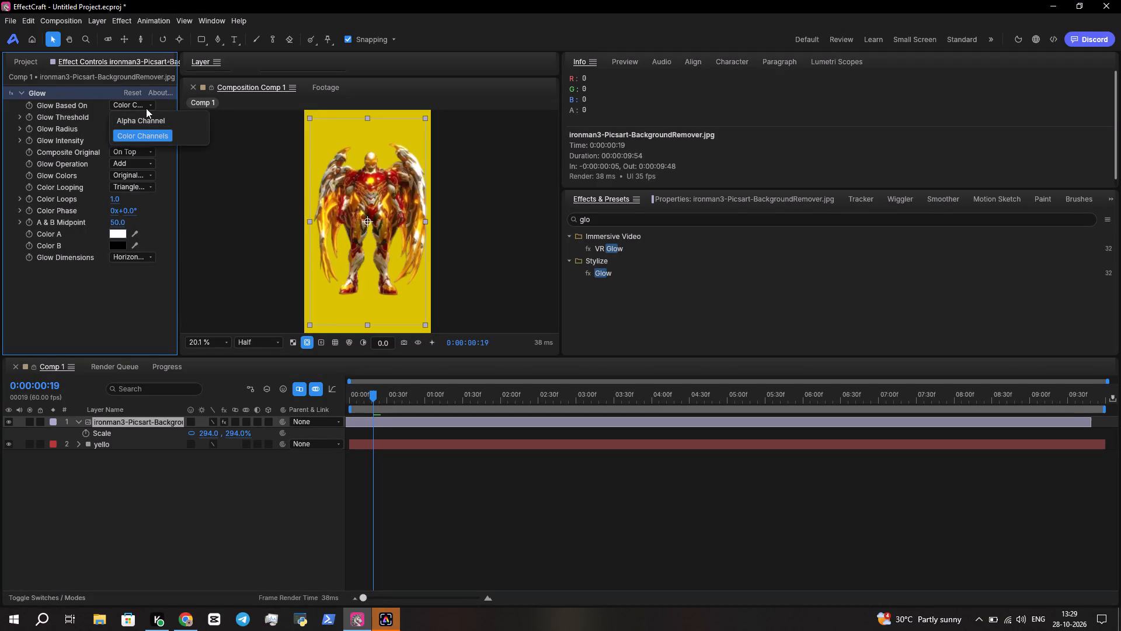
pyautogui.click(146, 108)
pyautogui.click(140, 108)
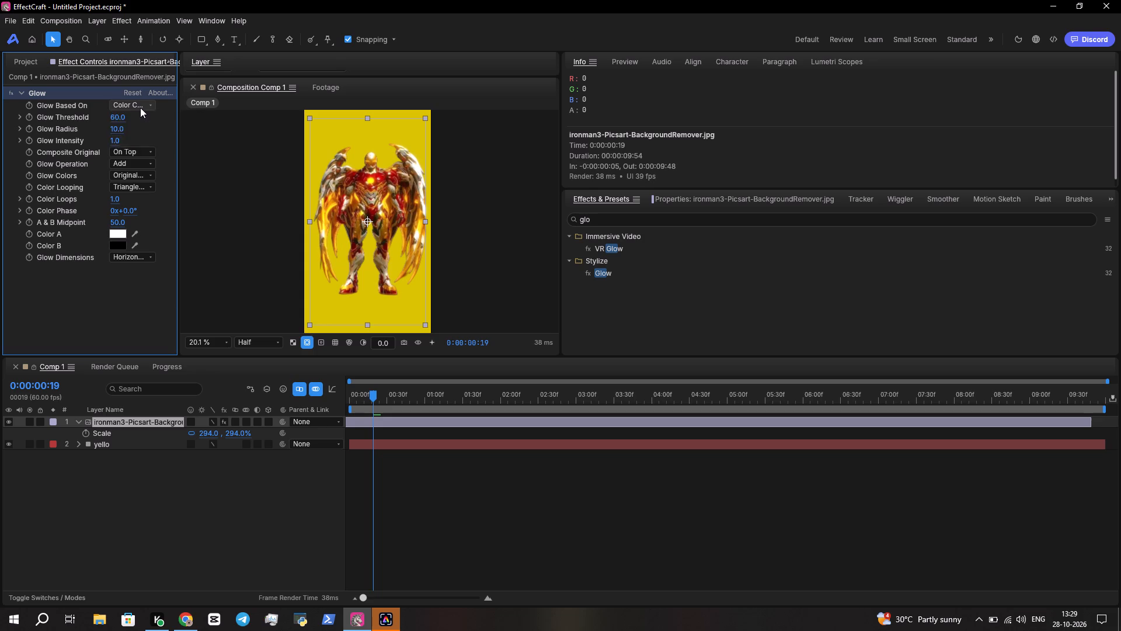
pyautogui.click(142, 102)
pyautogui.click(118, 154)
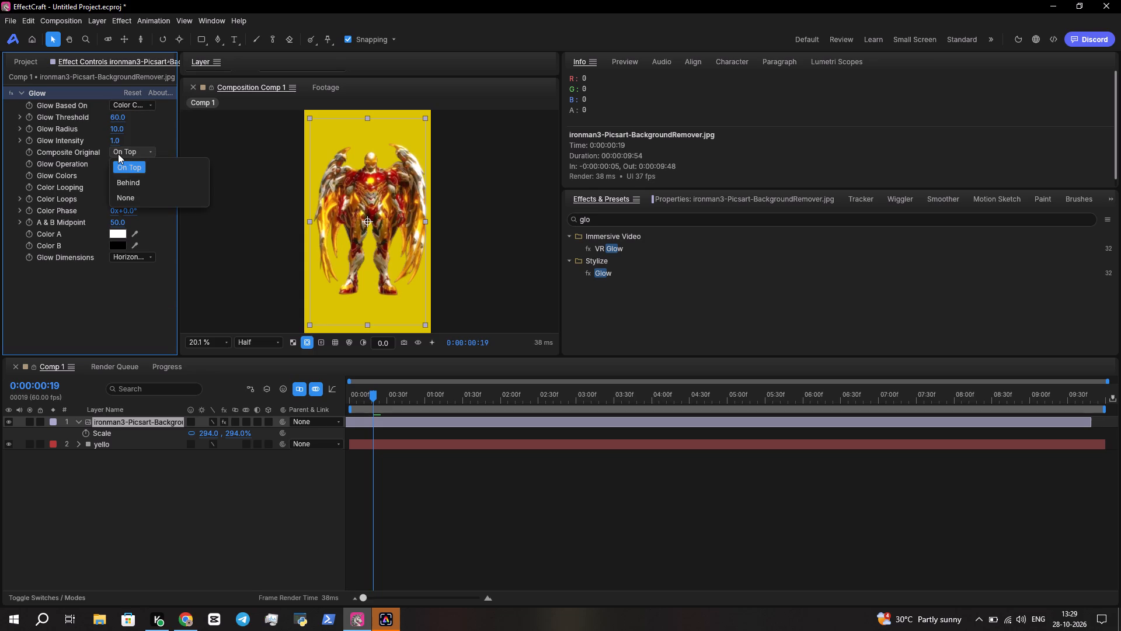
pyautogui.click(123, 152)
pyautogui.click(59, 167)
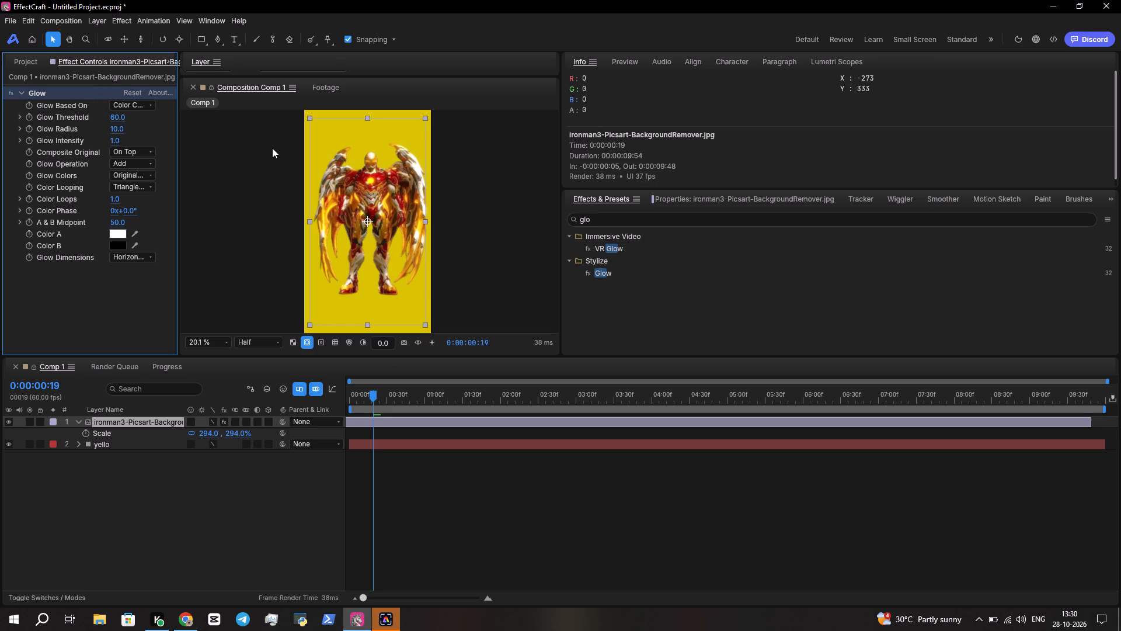
# Undo the application of the Stylize Glow effect on the ironman3 layer.
pyautogui.hotkey('ctrl', 'z')
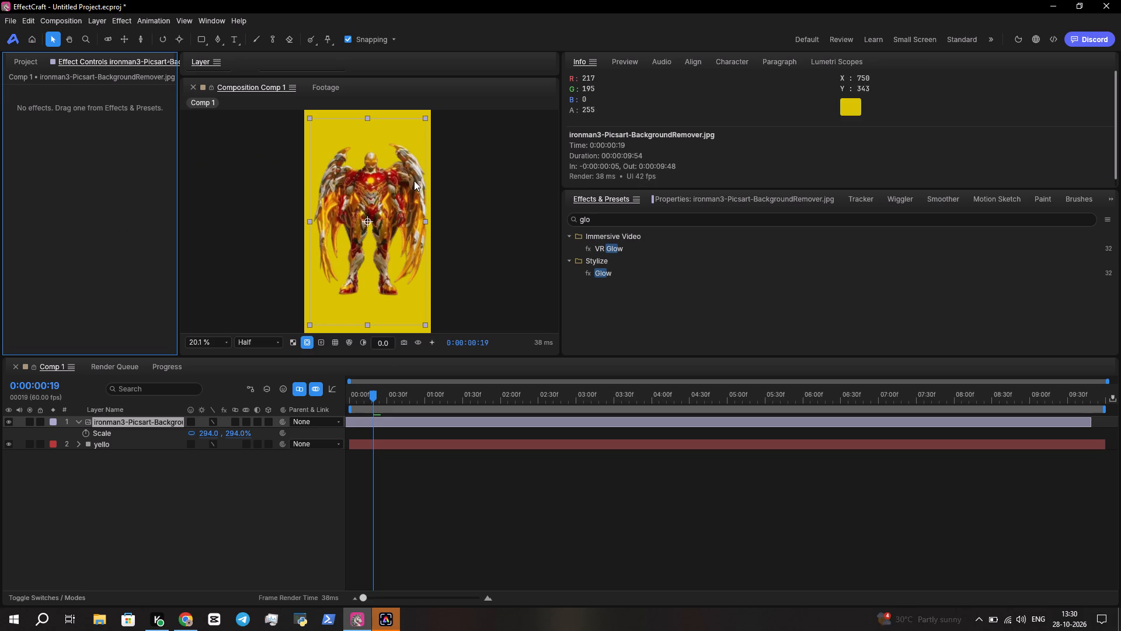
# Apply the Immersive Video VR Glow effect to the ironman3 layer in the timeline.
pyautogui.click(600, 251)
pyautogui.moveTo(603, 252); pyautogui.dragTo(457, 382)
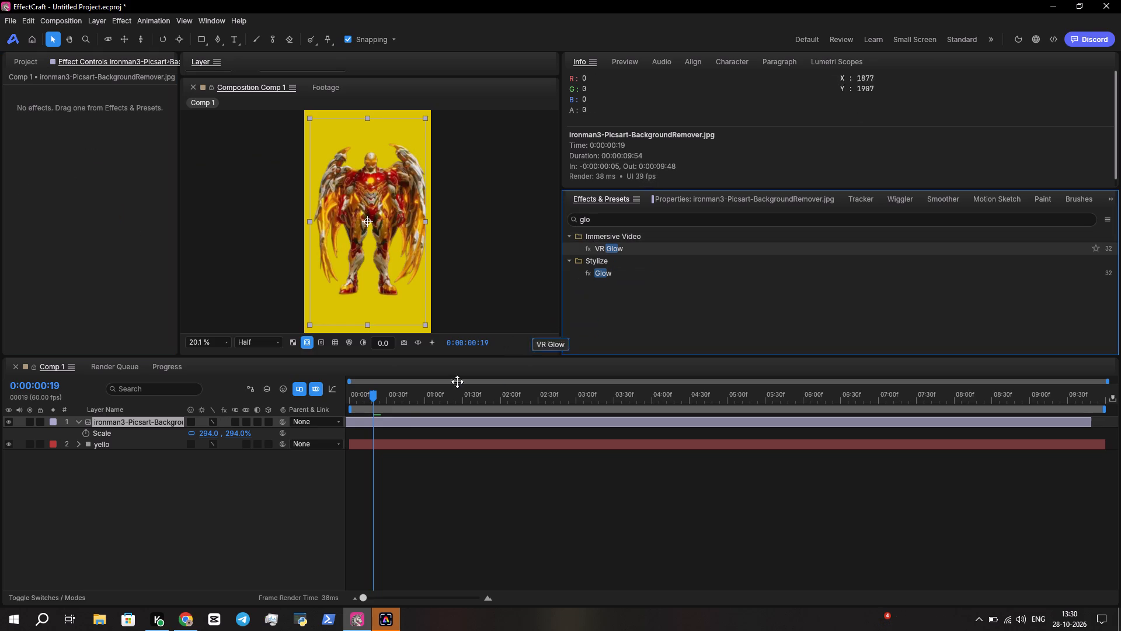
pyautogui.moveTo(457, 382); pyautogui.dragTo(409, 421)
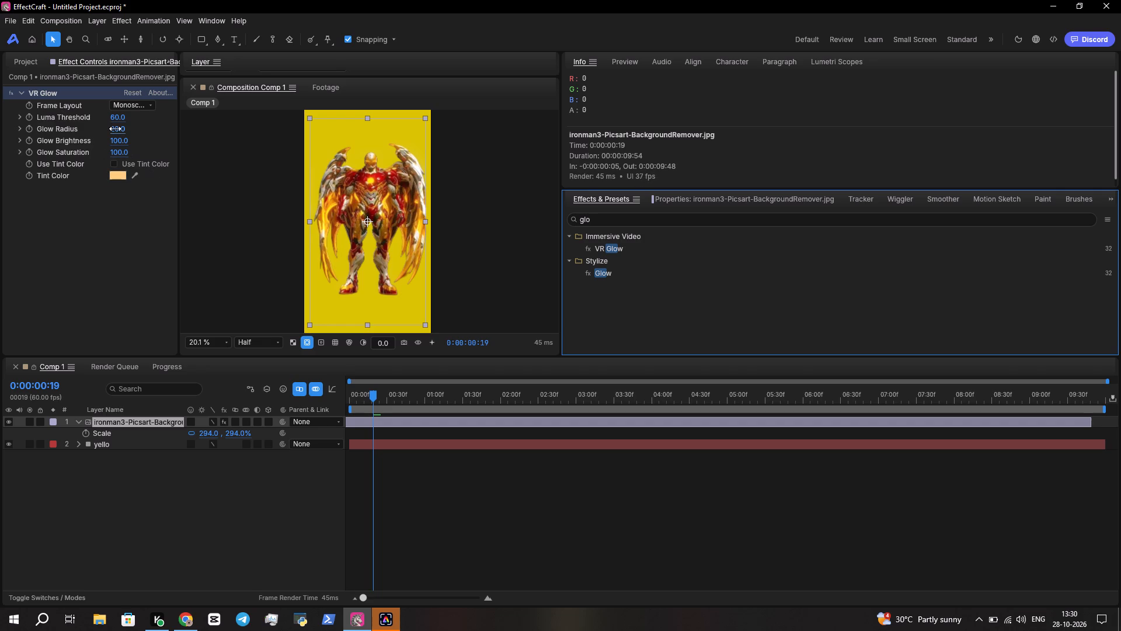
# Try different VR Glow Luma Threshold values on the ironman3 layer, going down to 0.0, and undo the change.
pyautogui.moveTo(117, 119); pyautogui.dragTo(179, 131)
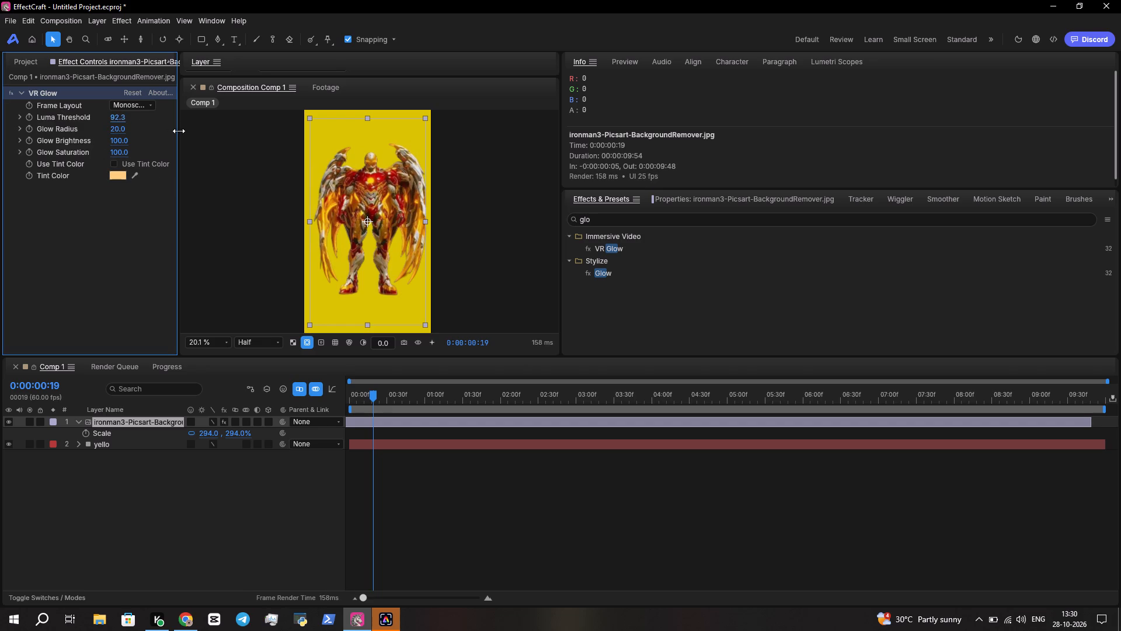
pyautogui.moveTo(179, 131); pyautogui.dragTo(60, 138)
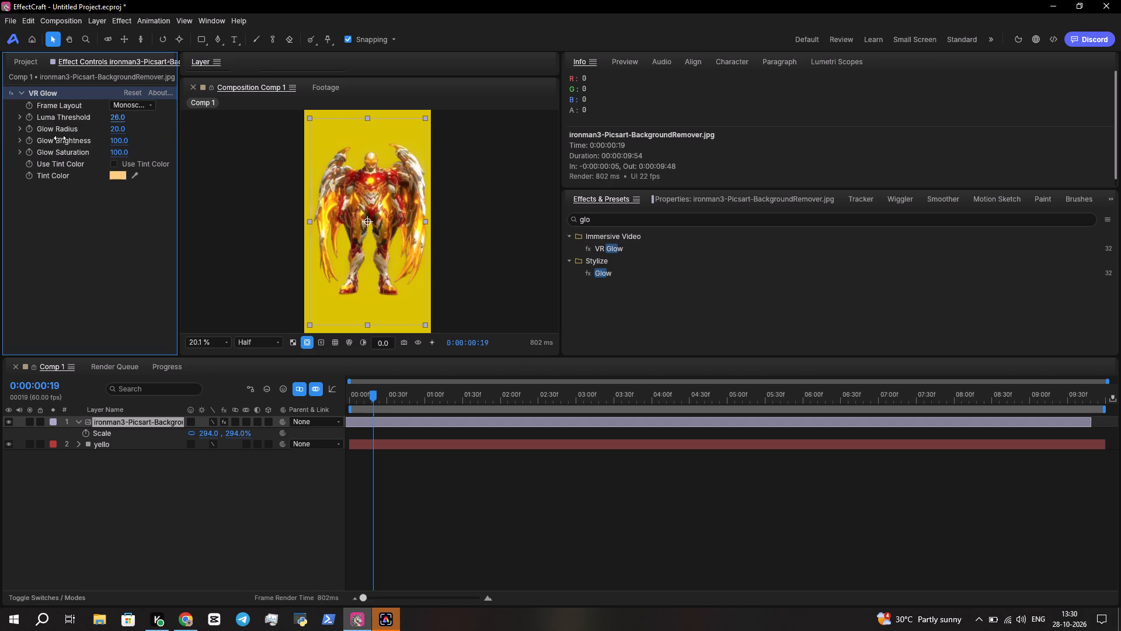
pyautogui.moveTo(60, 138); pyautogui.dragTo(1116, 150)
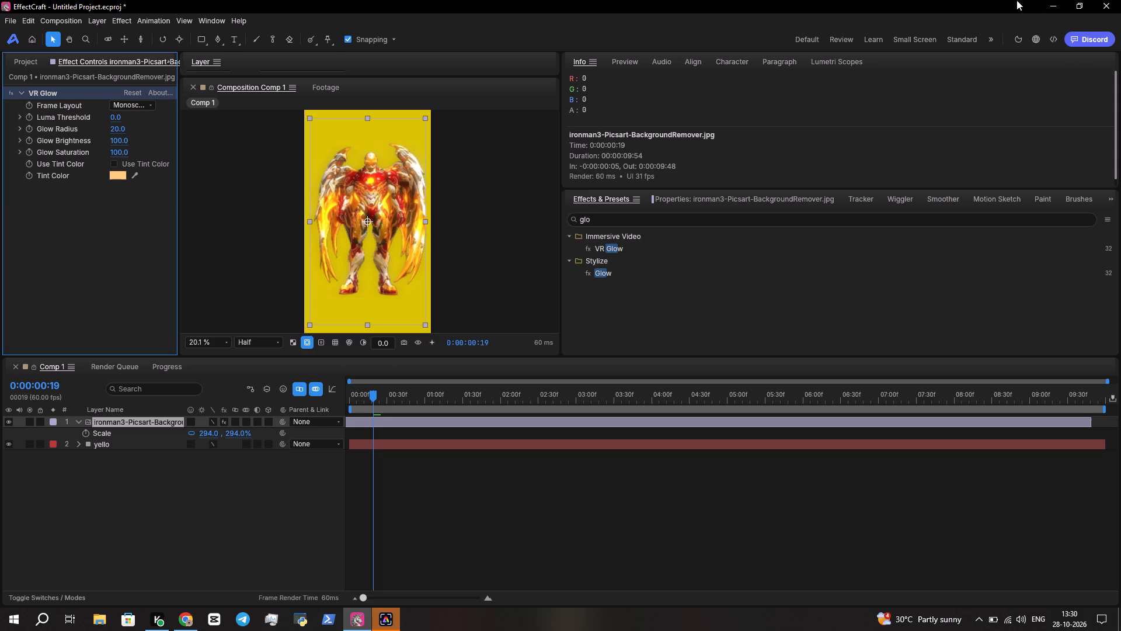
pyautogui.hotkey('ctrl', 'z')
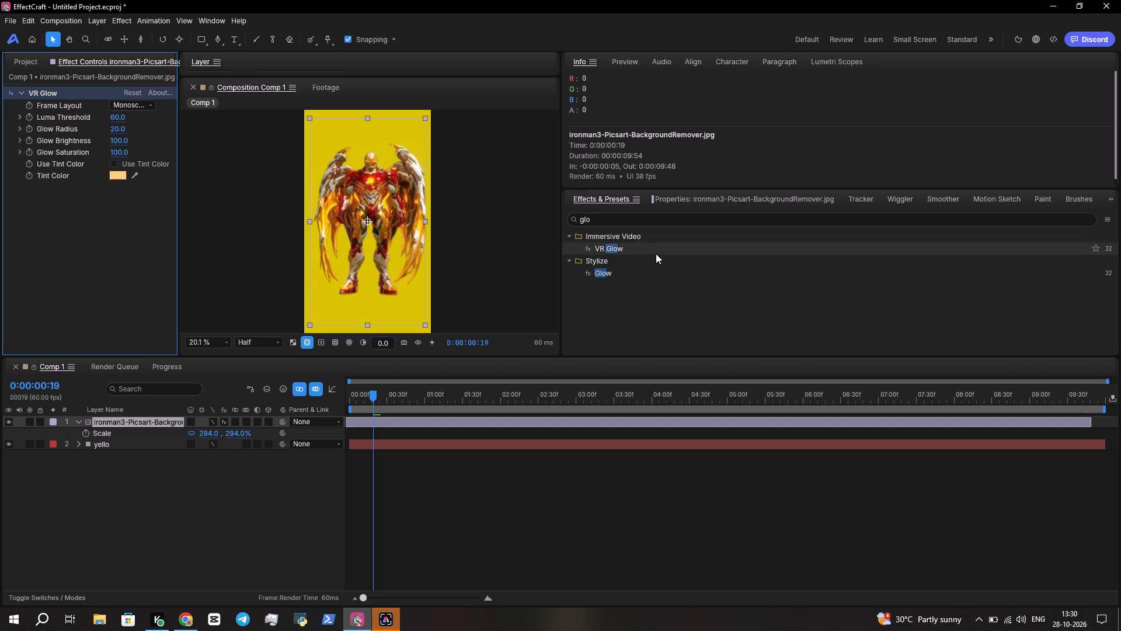
# Replace the Effects & Presets search term with "shad" to look for shadow effects.
pyautogui.click(634, 221)
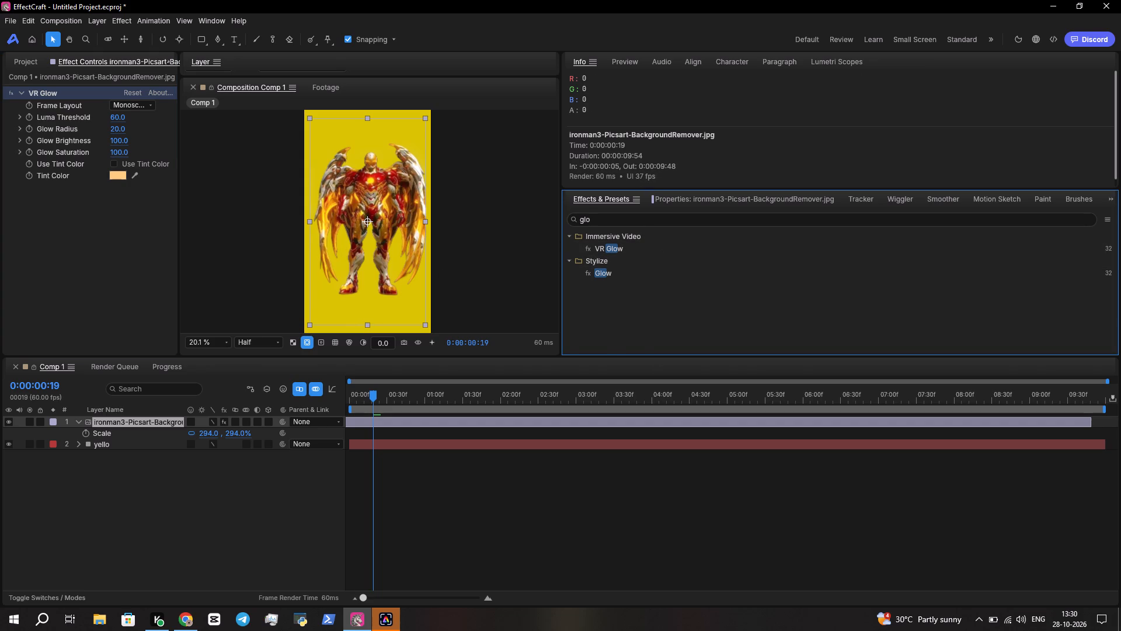
pyautogui.press('BackSpace')
pyautogui.press('BackSpace')
pyautogui.press('BackSpace')
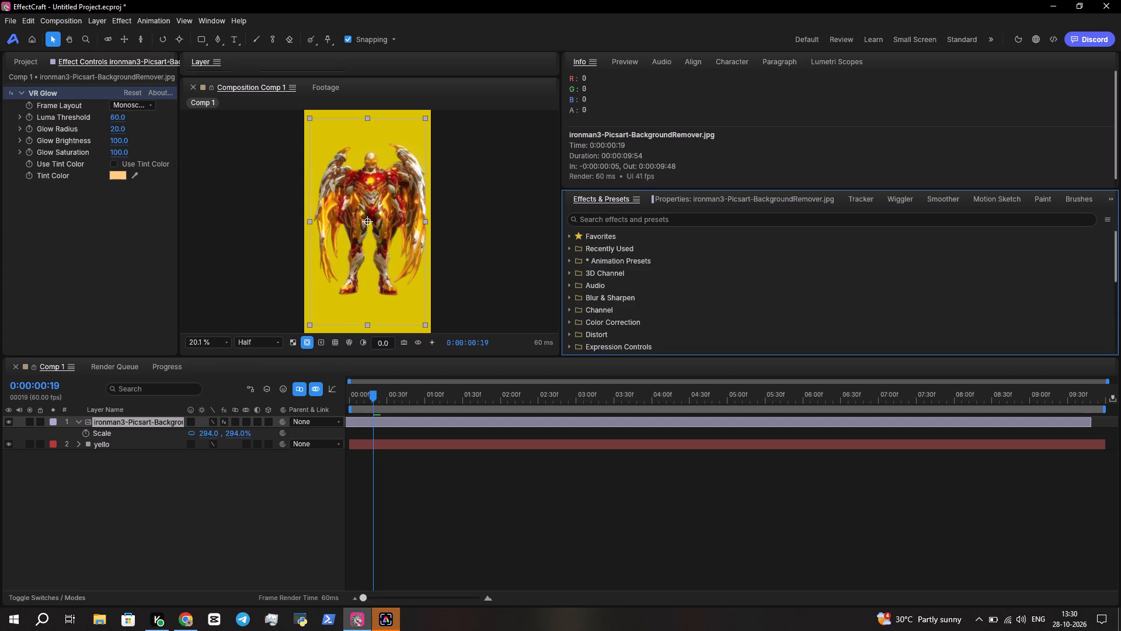
pyautogui.write('sad')
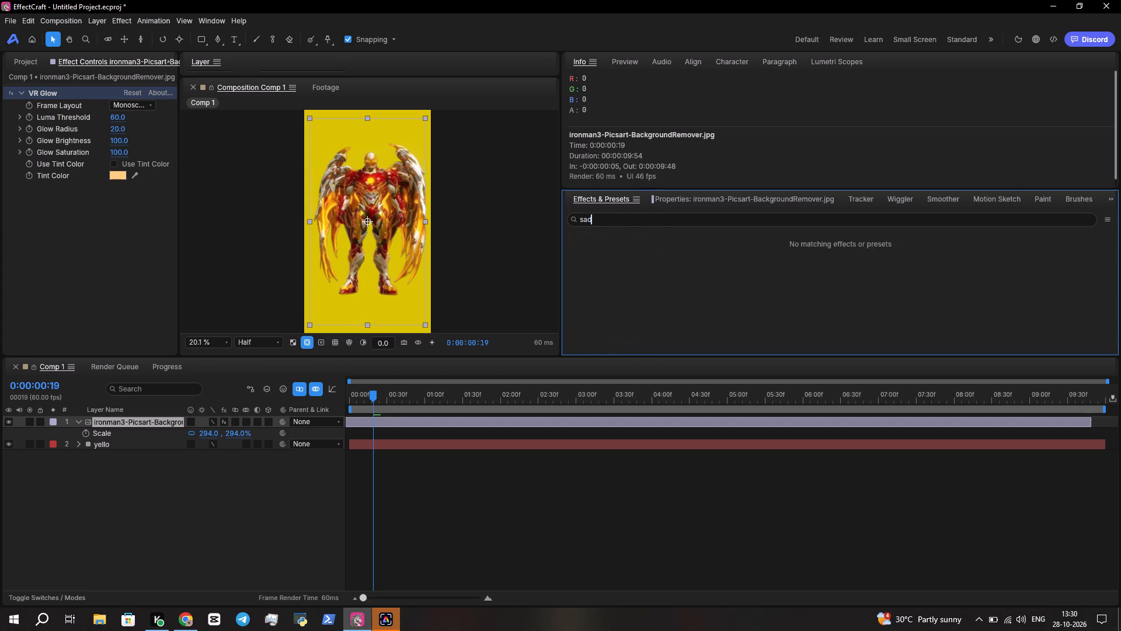
pyautogui.press('o')
pyautogui.press('w')
pyautogui.press('BackSpace')
pyautogui.press('BackSpace')
pyautogui.press('BackSpace')
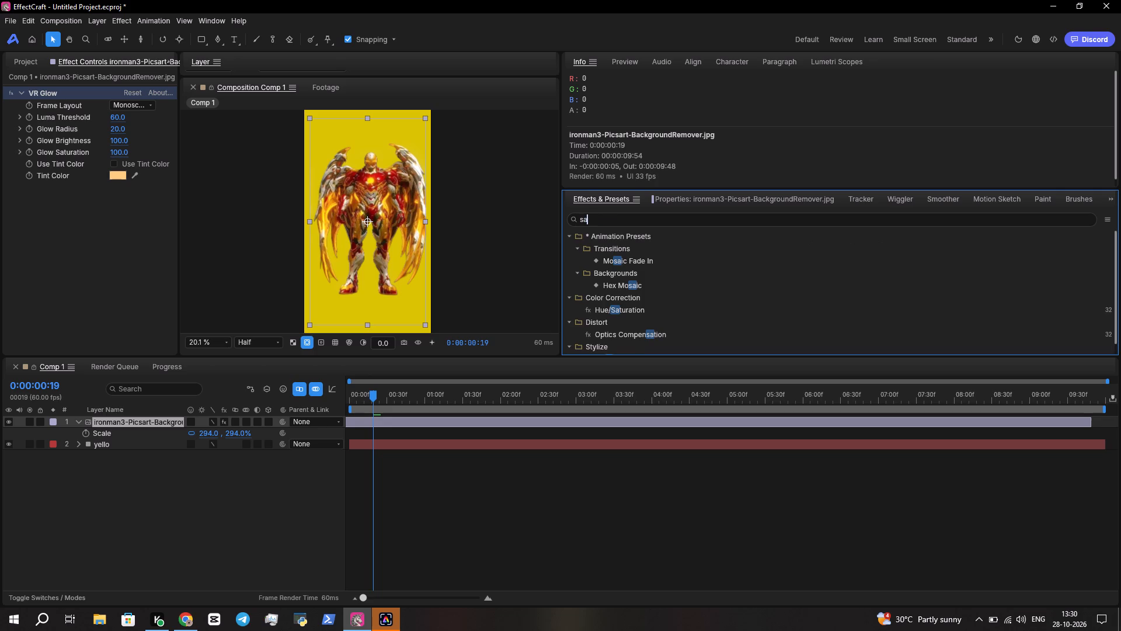
pyautogui.press('BackSpace')
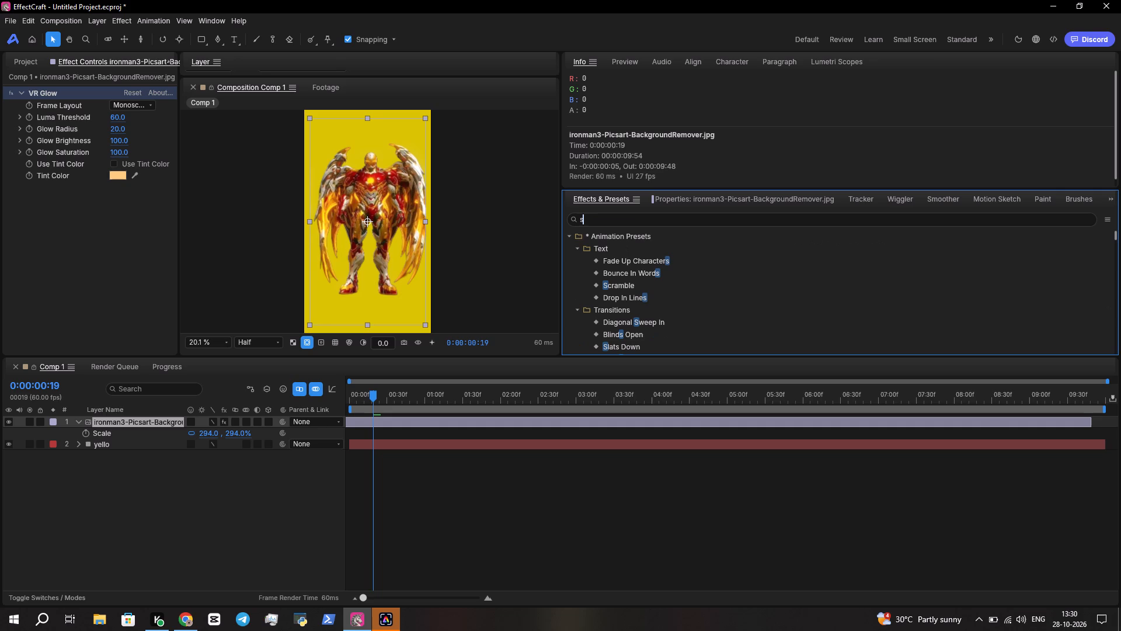
pyautogui.press('h')
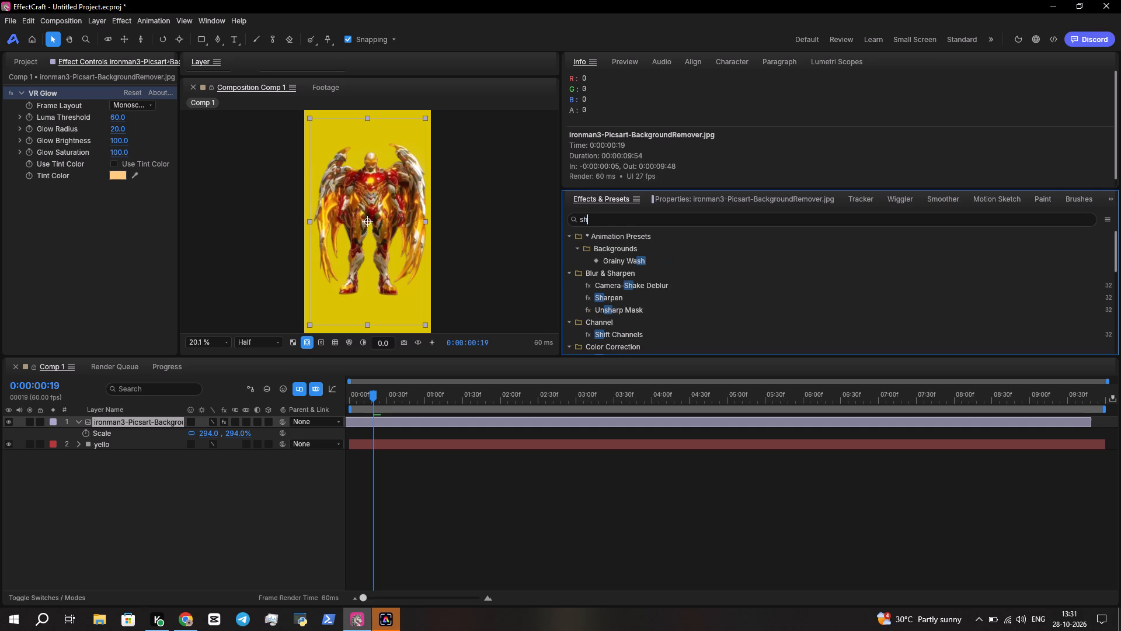
pyautogui.write('ad')
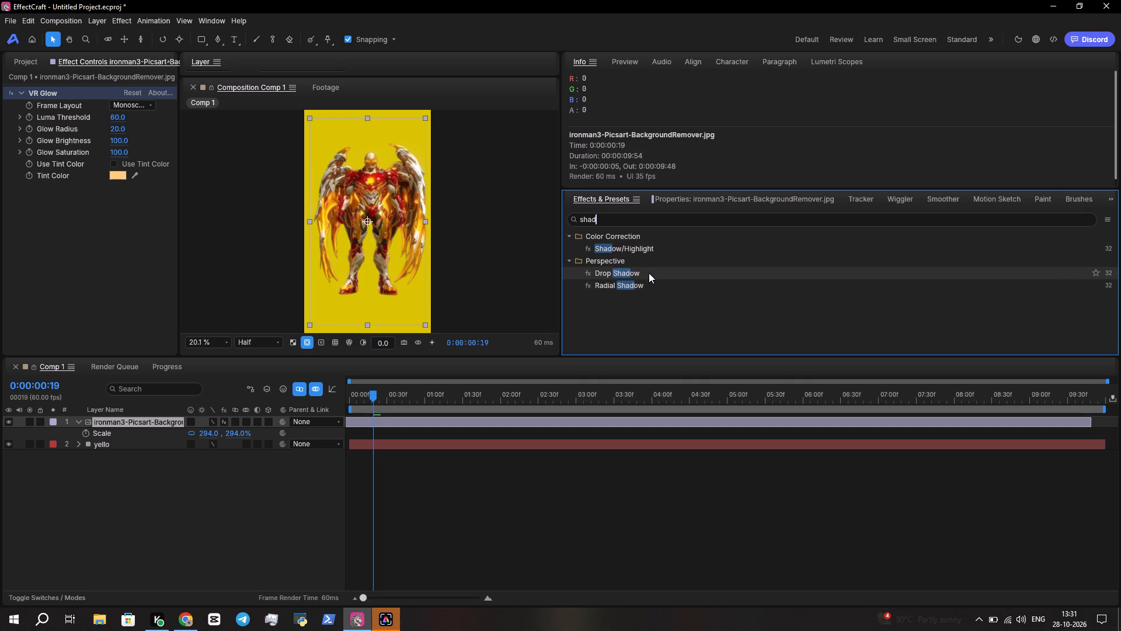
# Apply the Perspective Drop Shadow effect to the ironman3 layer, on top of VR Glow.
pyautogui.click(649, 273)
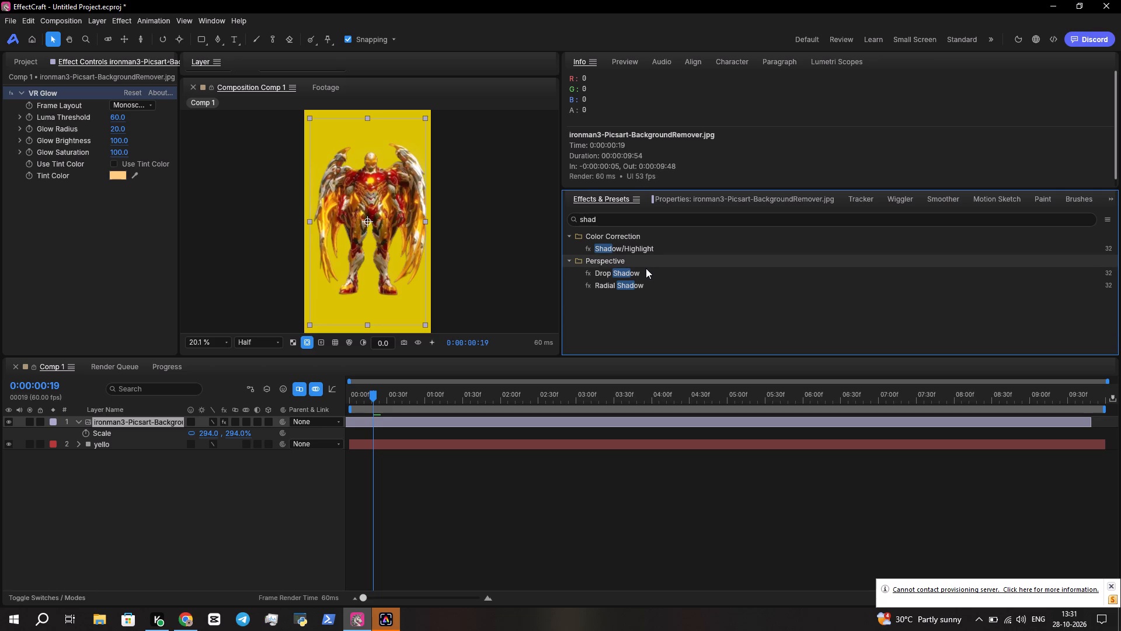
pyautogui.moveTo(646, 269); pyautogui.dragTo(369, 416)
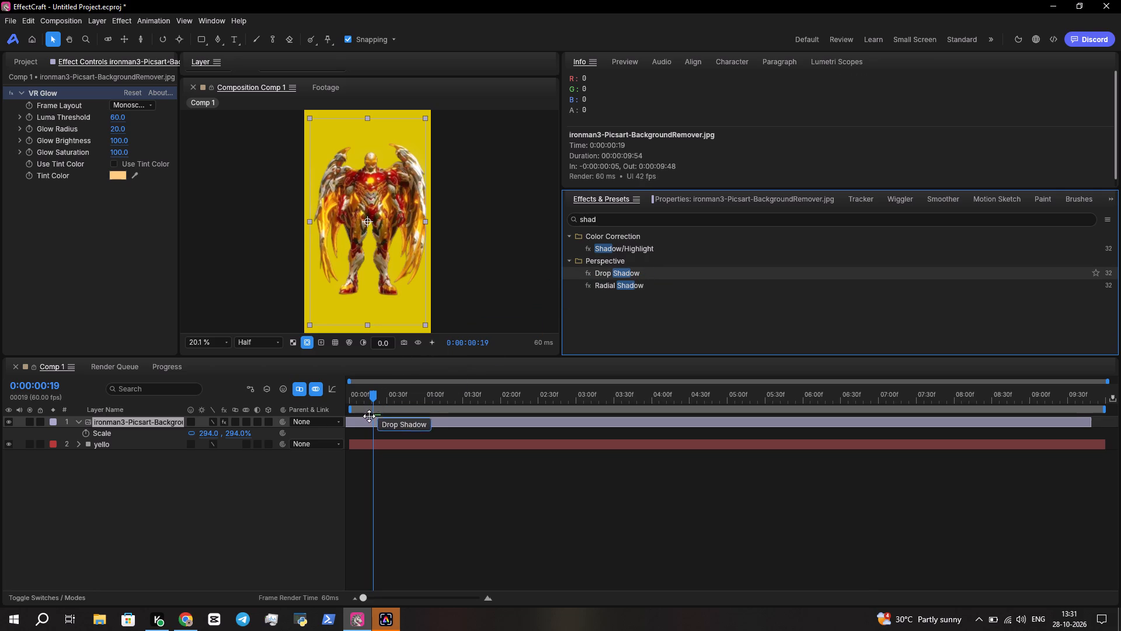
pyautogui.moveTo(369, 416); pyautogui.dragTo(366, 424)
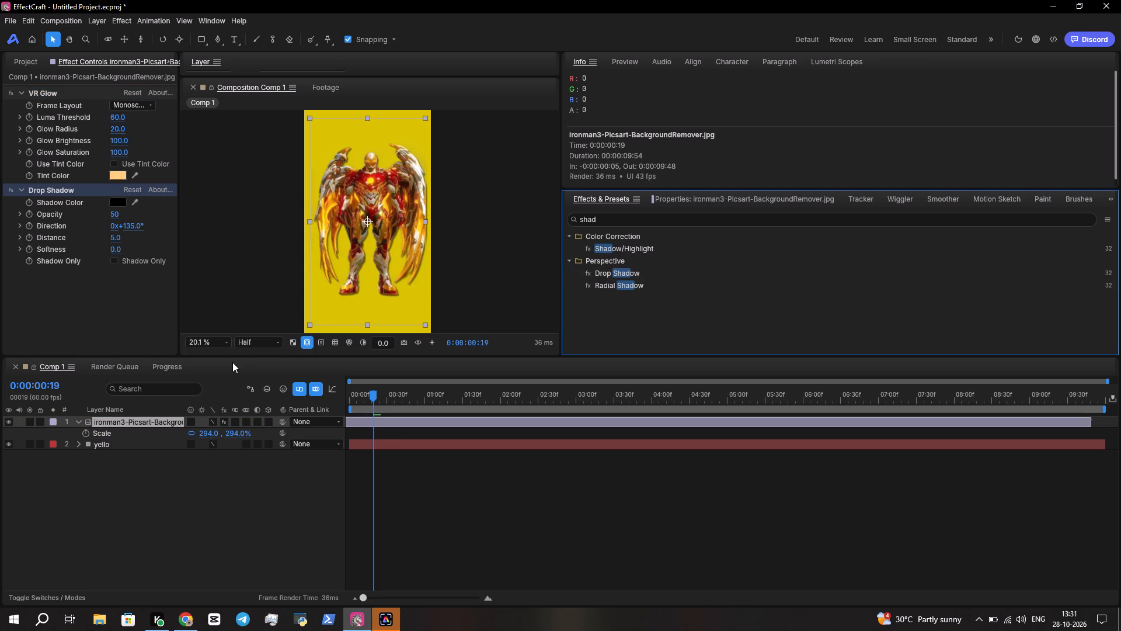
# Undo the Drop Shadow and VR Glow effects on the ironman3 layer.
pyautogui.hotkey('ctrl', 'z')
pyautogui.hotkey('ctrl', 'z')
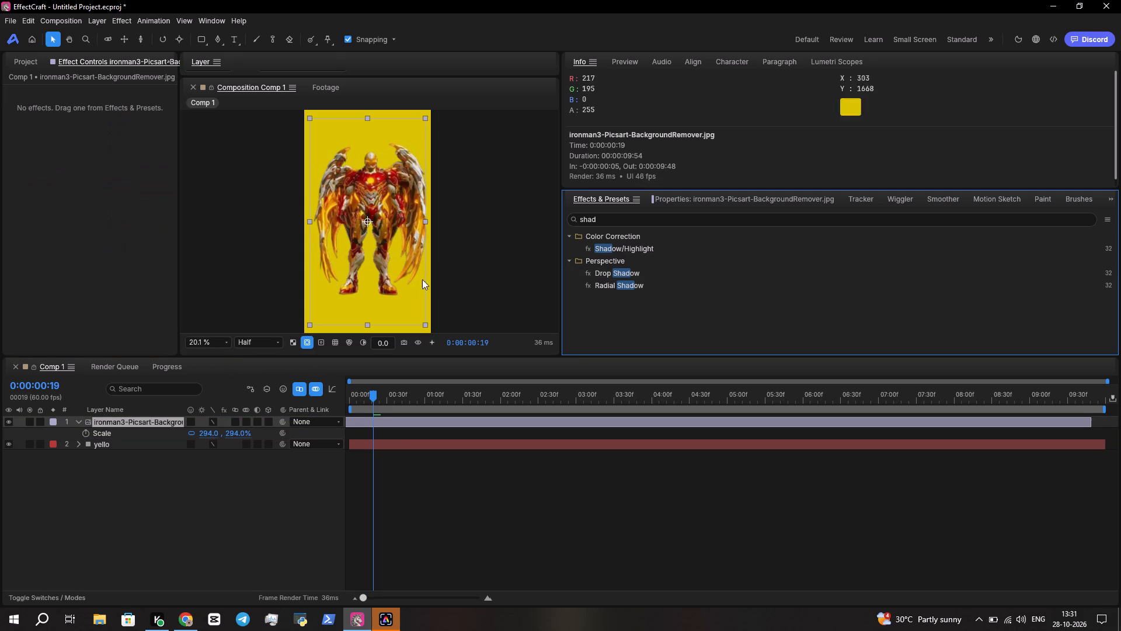
# Apply only the Perspective Drop Shadow effect to the ironman3 layer.
pyautogui.moveTo(628, 272); pyautogui.dragTo(354, 405)
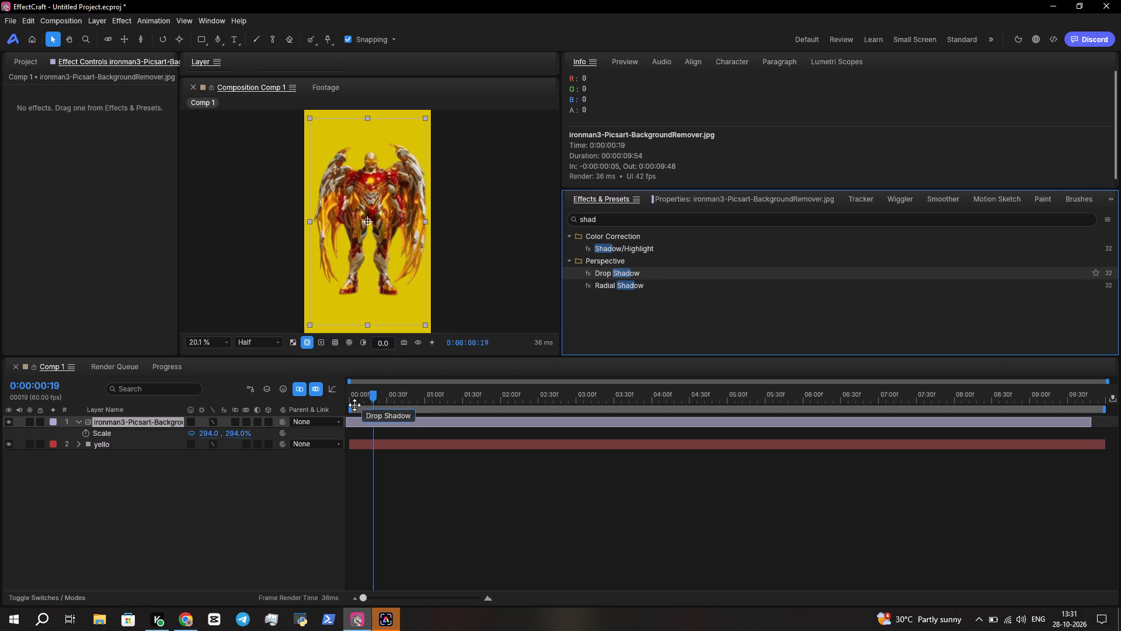
pyautogui.moveTo(354, 405); pyautogui.dragTo(368, 424)
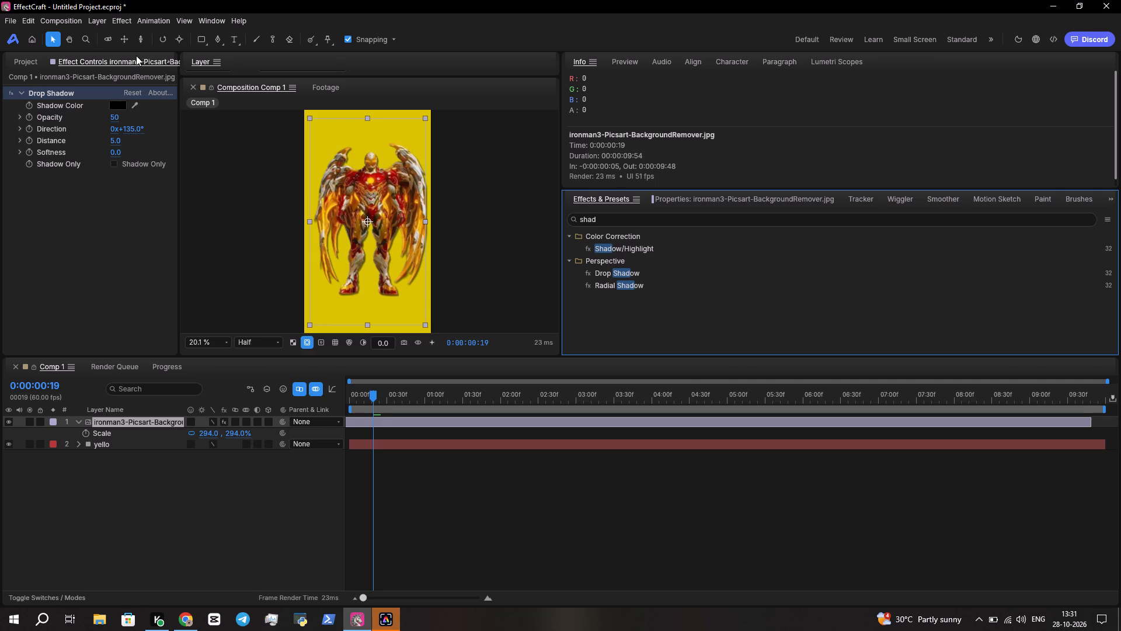
# Move the Effect Controls panel out of the Project group and dock it beside the Layer viewer.
pyautogui.moveTo(136, 55); pyautogui.dragTo(145, 67)
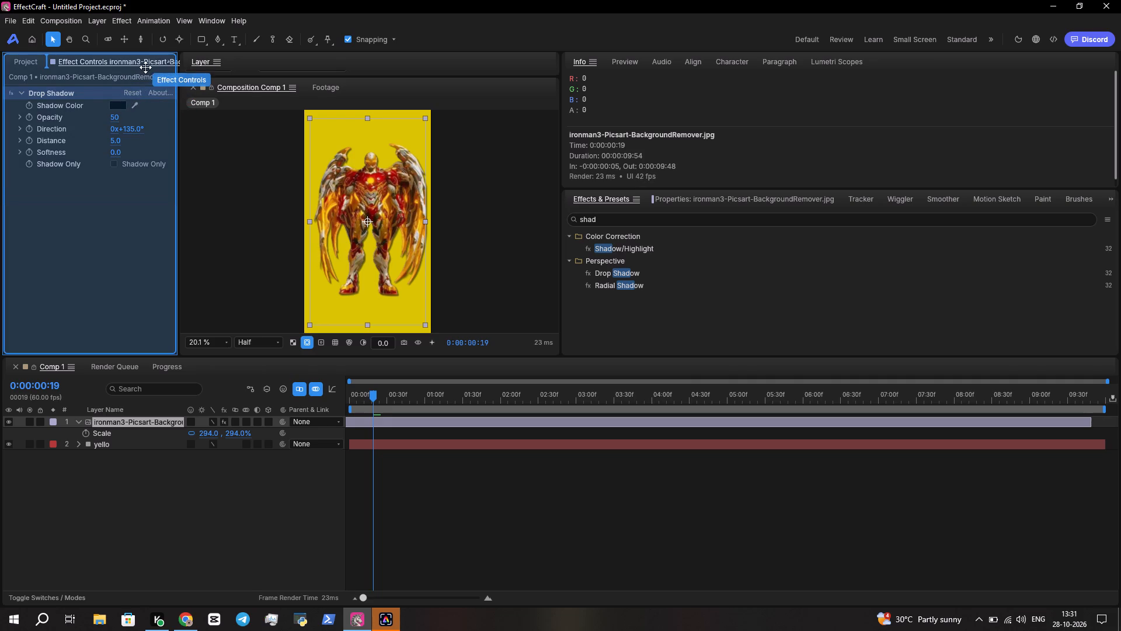
pyautogui.moveTo(145, 67); pyautogui.dragTo(151, 60)
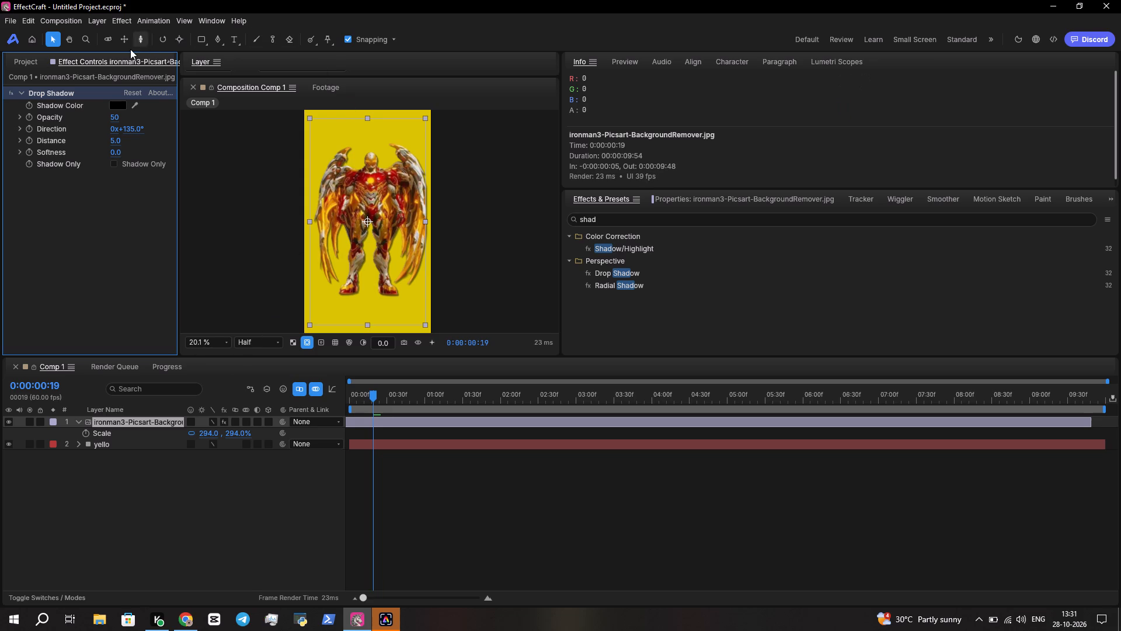
pyautogui.moveTo(130, 54); pyautogui.dragTo(267, 51)
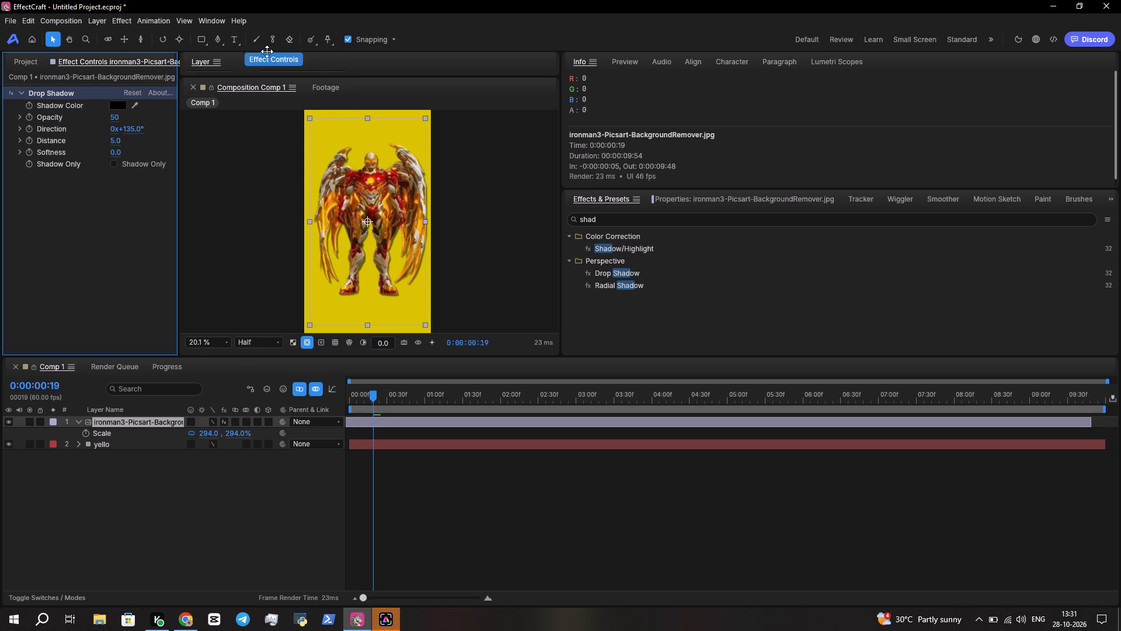
pyautogui.moveTo(267, 51); pyautogui.dragTo(308, 70)
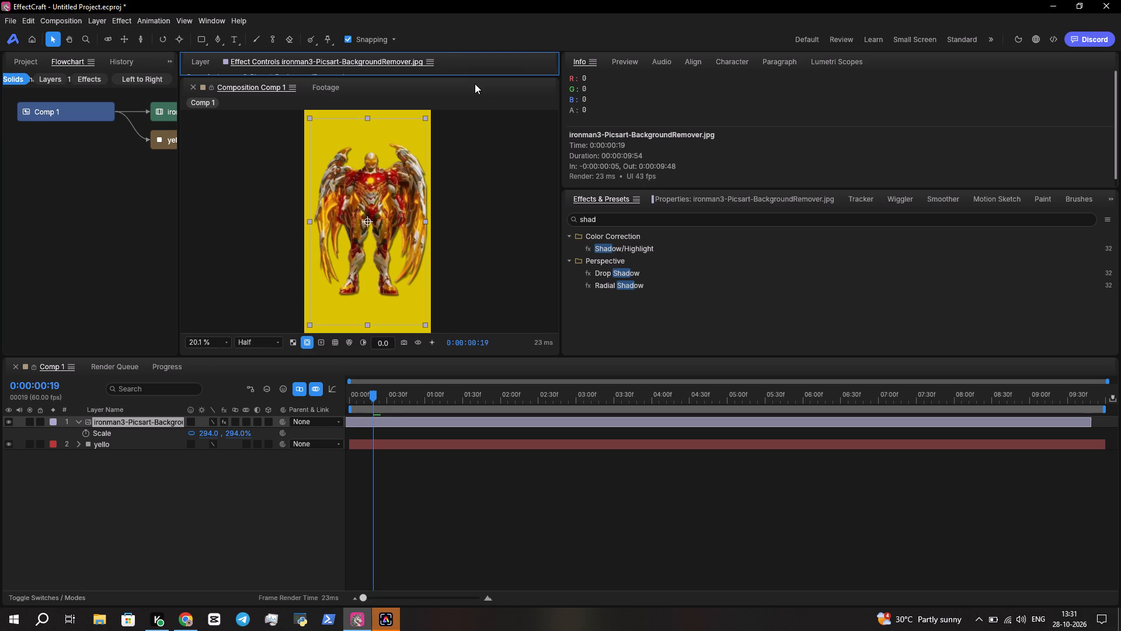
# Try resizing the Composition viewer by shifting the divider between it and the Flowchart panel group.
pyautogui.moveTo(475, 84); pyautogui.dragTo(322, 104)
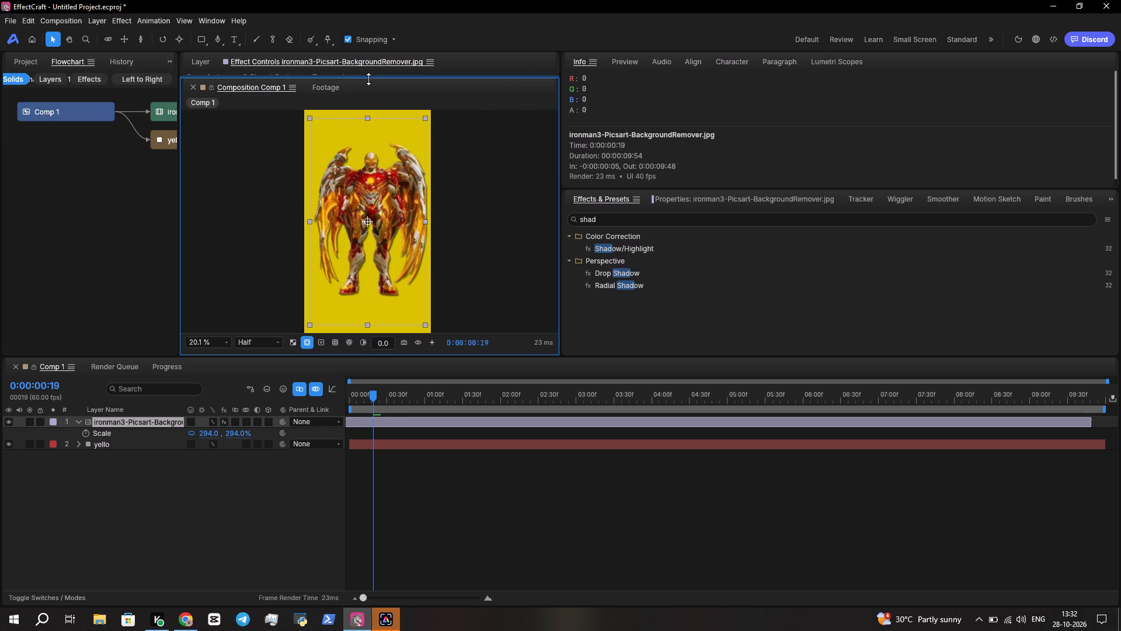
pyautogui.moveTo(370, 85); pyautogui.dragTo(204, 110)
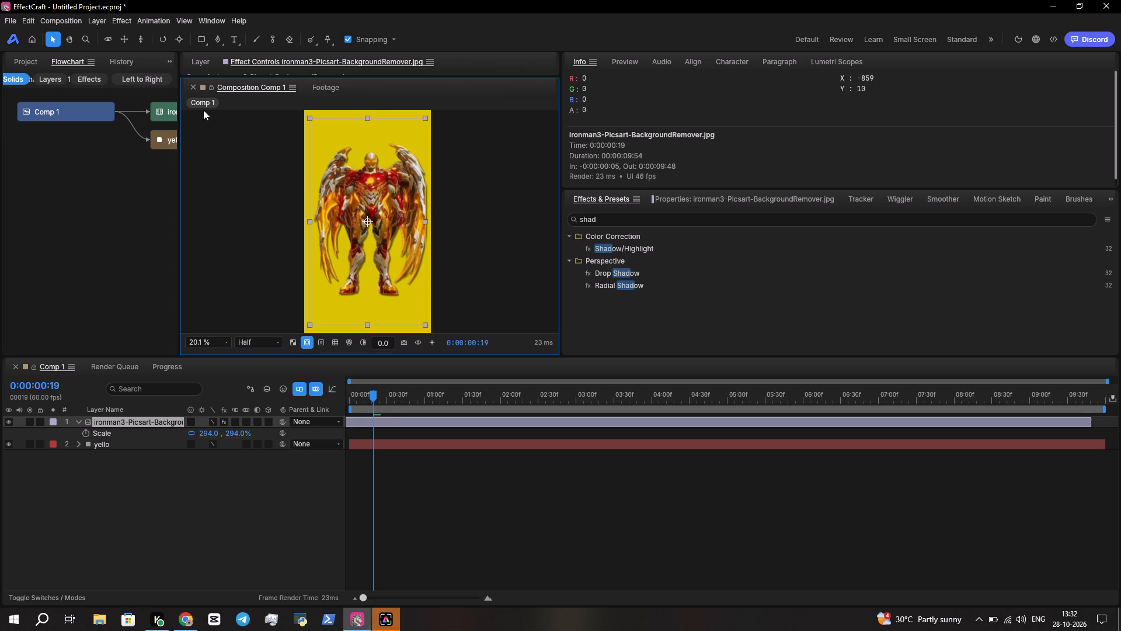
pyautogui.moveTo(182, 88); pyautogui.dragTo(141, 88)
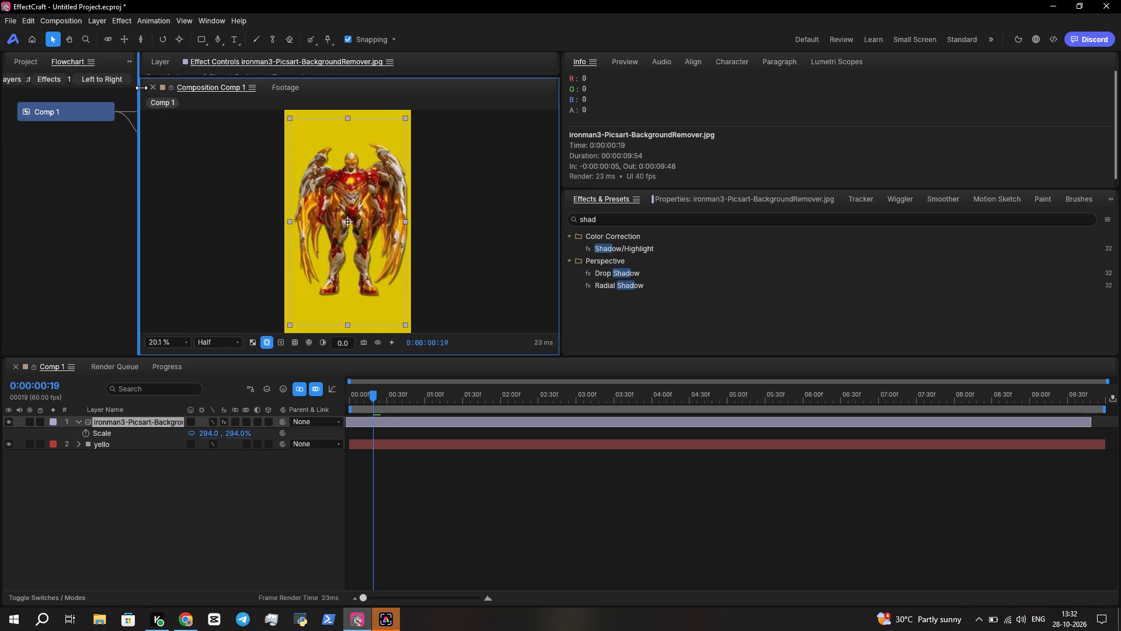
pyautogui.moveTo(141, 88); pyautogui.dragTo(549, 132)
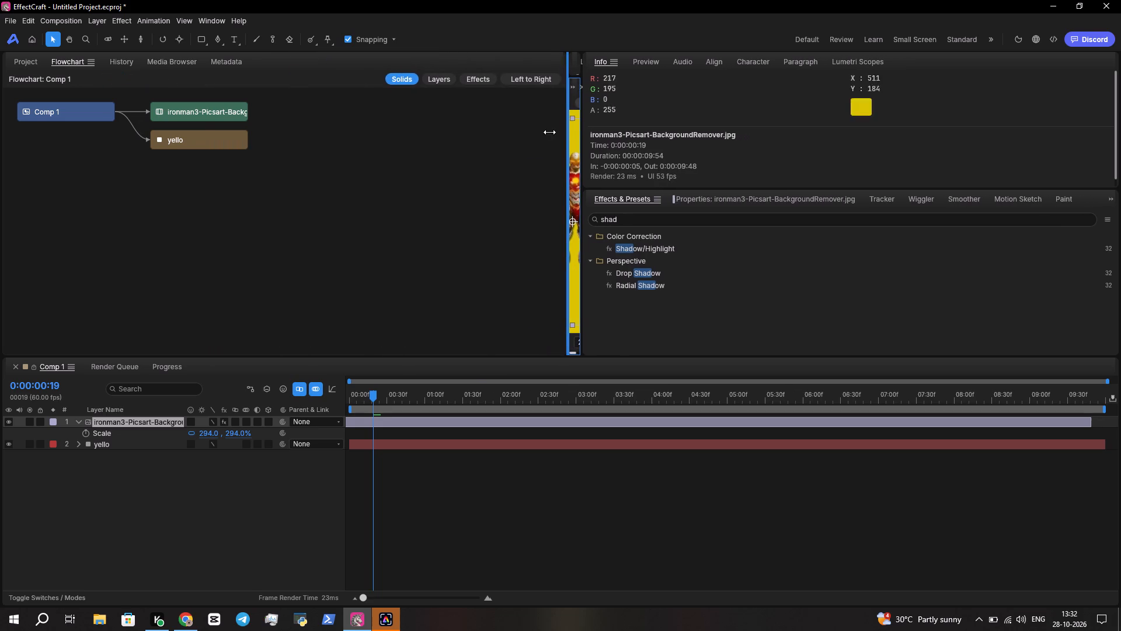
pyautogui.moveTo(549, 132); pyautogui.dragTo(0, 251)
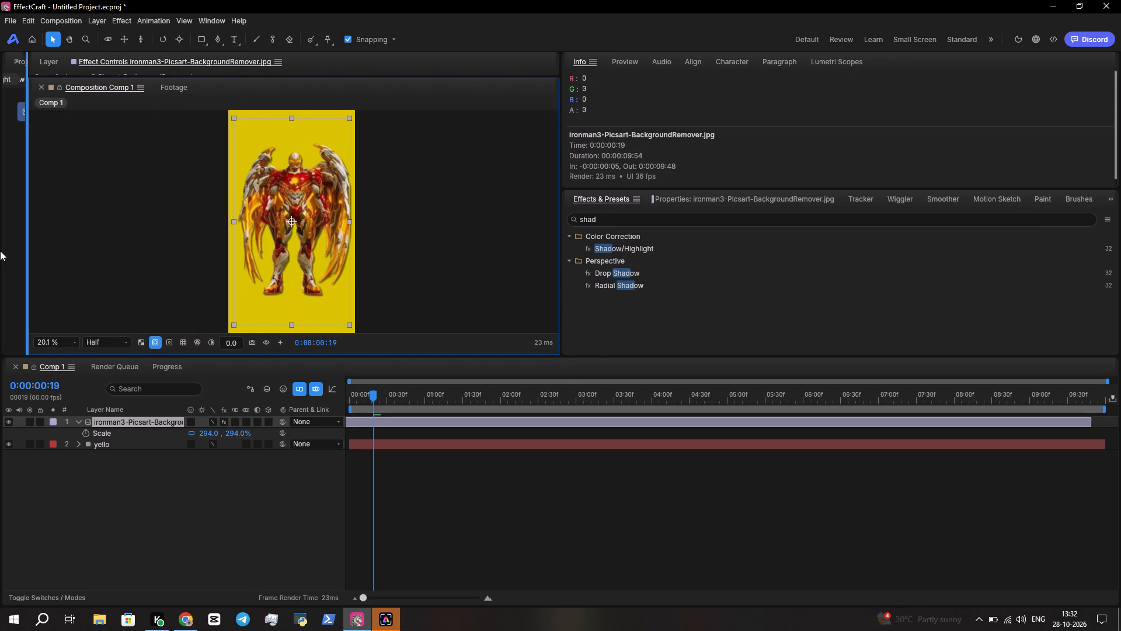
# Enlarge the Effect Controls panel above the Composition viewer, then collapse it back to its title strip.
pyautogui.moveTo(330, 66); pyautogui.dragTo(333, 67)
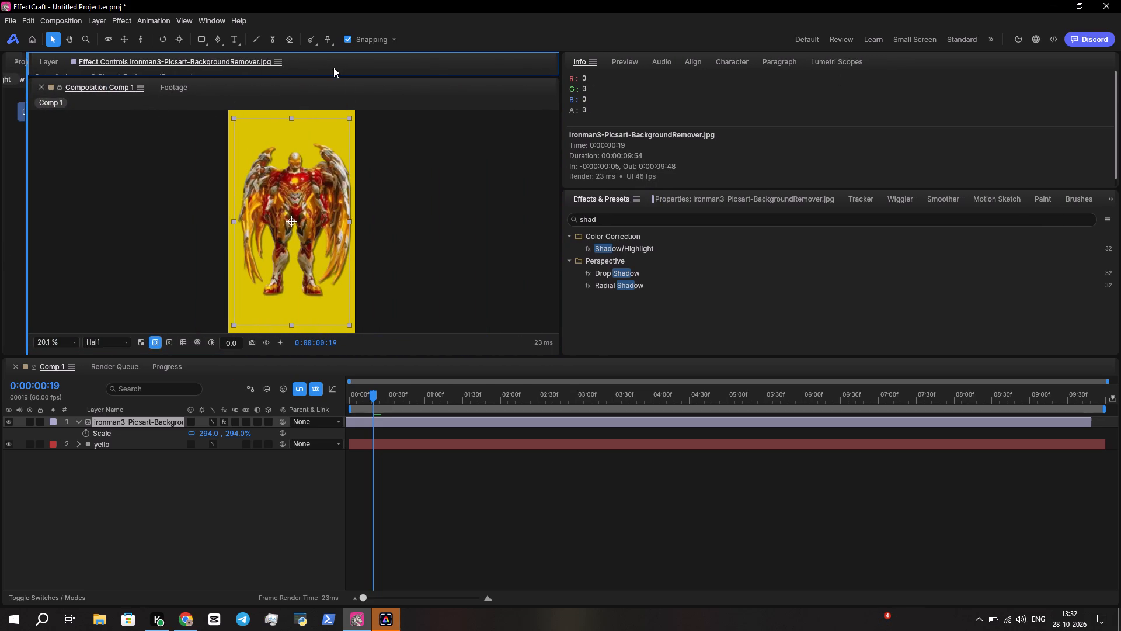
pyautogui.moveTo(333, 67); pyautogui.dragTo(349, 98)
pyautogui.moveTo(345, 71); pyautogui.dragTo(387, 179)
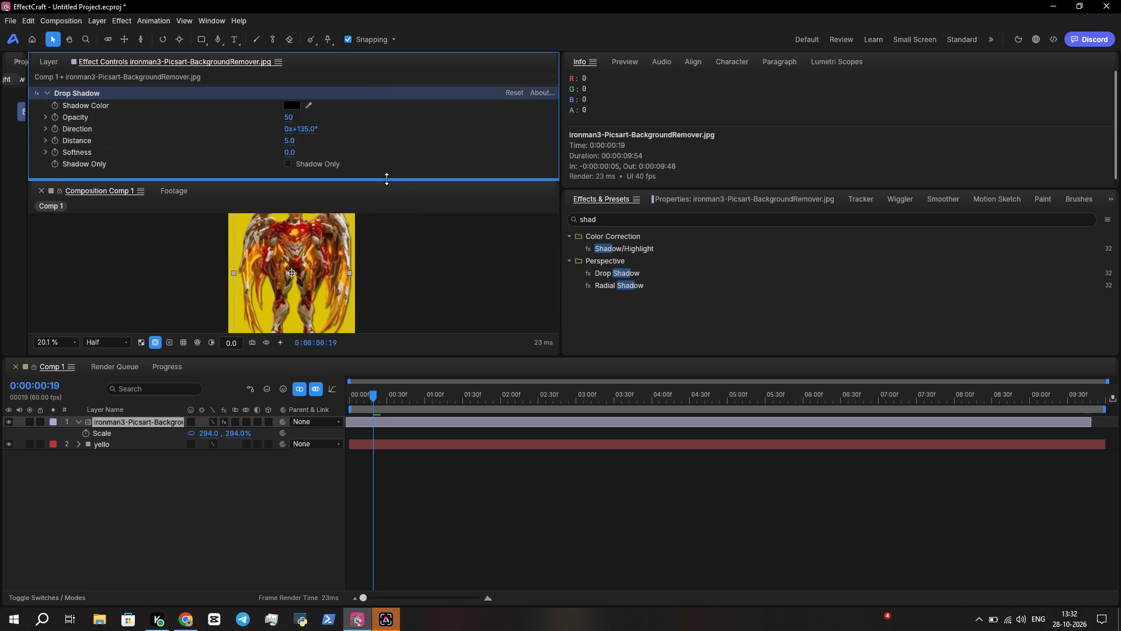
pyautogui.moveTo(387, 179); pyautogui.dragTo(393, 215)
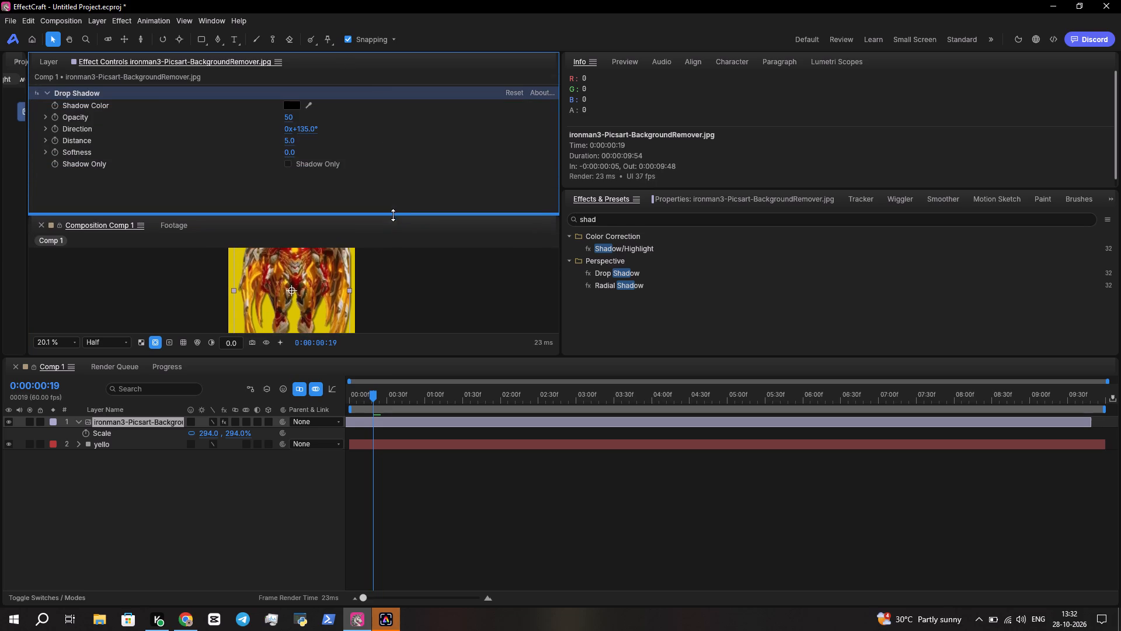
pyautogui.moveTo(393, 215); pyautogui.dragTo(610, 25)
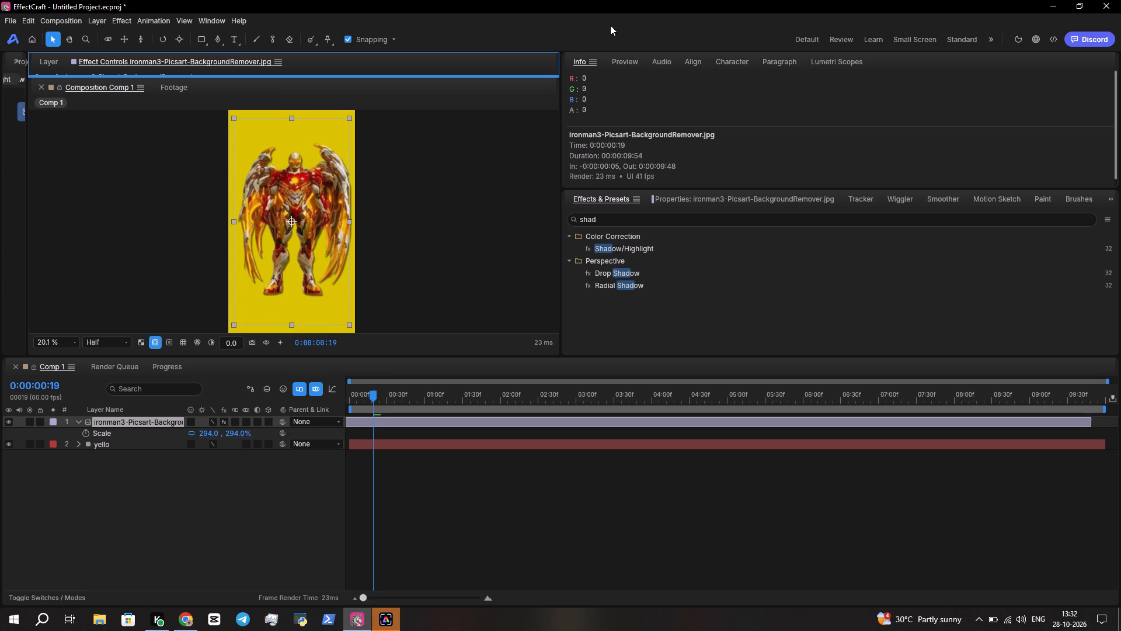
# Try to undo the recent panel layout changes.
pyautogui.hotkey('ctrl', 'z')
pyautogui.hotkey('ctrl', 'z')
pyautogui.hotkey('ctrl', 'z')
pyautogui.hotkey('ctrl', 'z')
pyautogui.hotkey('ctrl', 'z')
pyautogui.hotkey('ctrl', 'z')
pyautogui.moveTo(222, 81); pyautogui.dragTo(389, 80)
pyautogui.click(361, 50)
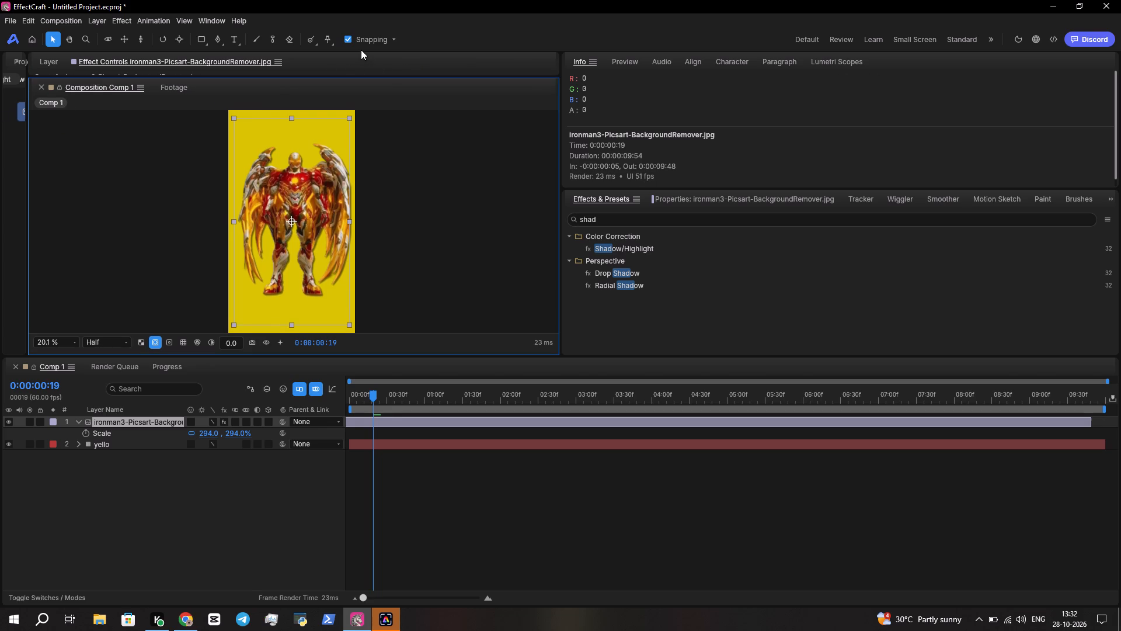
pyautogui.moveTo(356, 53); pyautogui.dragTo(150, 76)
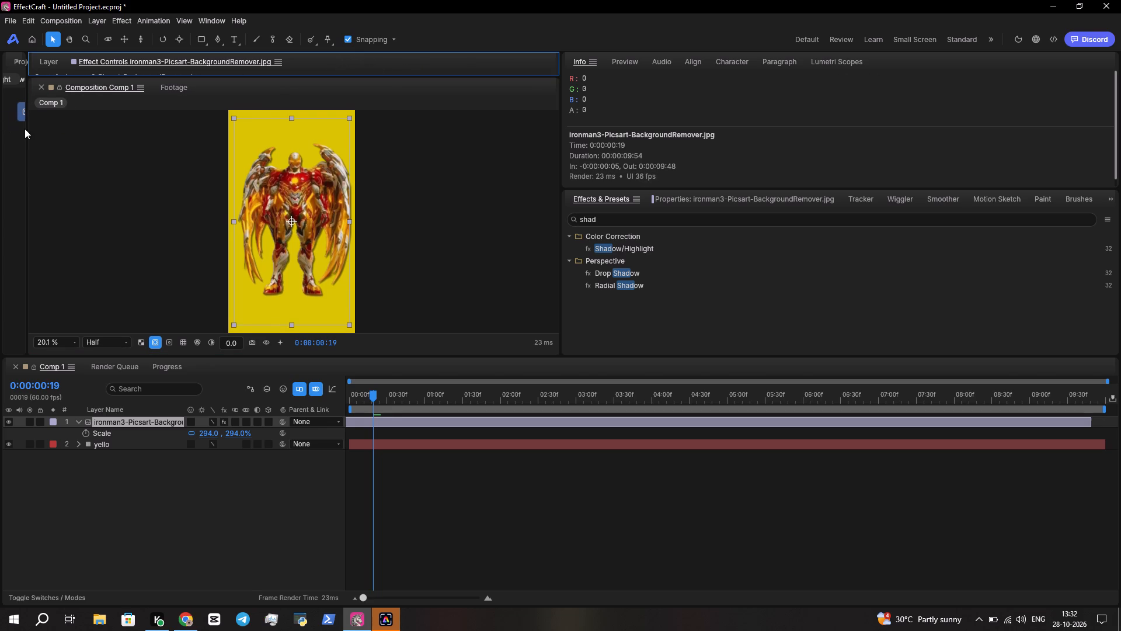
# Widen the Flowchart panel group until its whole node graph fits beside the Composition viewer.
pyautogui.moveTo(27, 133); pyautogui.dragTo(328, 156)
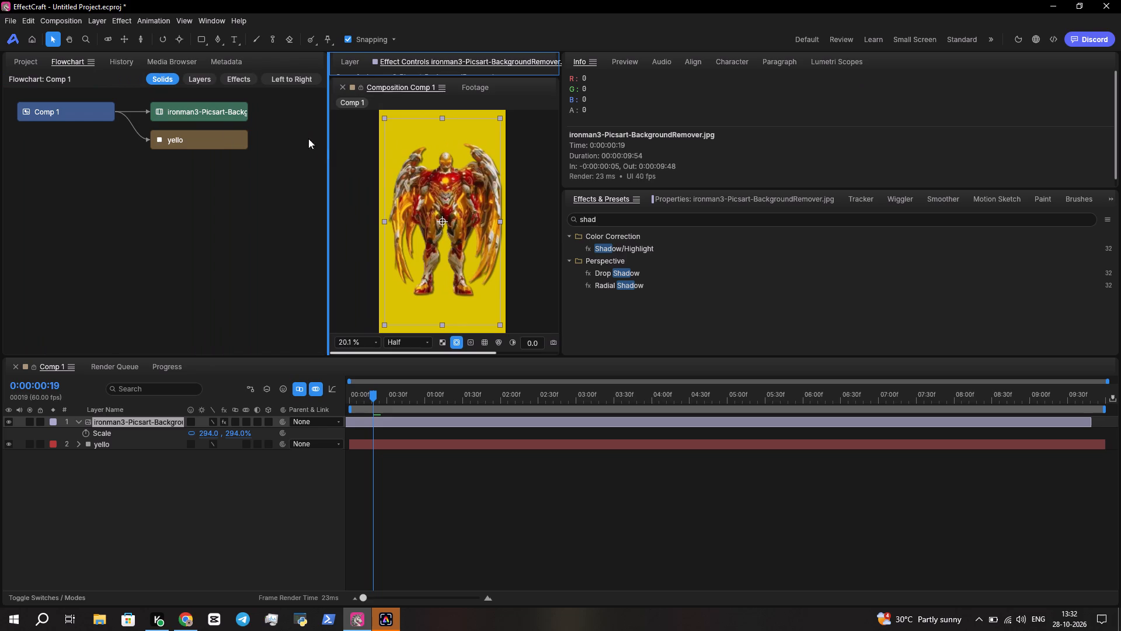
pyautogui.click(280, 51)
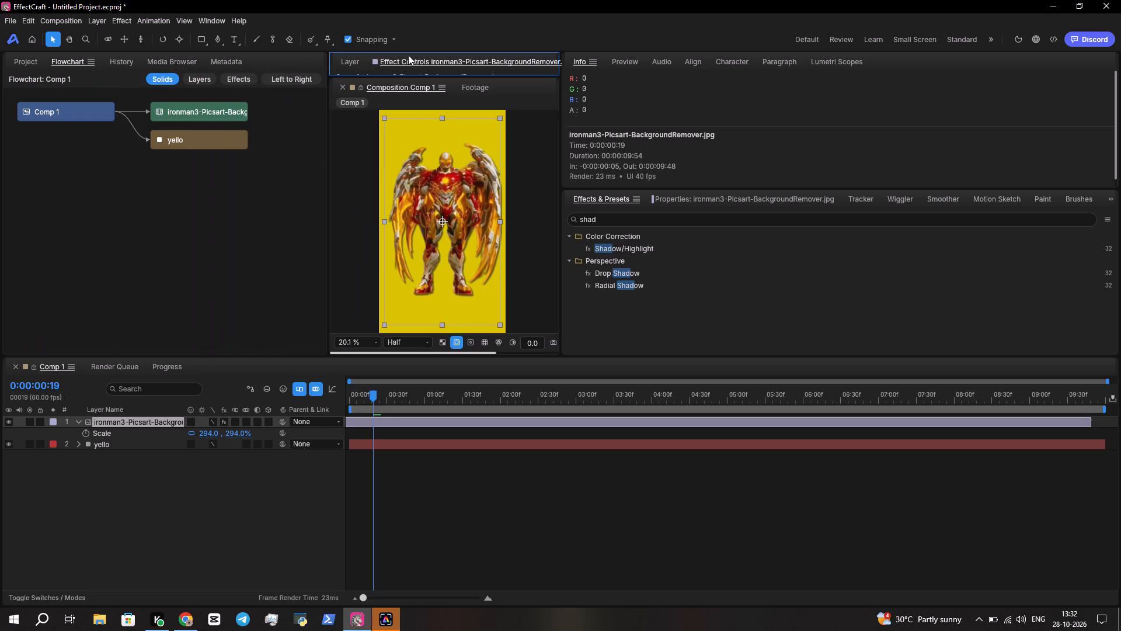
# Dock the Layer viewer as its own panel above the Project and Flowchart group.
pyautogui.moveTo(359, 56); pyautogui.dragTo(159, 81)
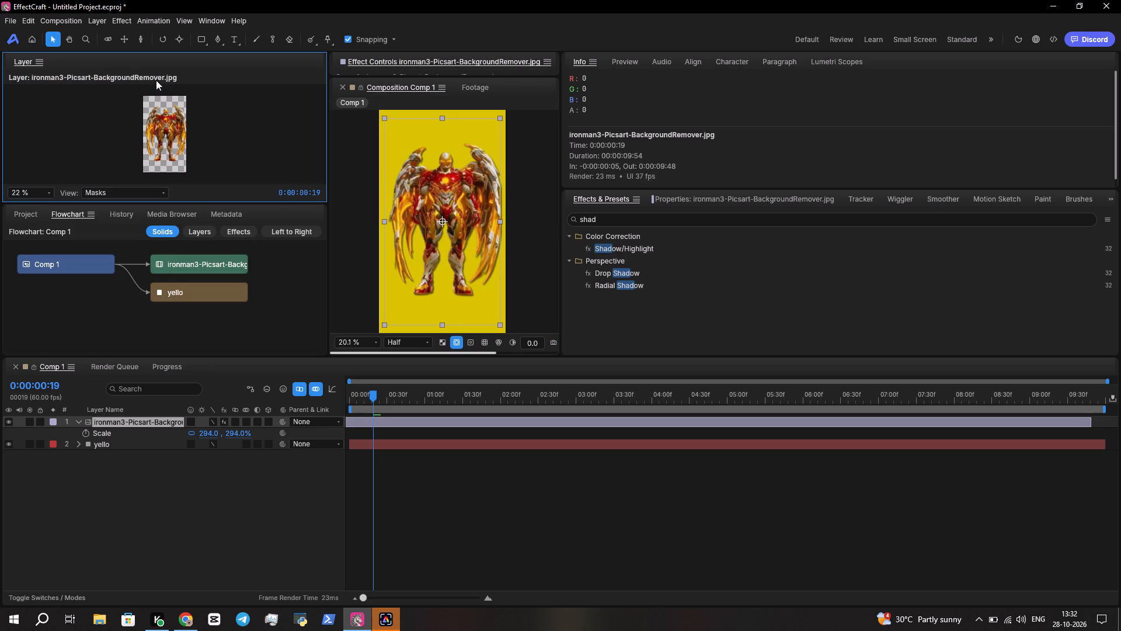
pyautogui.moveTo(218, 56); pyautogui.dragTo(235, 102)
pyautogui.moveTo(235, 102); pyautogui.dragTo(175, 175)
# Dock the Effect Controls panel into the group holding Project and Flowchart, below the Layer viewer.
pyautogui.moveTo(360, 56); pyautogui.dragTo(276, 70)
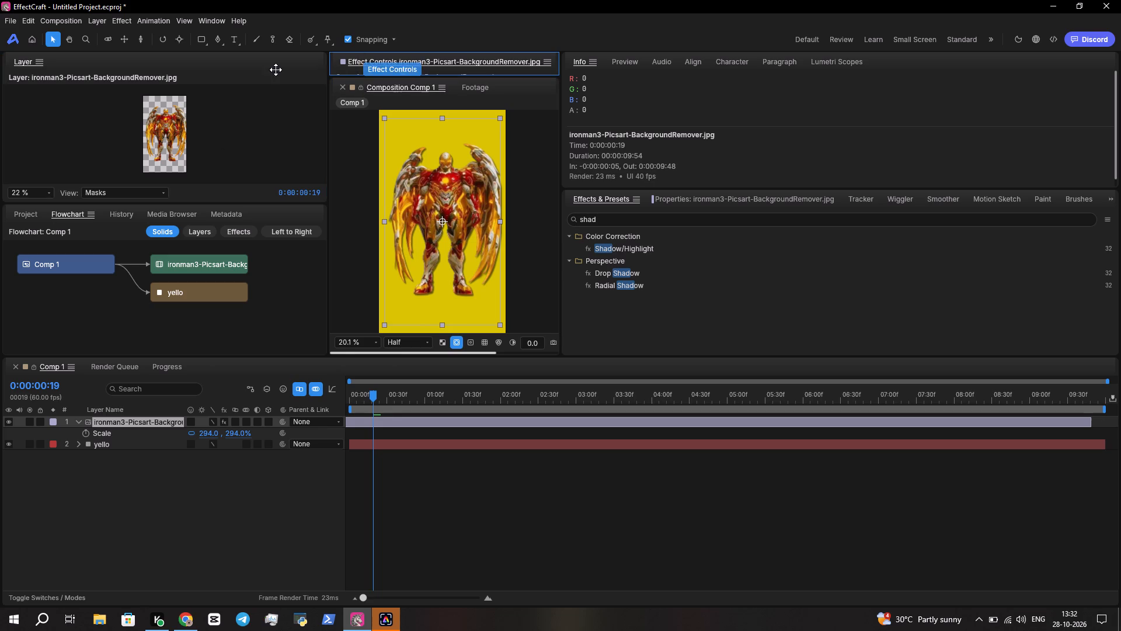
pyautogui.moveTo(276, 70); pyautogui.dragTo(103, 207)
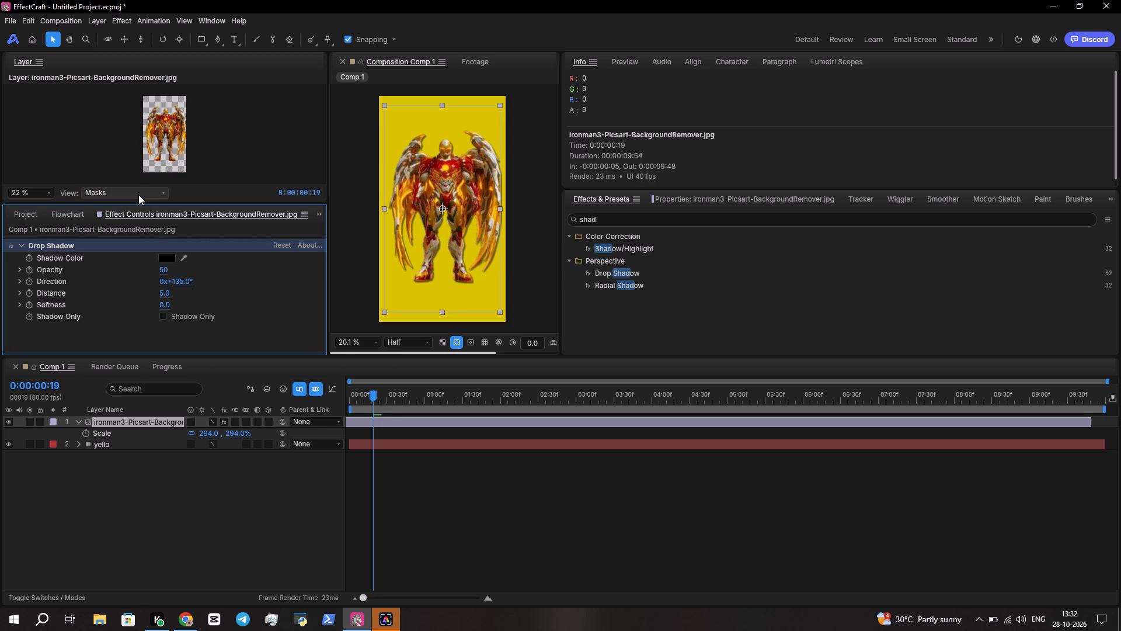
# Shrink the Layer viewer to its title strip to give the Effect Controls panel the full height.
pyautogui.moveTo(138, 204); pyautogui.dragTo(249, 89)
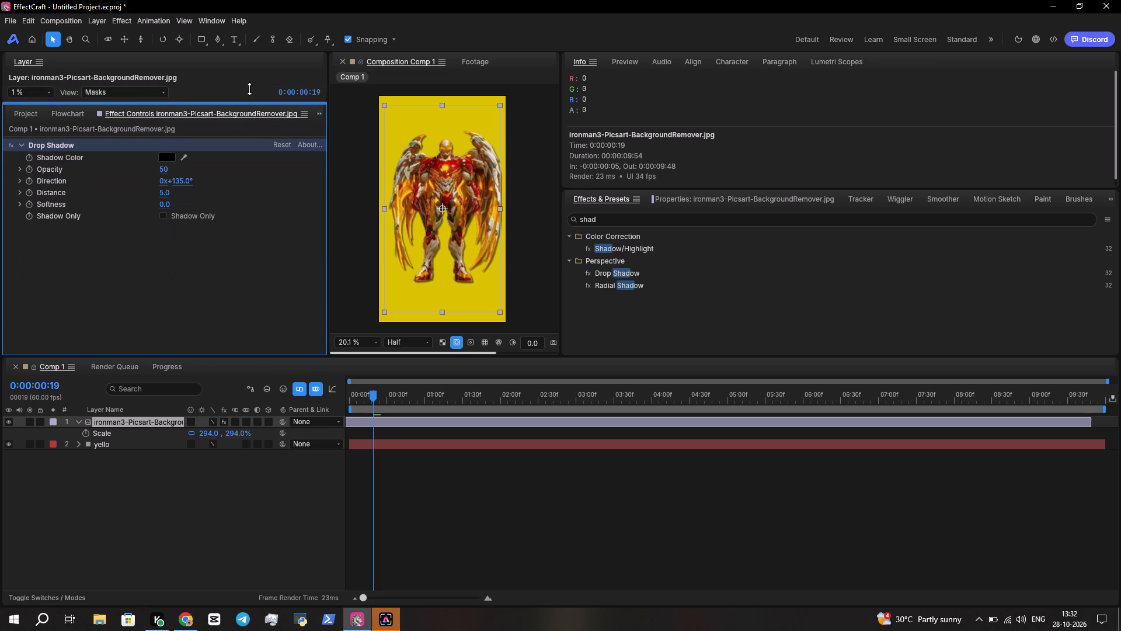
pyautogui.moveTo(249, 89); pyautogui.dragTo(271, 65)
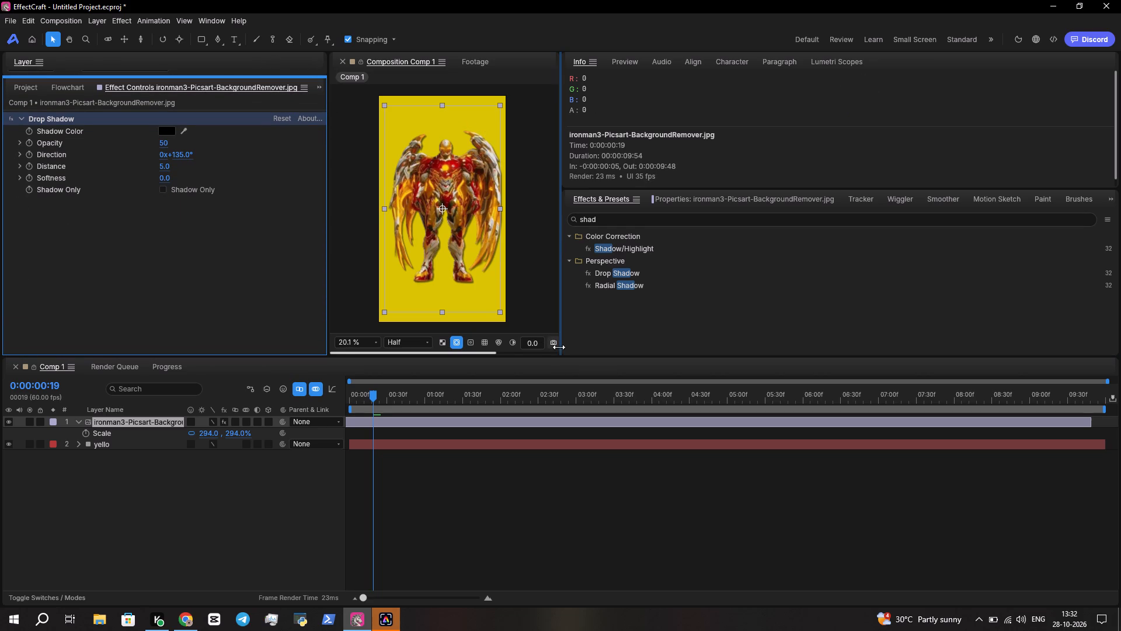
# Widen the Composition viewer by narrowing the Info and Effects & Presets panels.
pyautogui.moveTo(563, 354); pyautogui.dragTo(813, 366)
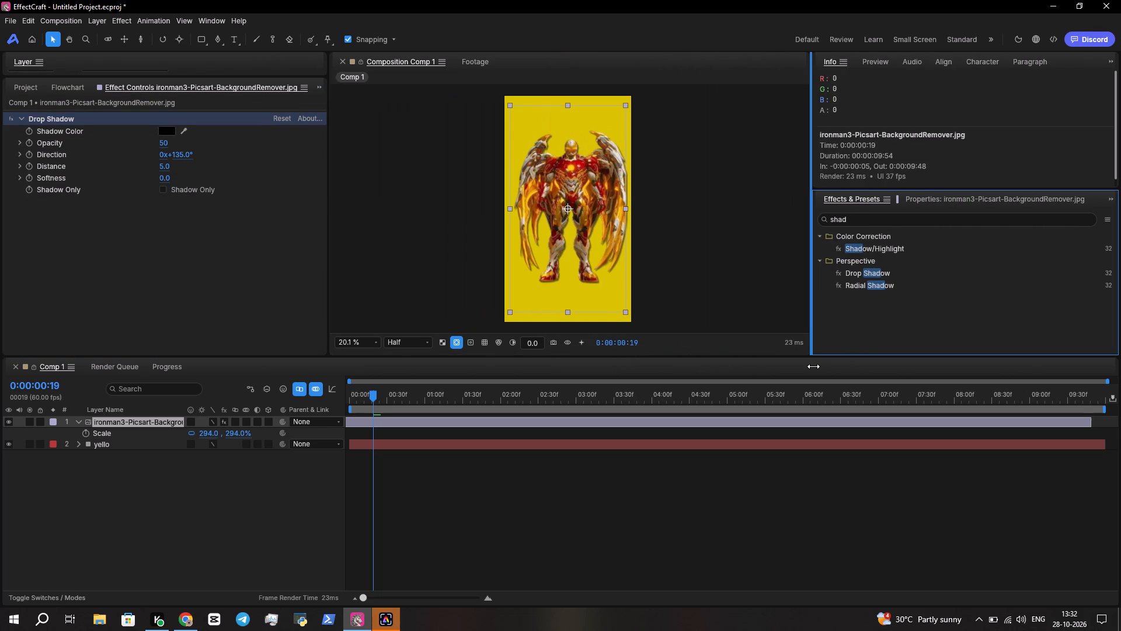
pyautogui.moveTo(813, 366); pyautogui.dragTo(813, 366)
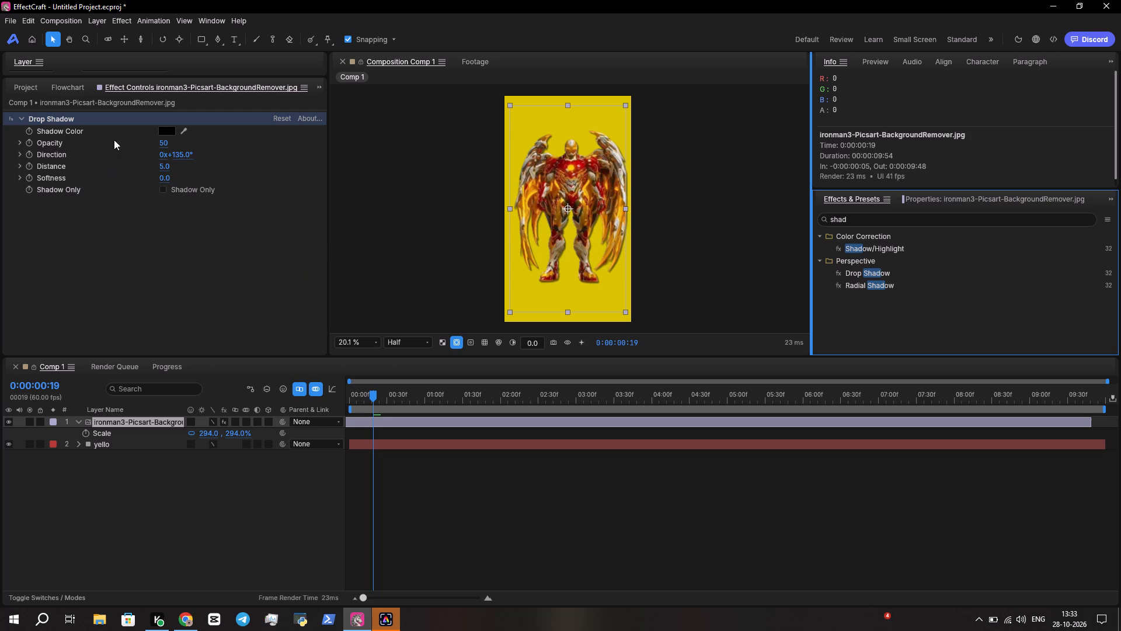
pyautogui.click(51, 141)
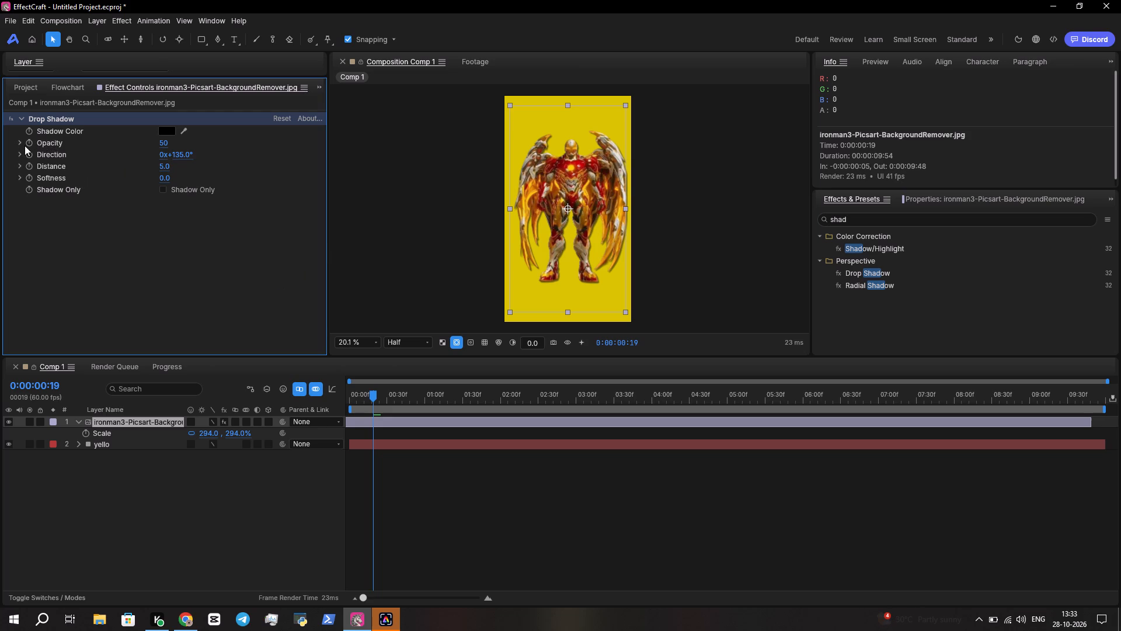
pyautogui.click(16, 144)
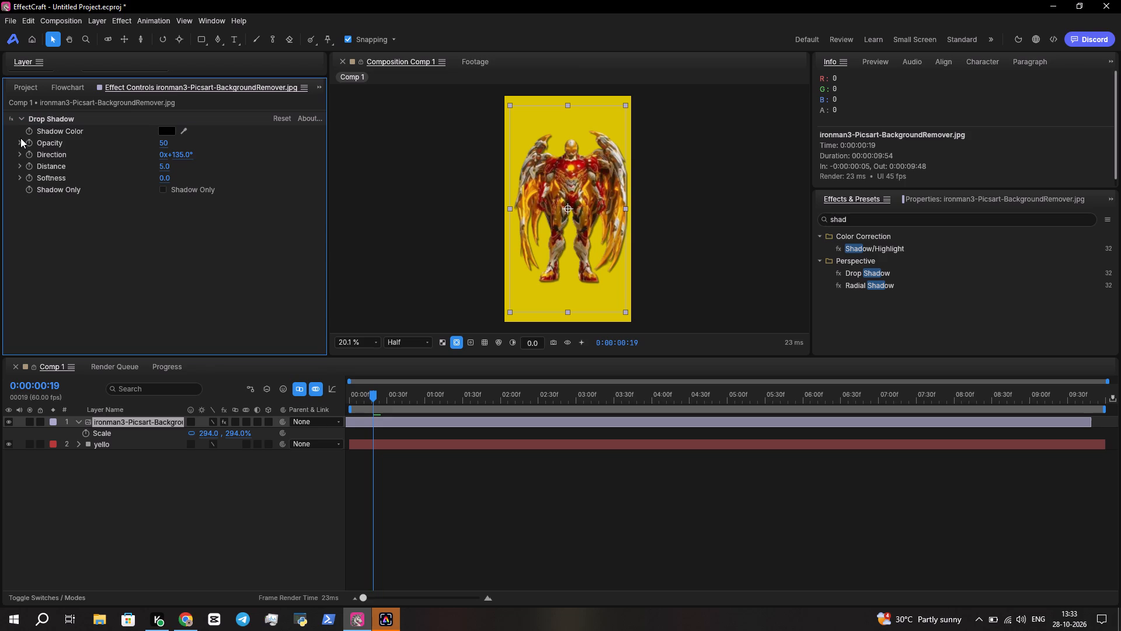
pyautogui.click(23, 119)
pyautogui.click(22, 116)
# Set the Drop Shadow distance on the ironman3 layer to 11.8.
pyautogui.moveTo(161, 167); pyautogui.dragTo(200, 170)
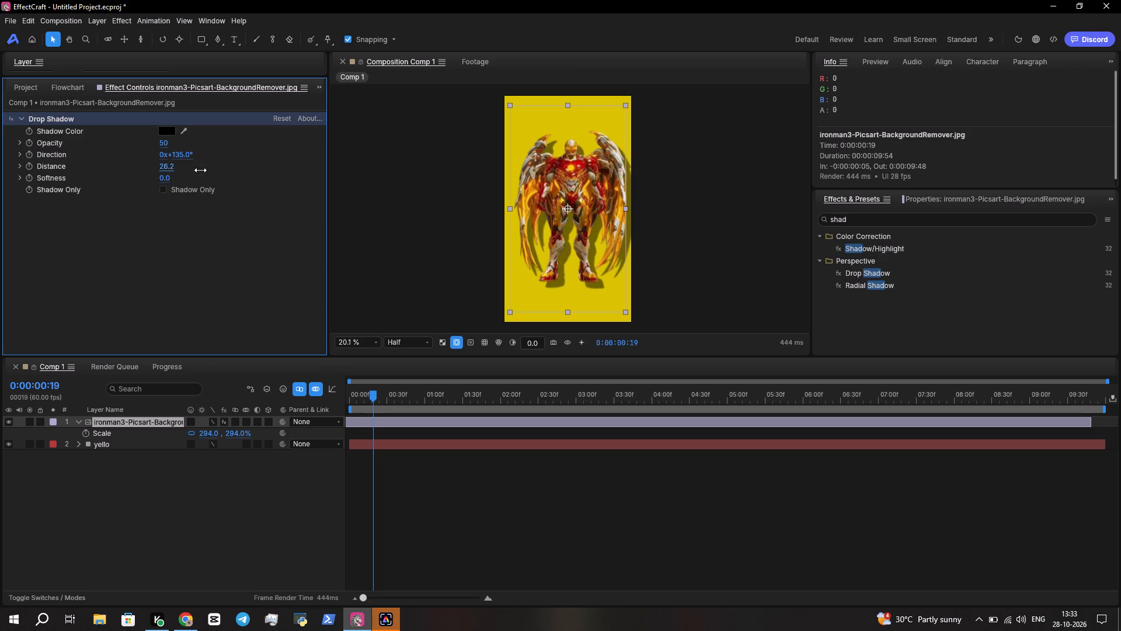
pyautogui.moveTo(200, 170); pyautogui.dragTo(180, 158)
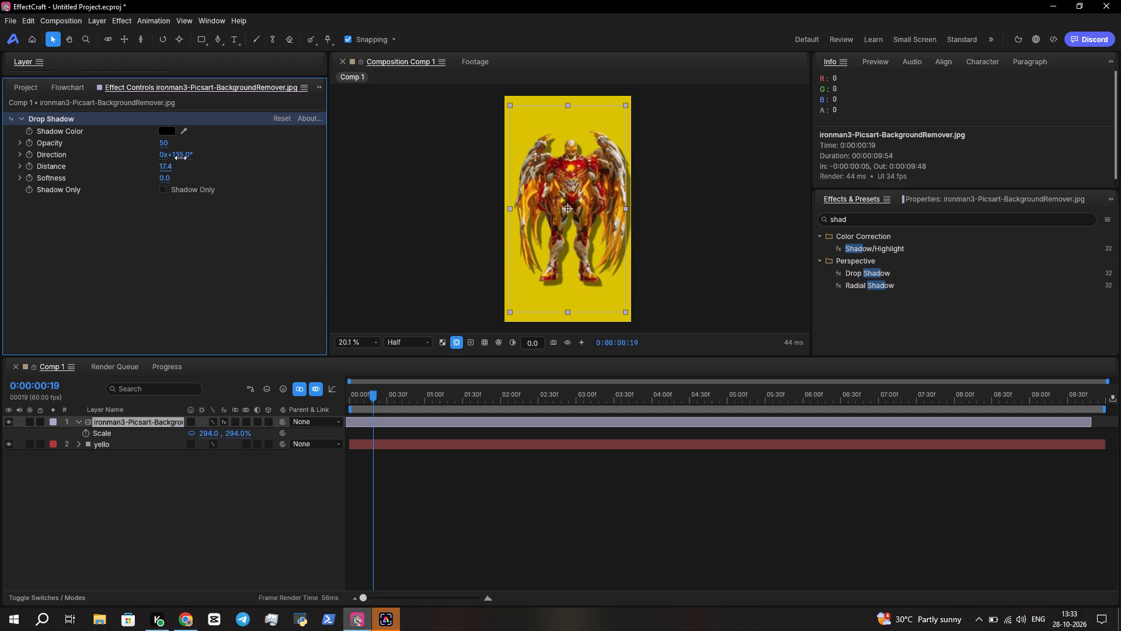
pyautogui.moveTo(180, 158); pyautogui.dragTo(177, 161)
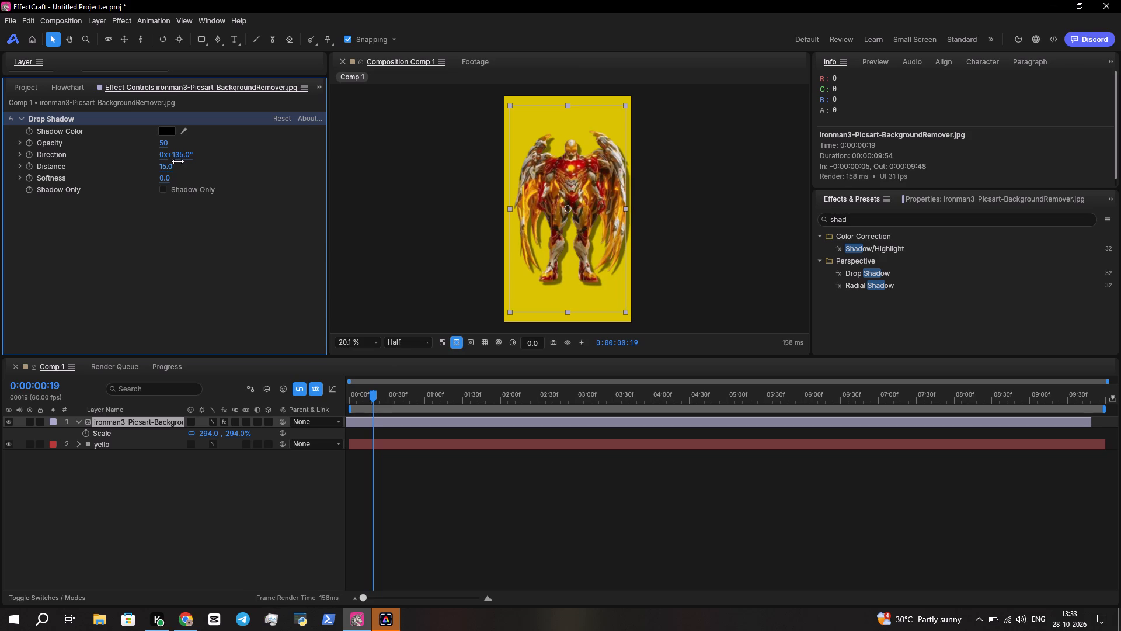
pyautogui.moveTo(177, 161); pyautogui.dragTo(172, 158)
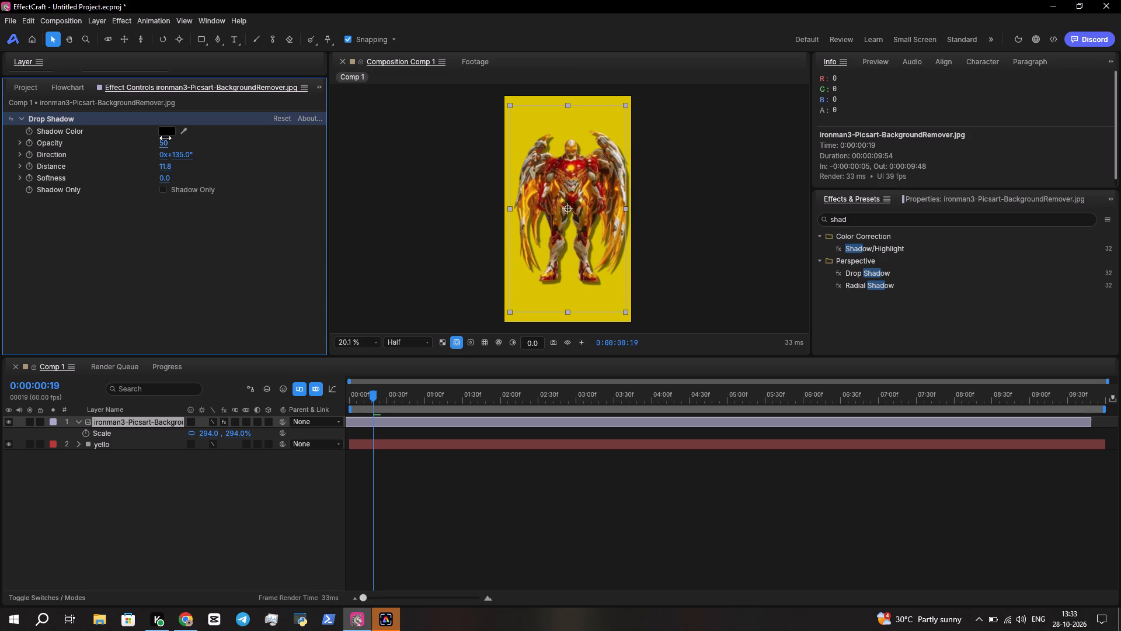
# Set the Drop Shadow opacity on the ironman3 layer to 61.
pyautogui.moveTo(168, 142); pyautogui.dragTo(216, 167)
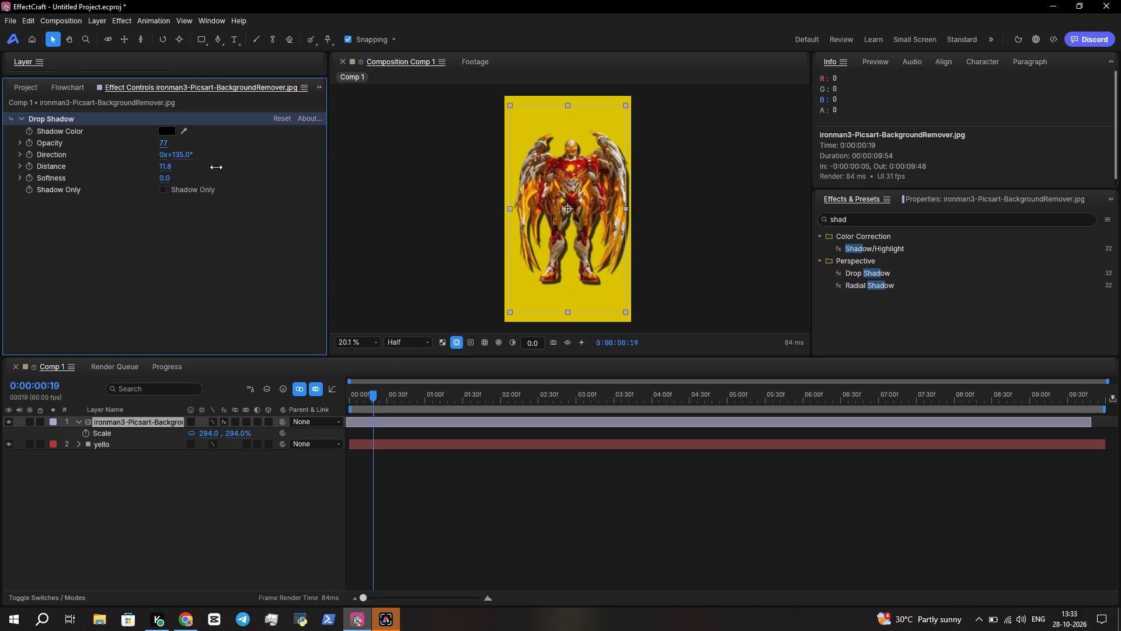
pyautogui.moveTo(216, 167); pyautogui.dragTo(187, 158)
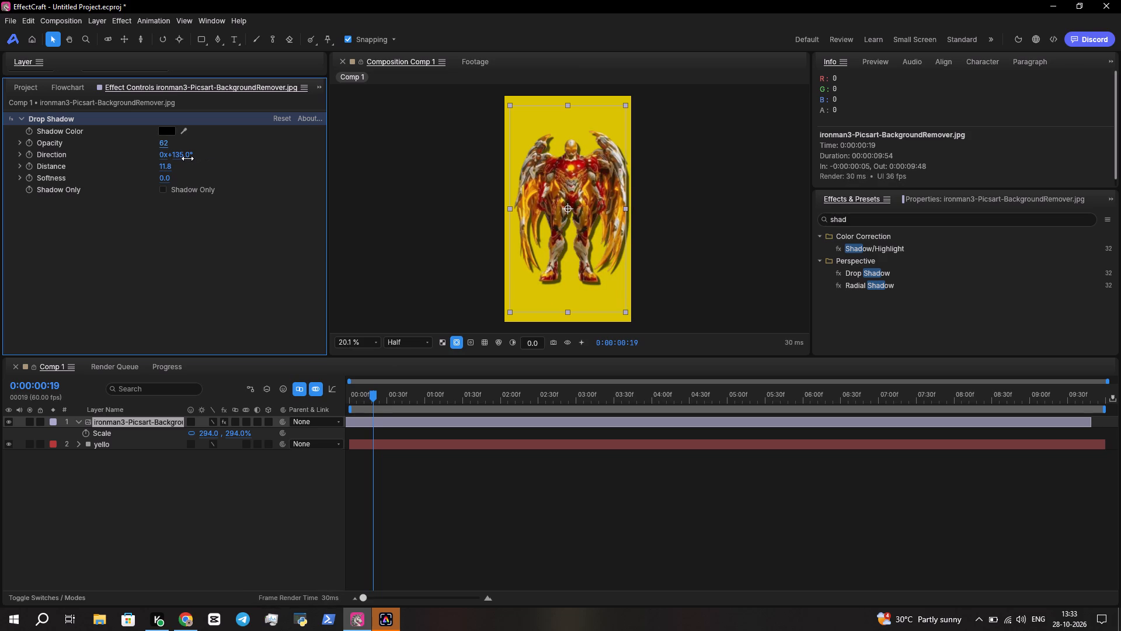
pyautogui.moveTo(187, 158); pyautogui.dragTo(187, 158)
# Set the Drop Shadow softness on the ironman3 layer to 22.5.
pyautogui.moveTo(162, 176); pyautogui.dragTo(189, 183)
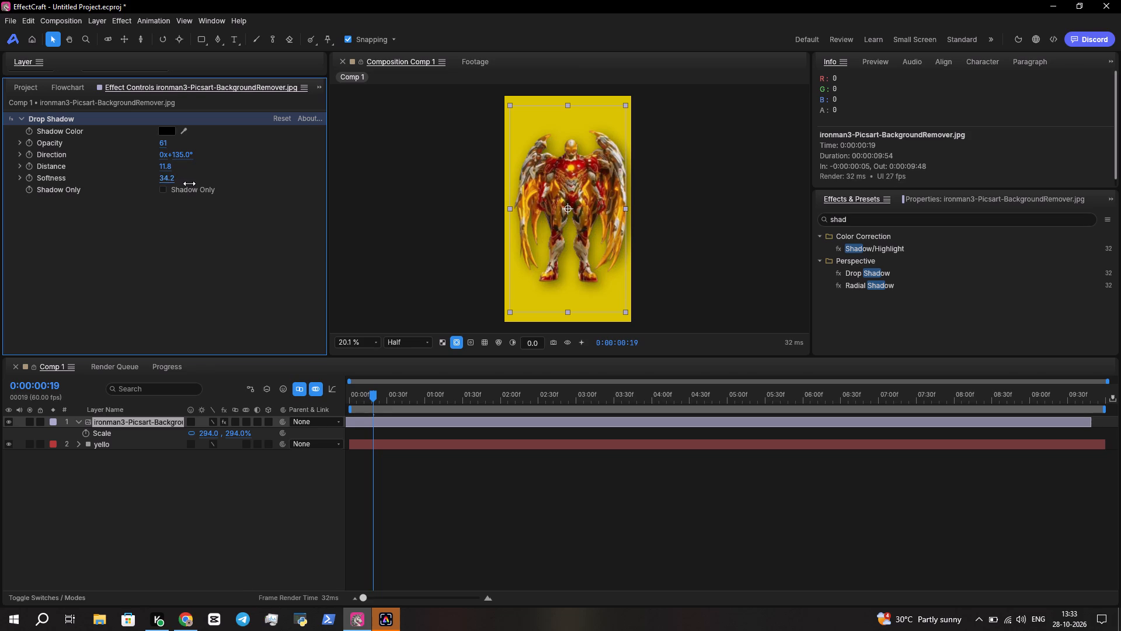
pyautogui.moveTo(189, 183); pyautogui.dragTo(181, 184)
# Search the effects for "beve" and apply Bevel Alpha to the ironman3 layer.
pyautogui.click(854, 221)
pyautogui.press('BackSpace')
pyautogui.press('BackSpace')
pyautogui.press('BackSpace')
pyautogui.press('BackSpace')
pyautogui.press('BackSpace')
pyautogui.press('BackSpace')
pyautogui.press('BackSpace')
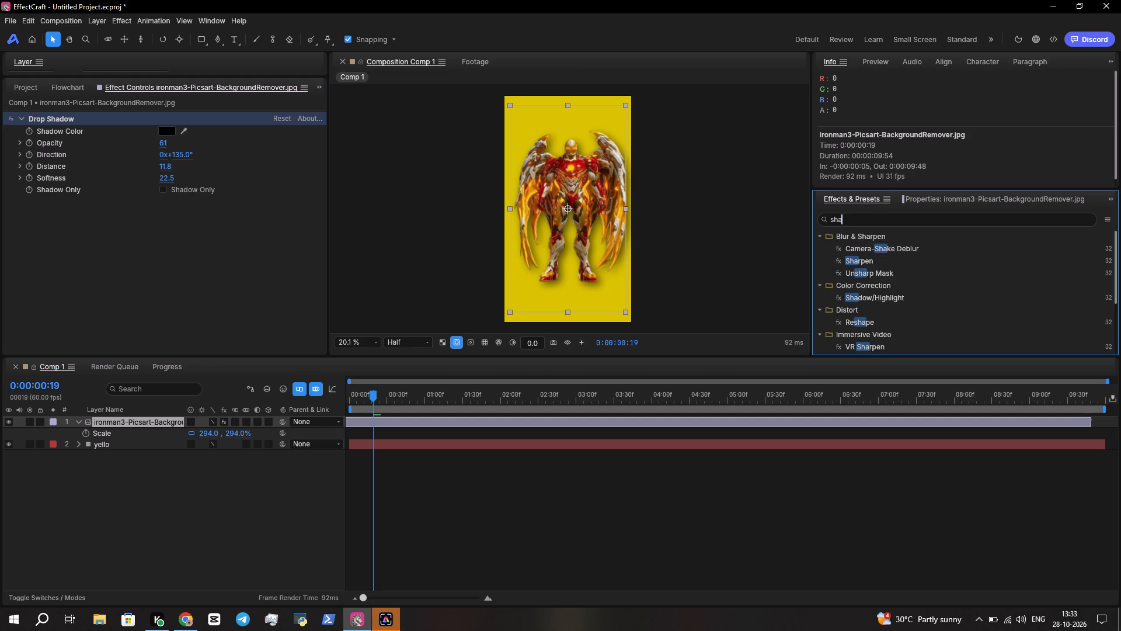
pyautogui.write('be')
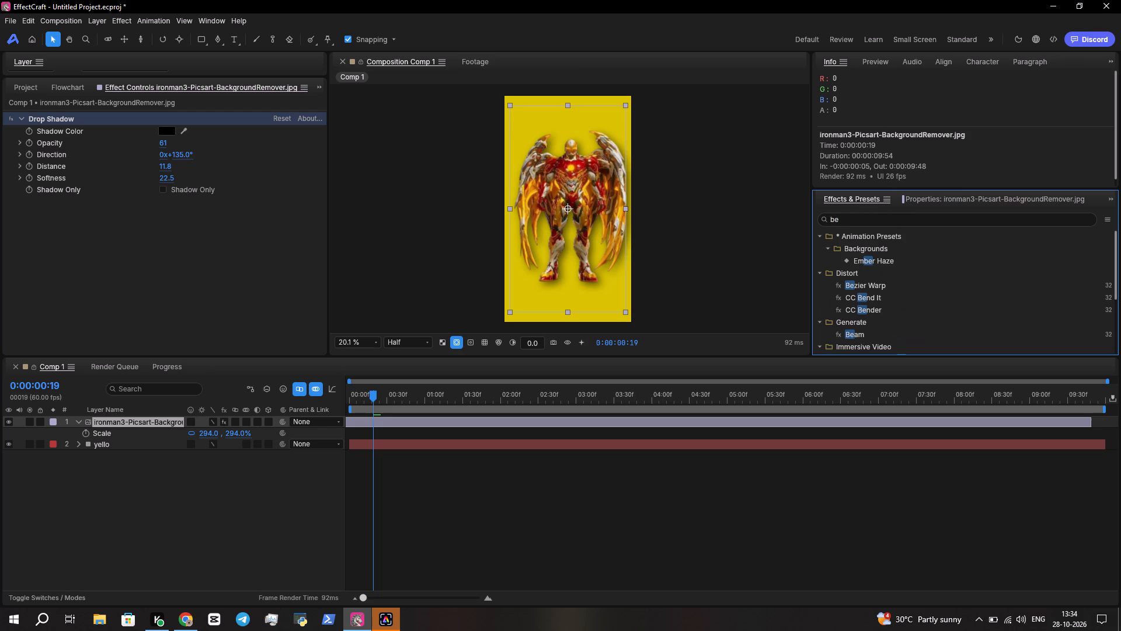
pyautogui.write('ve')
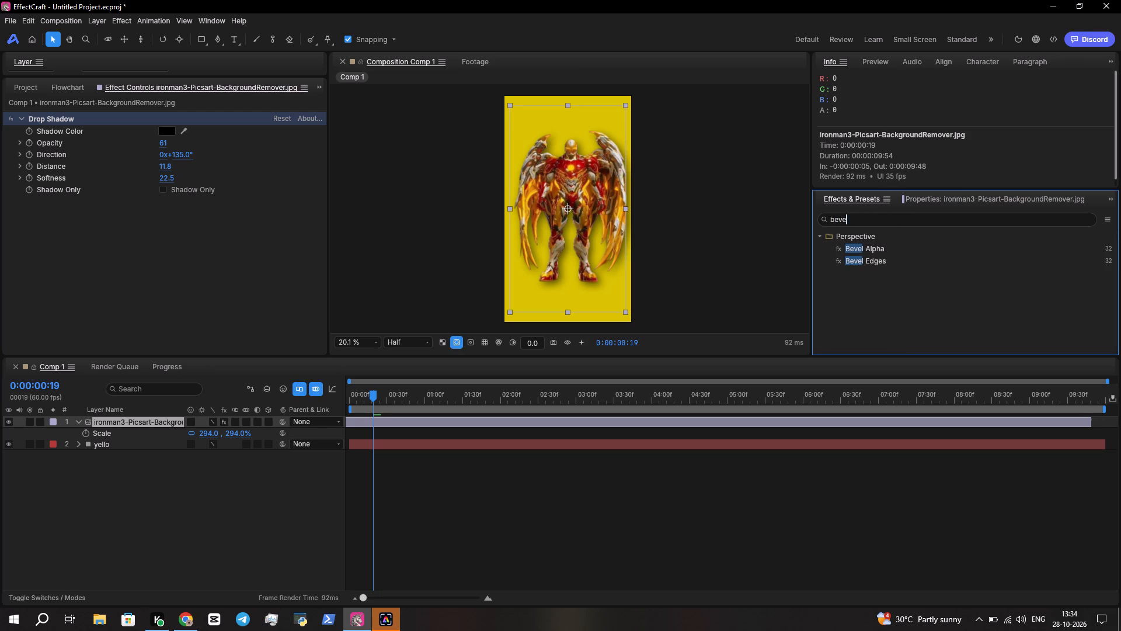
pyautogui.moveTo(938, 251); pyautogui.dragTo(778, 296)
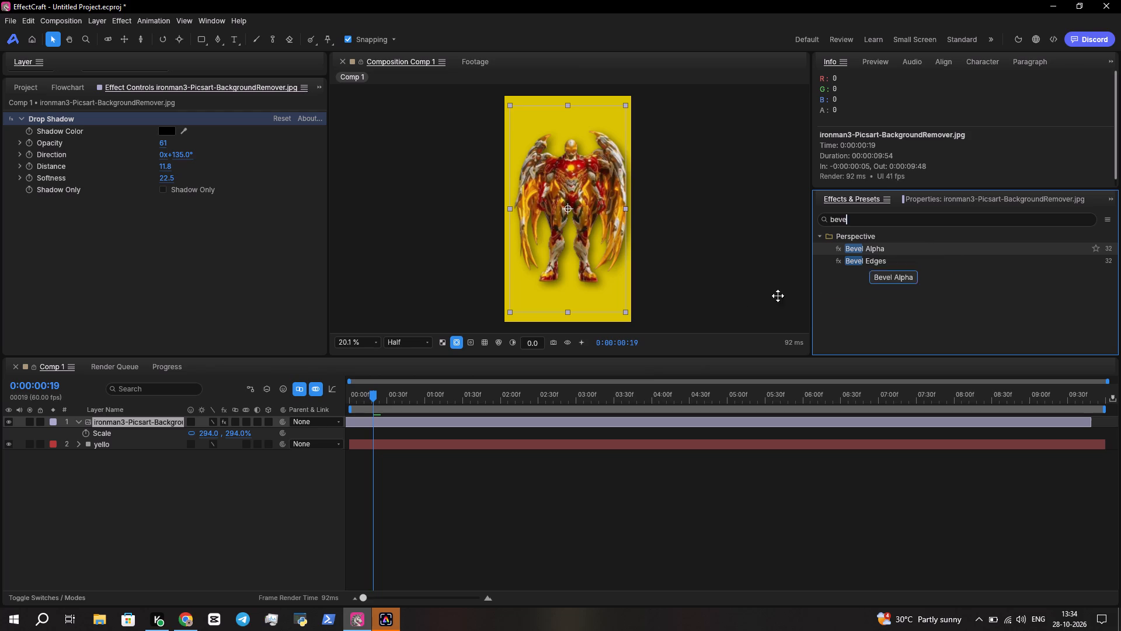
pyautogui.moveTo(778, 296); pyautogui.dragTo(483, 428)
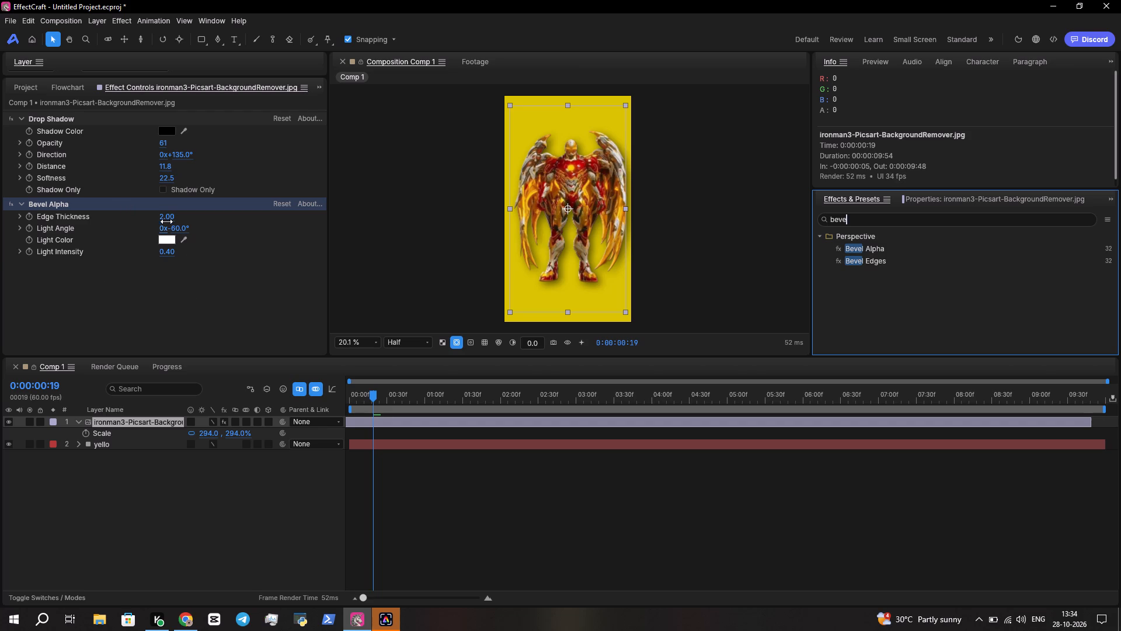
# Set the Bevel Alpha edge thickness on the ironman3 layer to 7.50.
pyautogui.moveTo(165, 218); pyautogui.dragTo(176, 231)
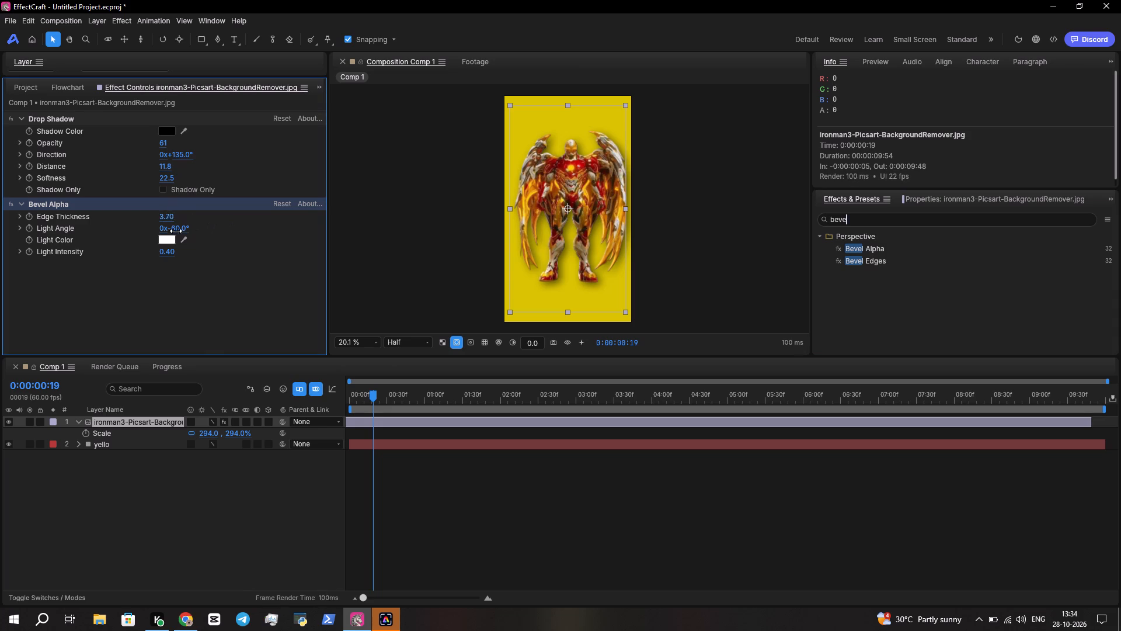
pyautogui.moveTo(176, 231); pyautogui.dragTo(239, 235)
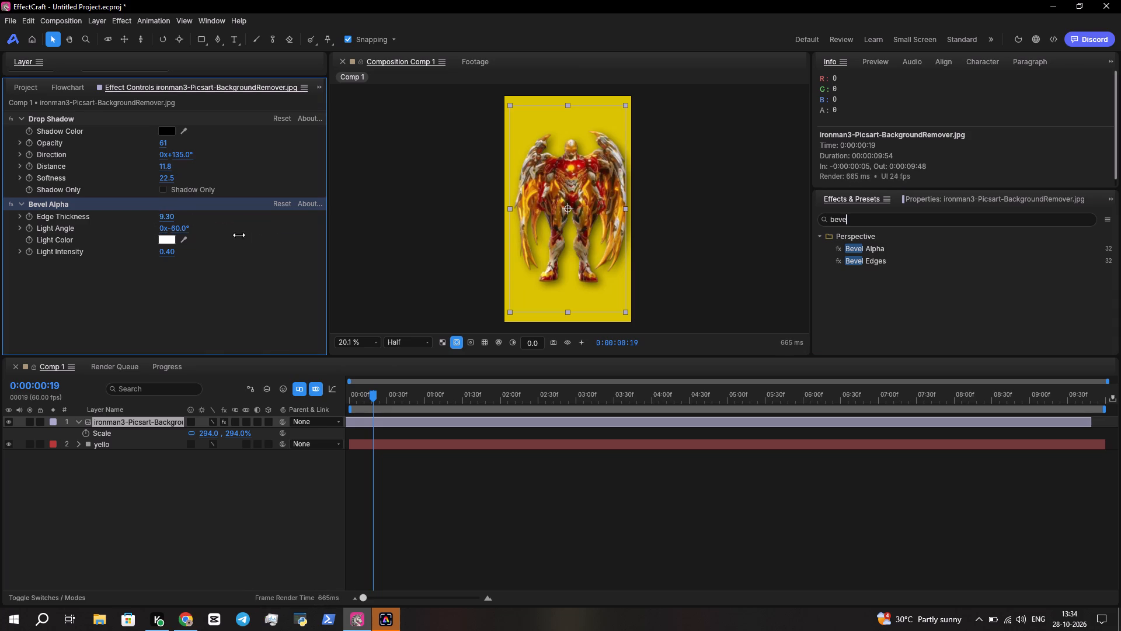
pyautogui.moveTo(239, 235); pyautogui.dragTo(199, 228)
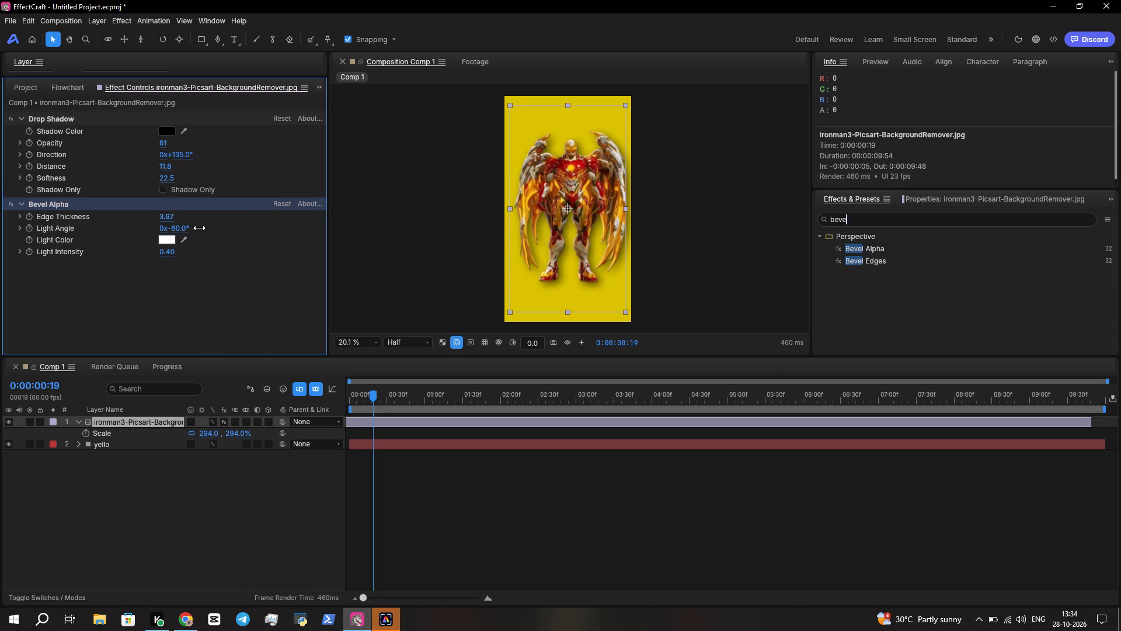
pyautogui.moveTo(199, 228); pyautogui.dragTo(308, 227)
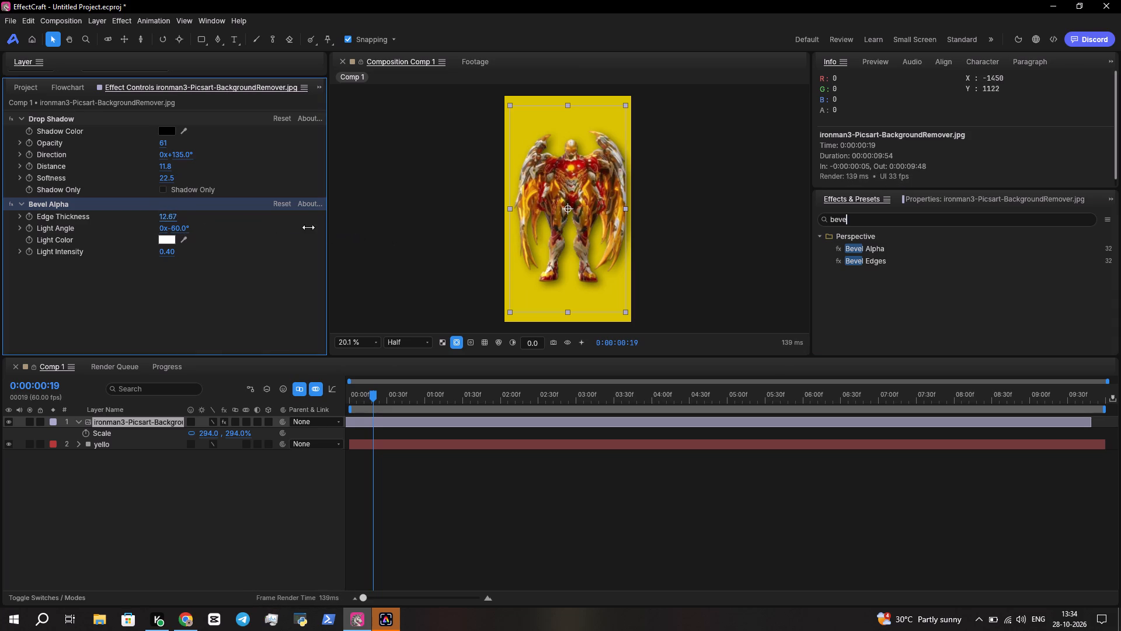
pyautogui.moveTo(308, 227); pyautogui.dragTo(204, 223)
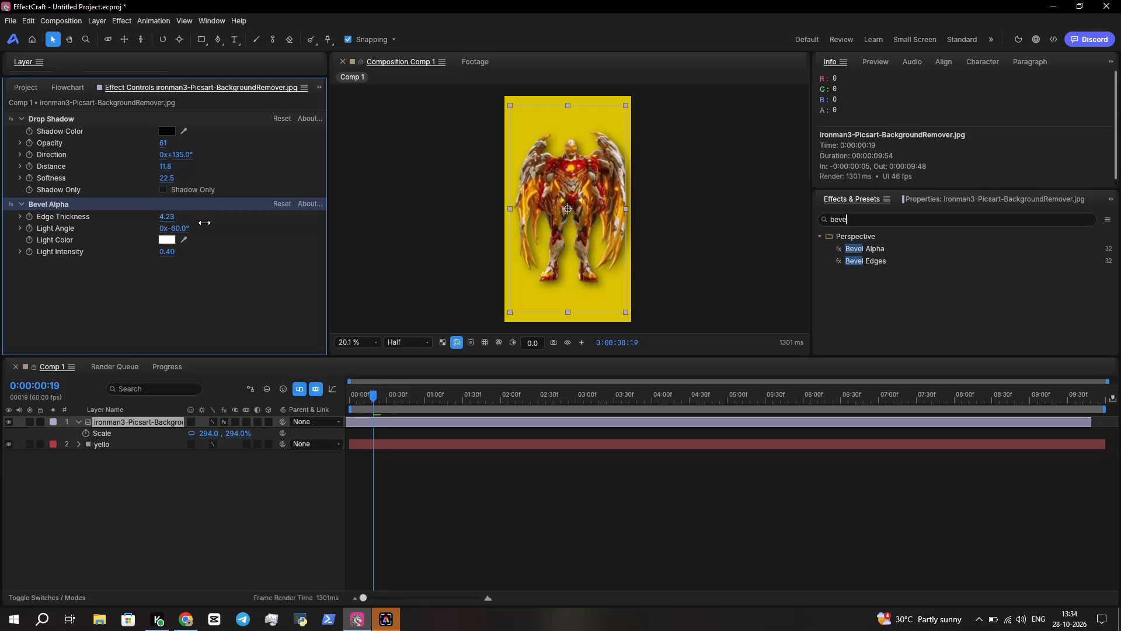
pyautogui.moveTo(204, 223); pyautogui.dragTo(221, 224)
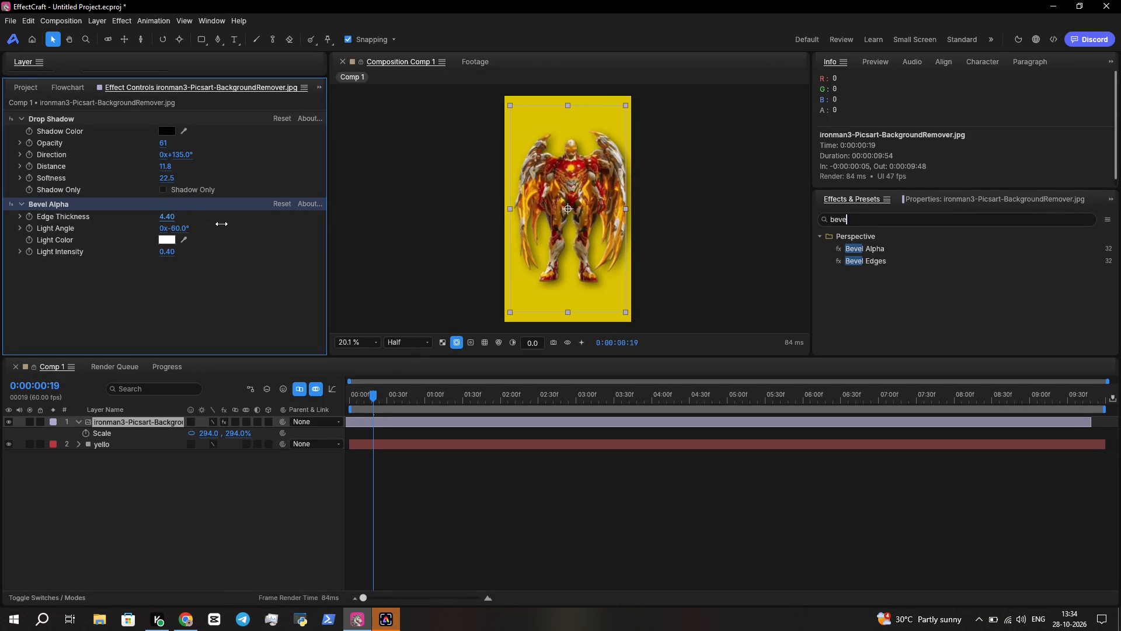
pyautogui.moveTo(221, 224); pyautogui.dragTo(252, 221)
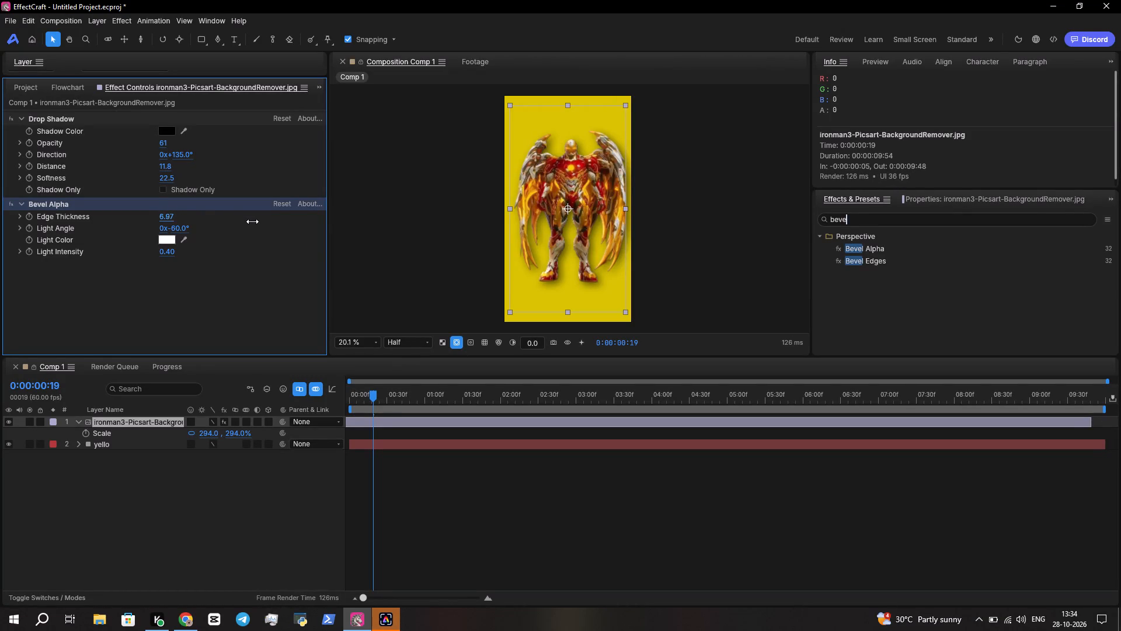
pyautogui.moveTo(252, 221); pyautogui.dragTo(262, 223)
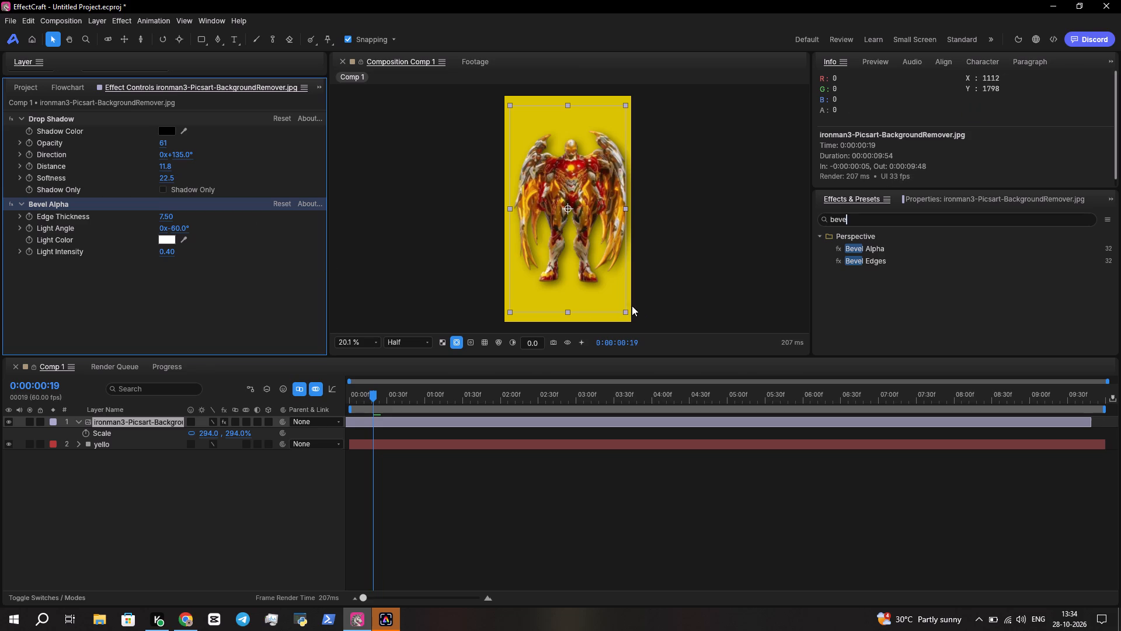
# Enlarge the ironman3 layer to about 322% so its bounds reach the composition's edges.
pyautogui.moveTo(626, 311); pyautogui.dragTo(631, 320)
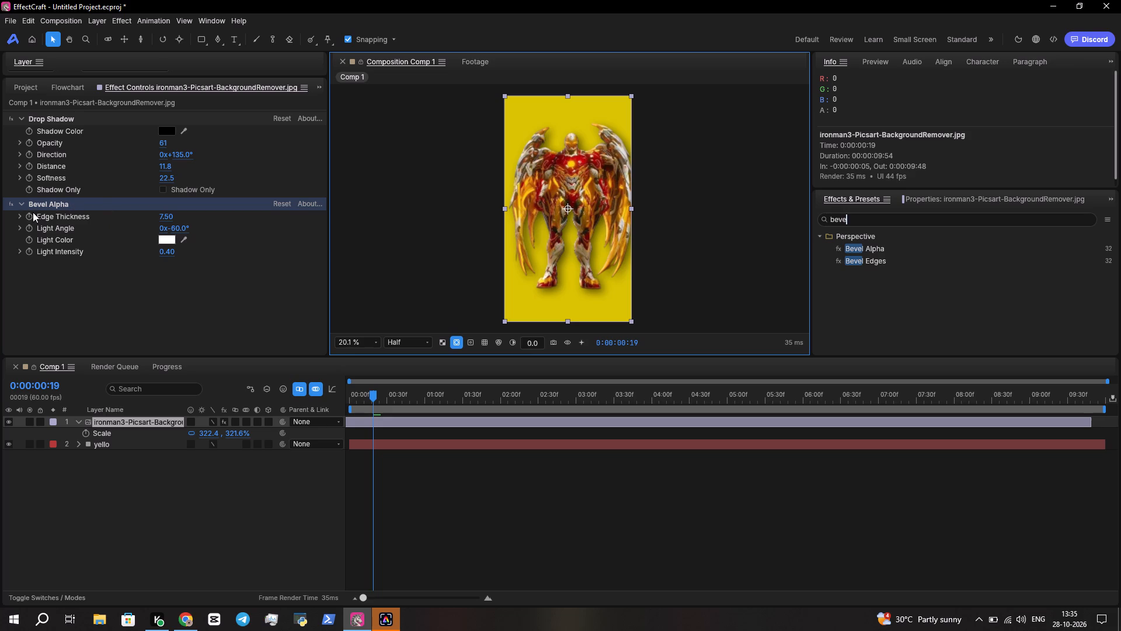
# Collapse the Bevel Alpha settings of the ironman3 layer.
pyautogui.click(18, 228)
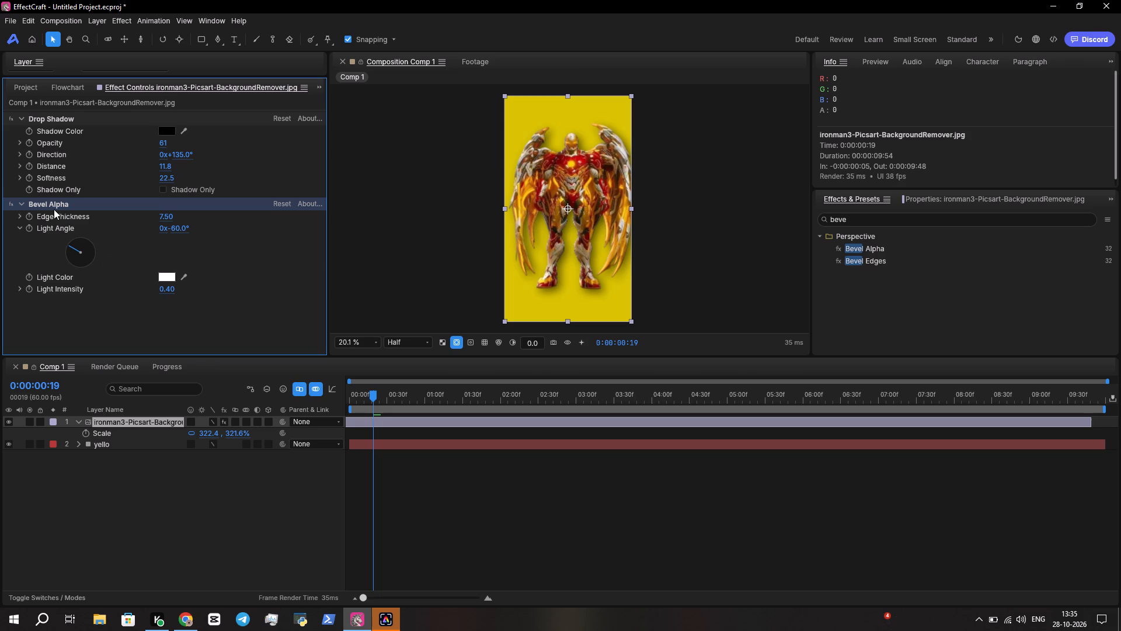
pyautogui.click(19, 201)
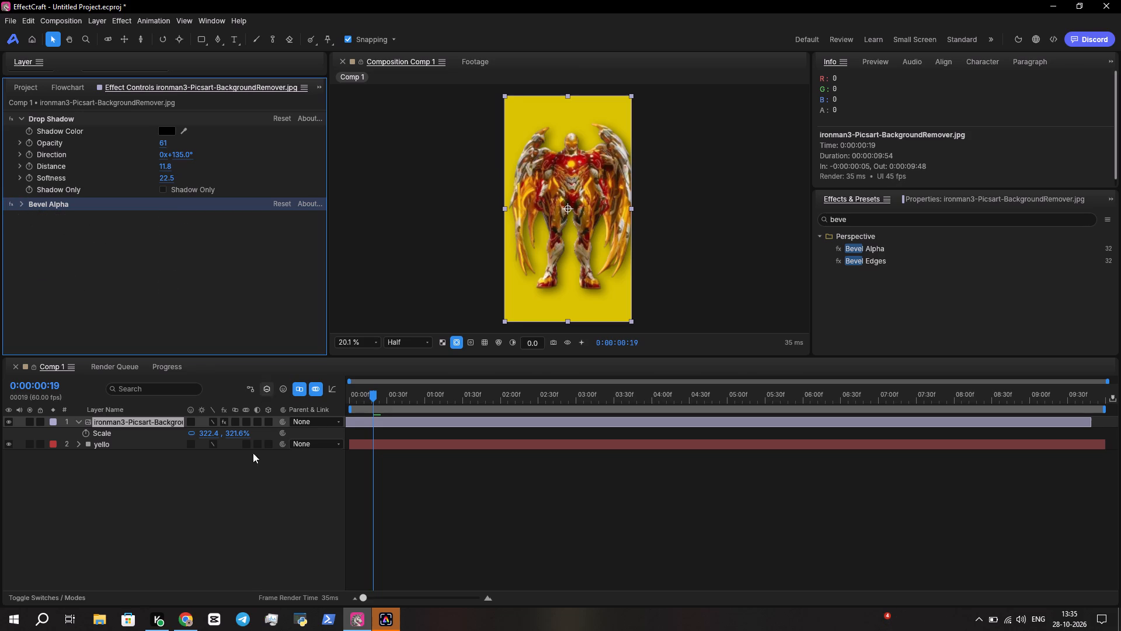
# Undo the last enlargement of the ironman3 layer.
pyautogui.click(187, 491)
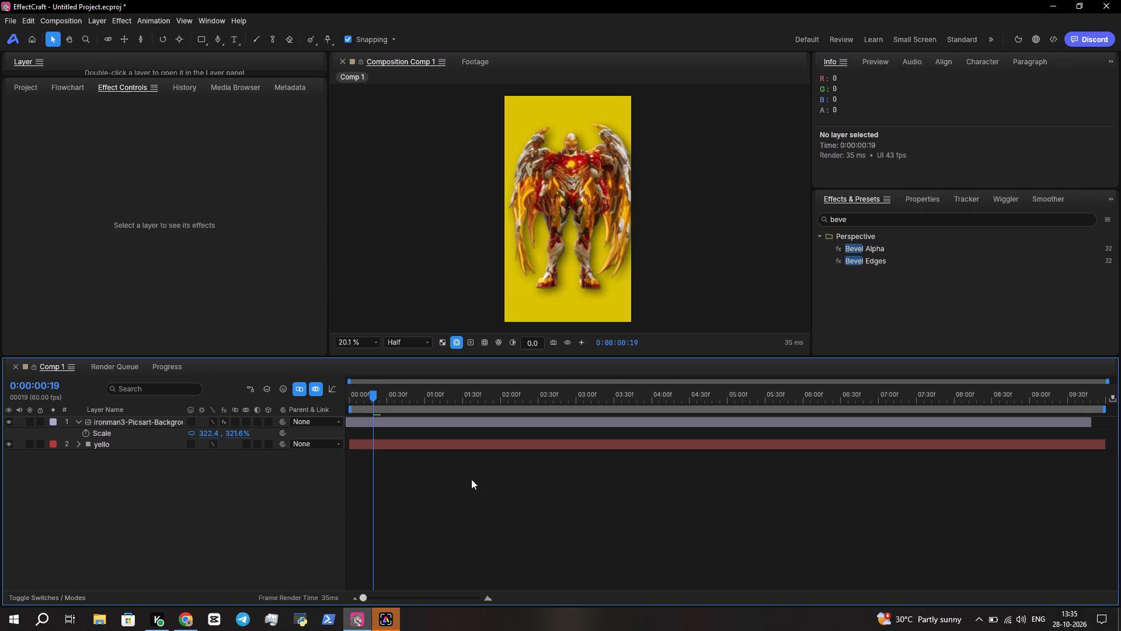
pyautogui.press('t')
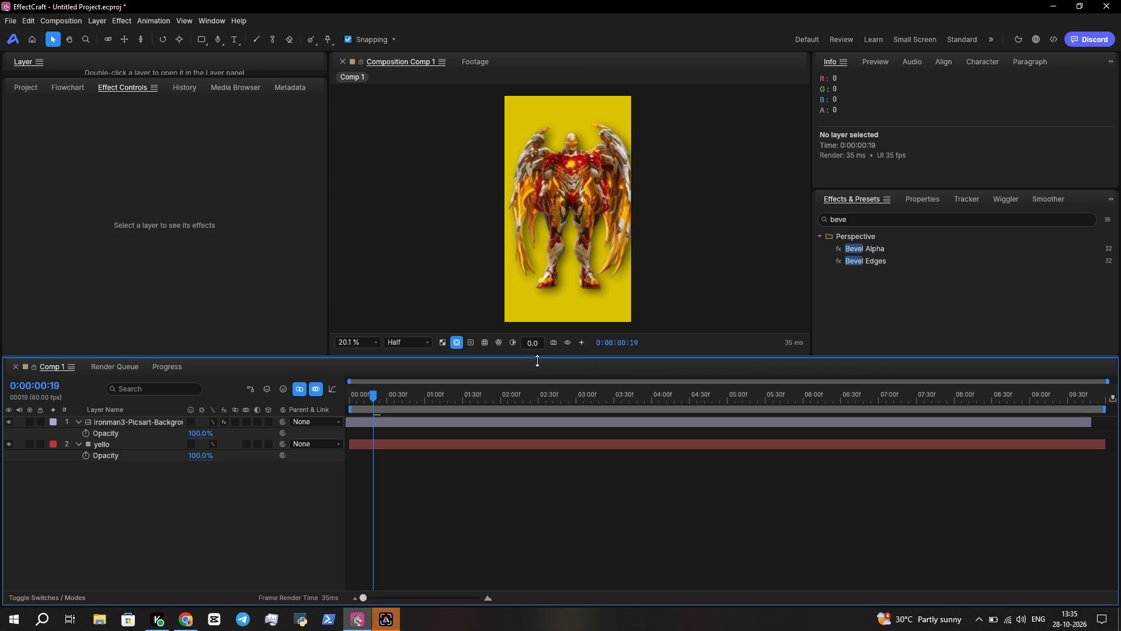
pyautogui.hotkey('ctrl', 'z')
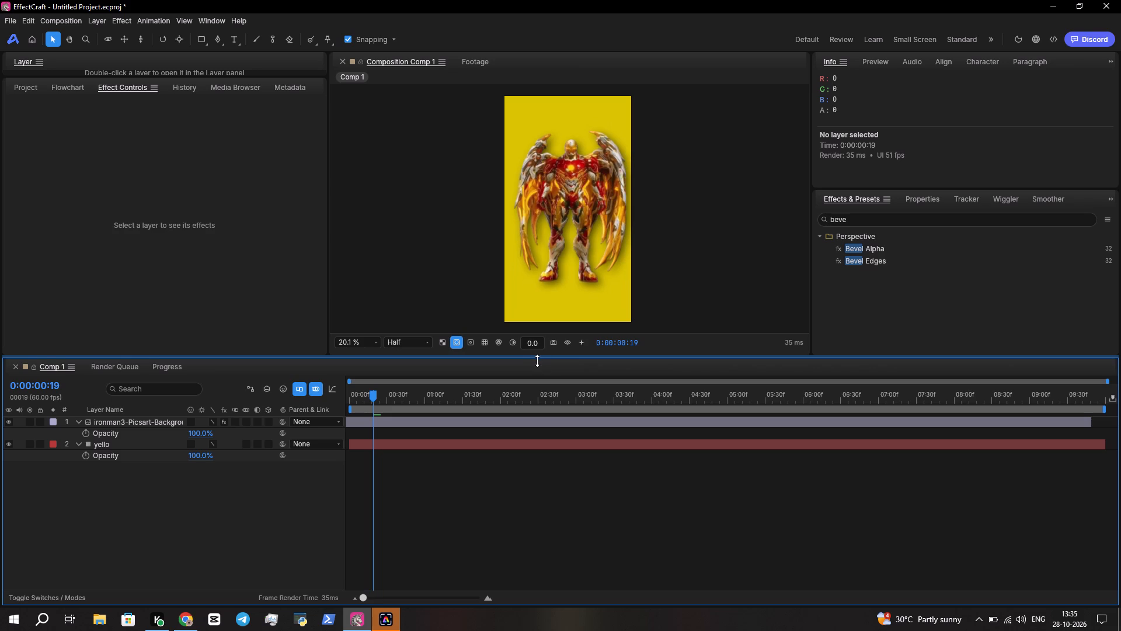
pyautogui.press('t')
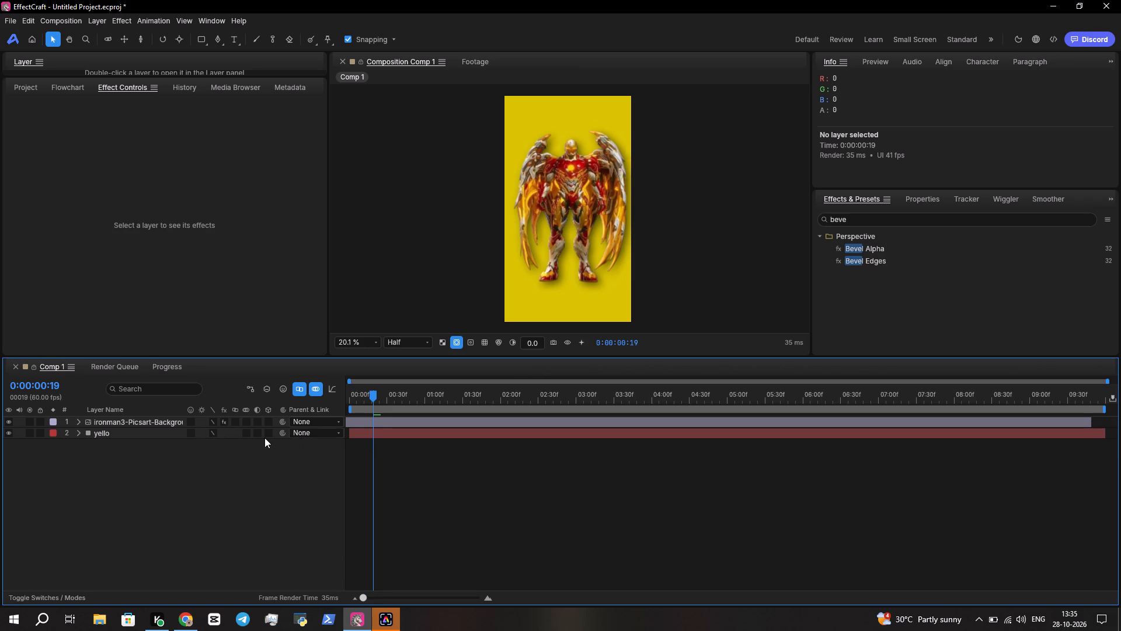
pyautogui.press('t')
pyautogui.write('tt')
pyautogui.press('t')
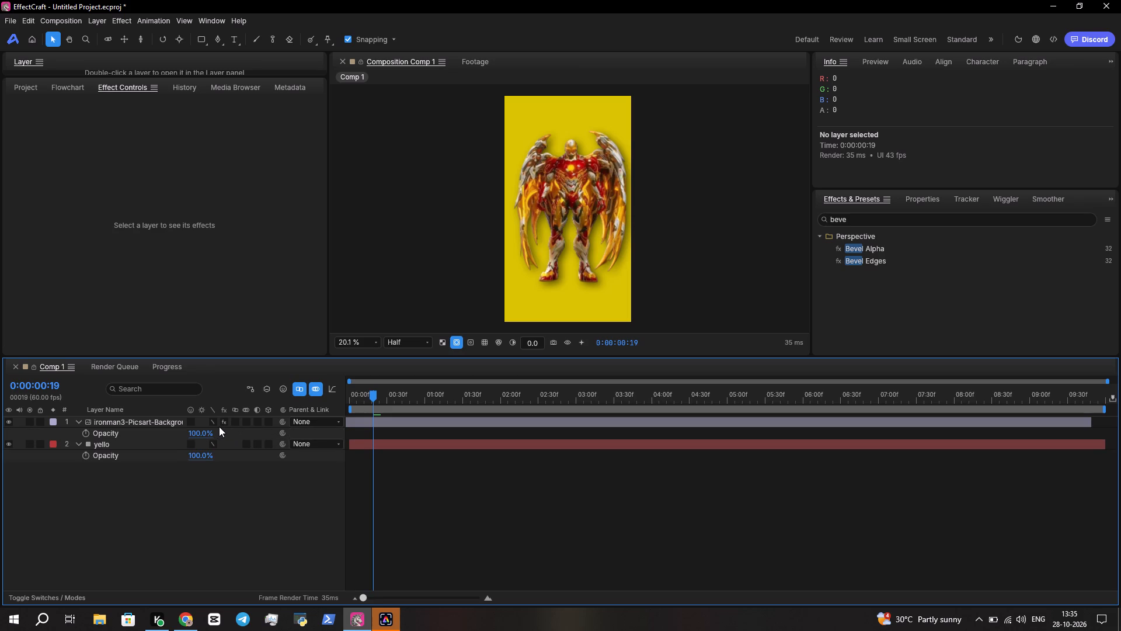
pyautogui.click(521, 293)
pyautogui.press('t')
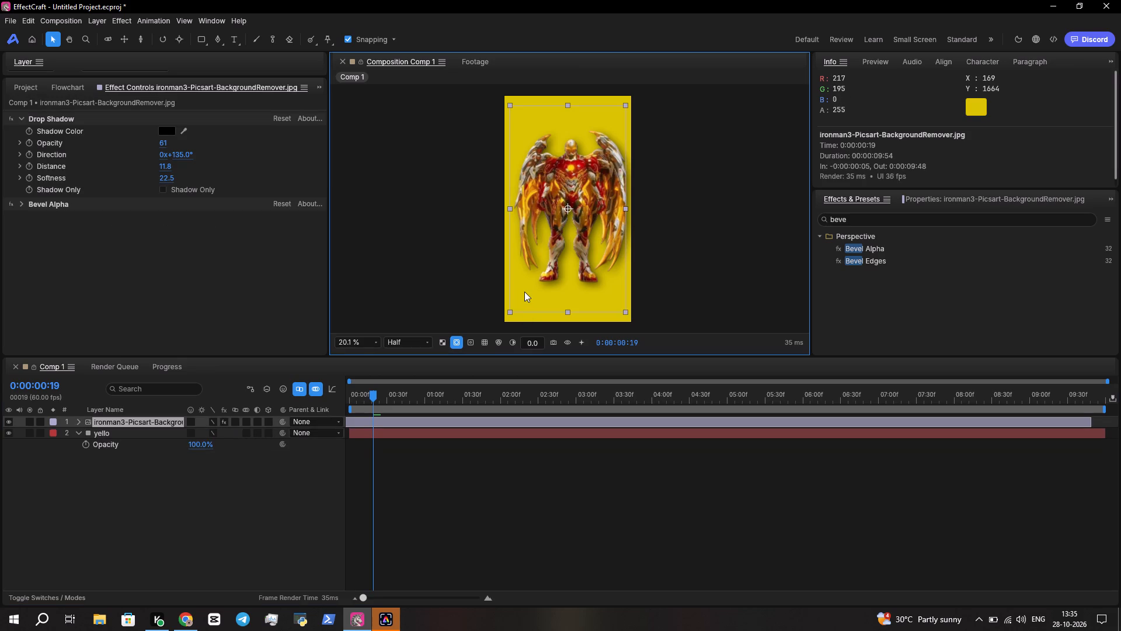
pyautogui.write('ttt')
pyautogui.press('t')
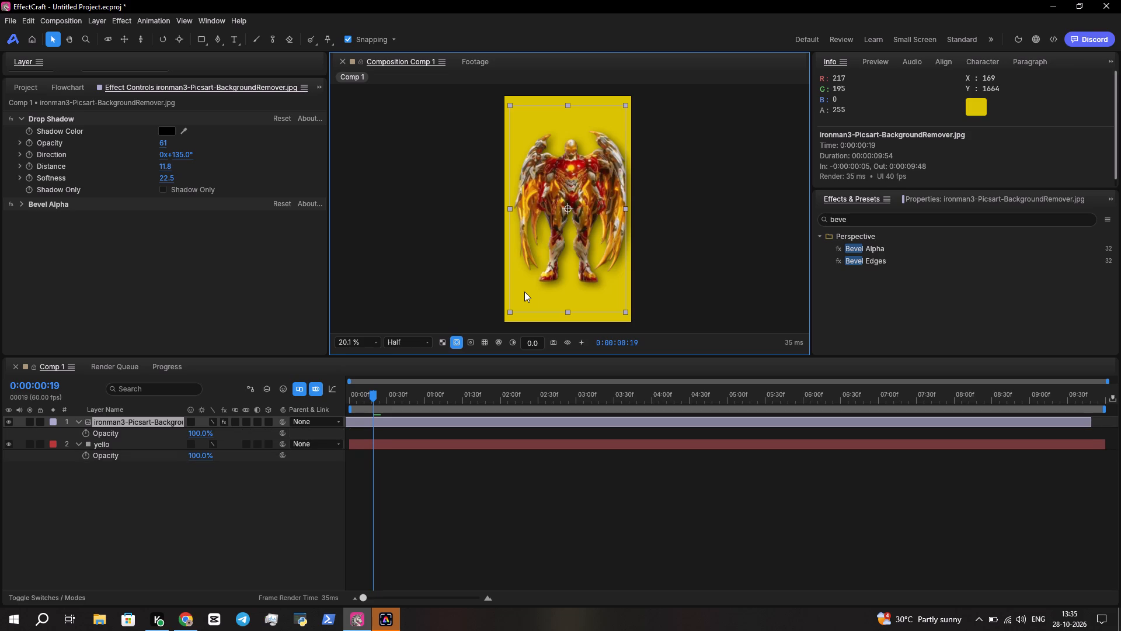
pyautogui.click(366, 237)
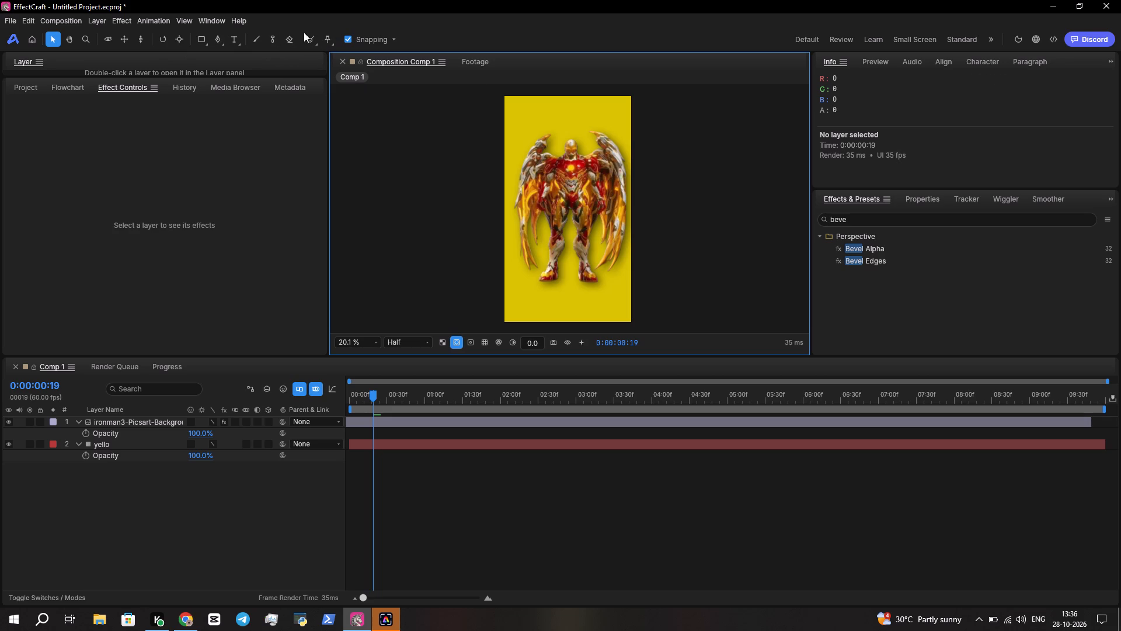
# Switch the workspace layout to Text.
pyautogui.click(202, 20)
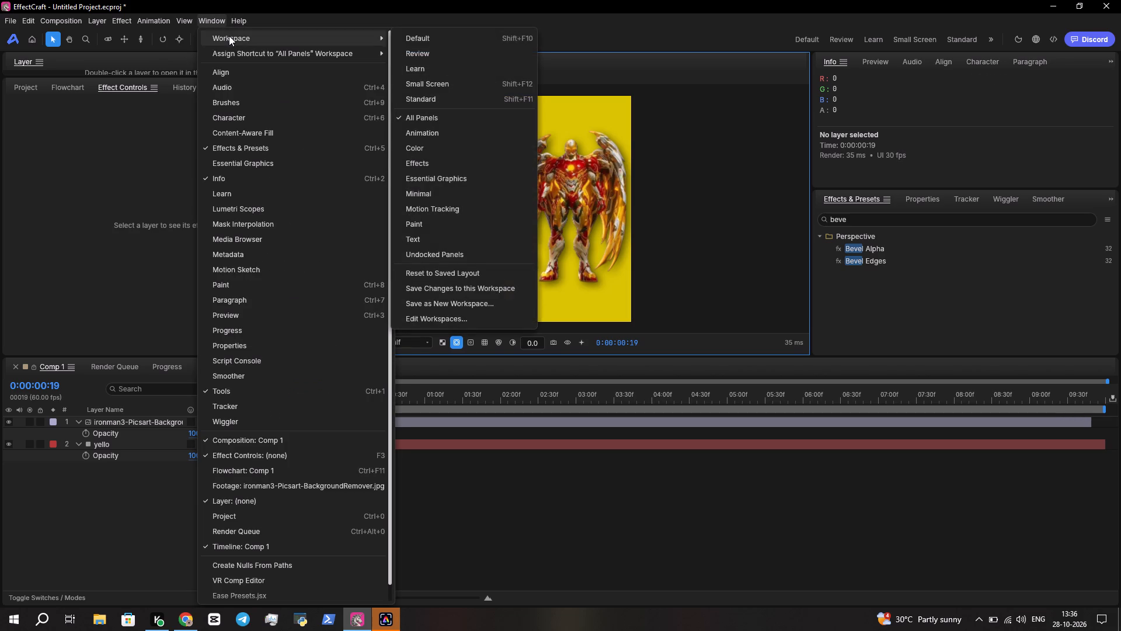
pyautogui.click(229, 36)
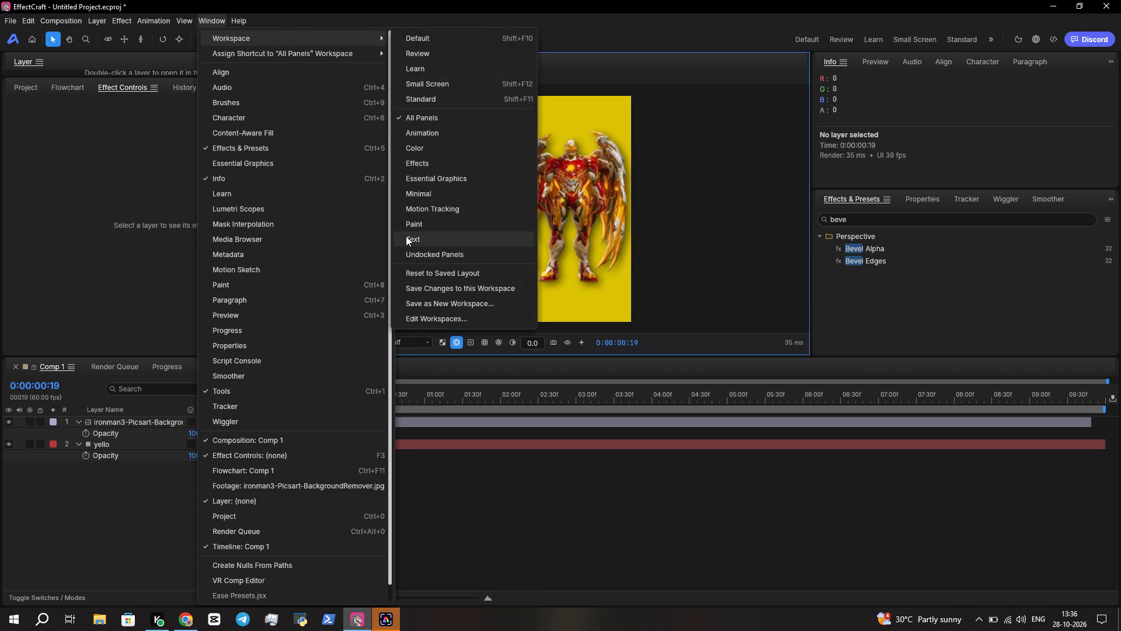
pyautogui.click(406, 236)
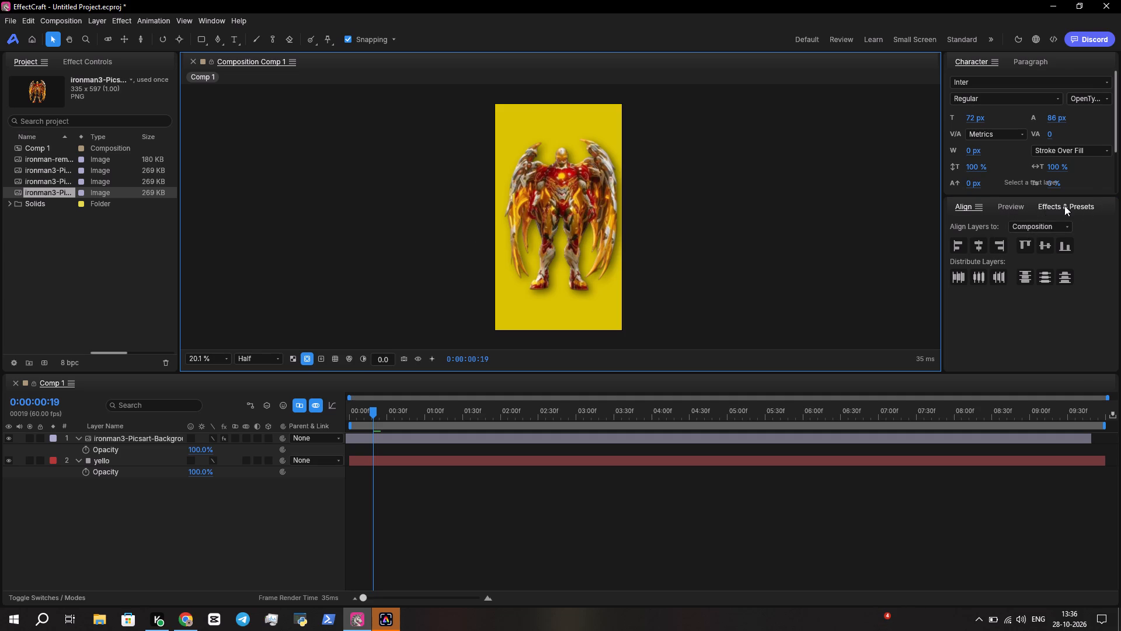
# Start a new text layer on the yellow background above the figure's left wing with the Type tool.
pyautogui.click(235, 44)
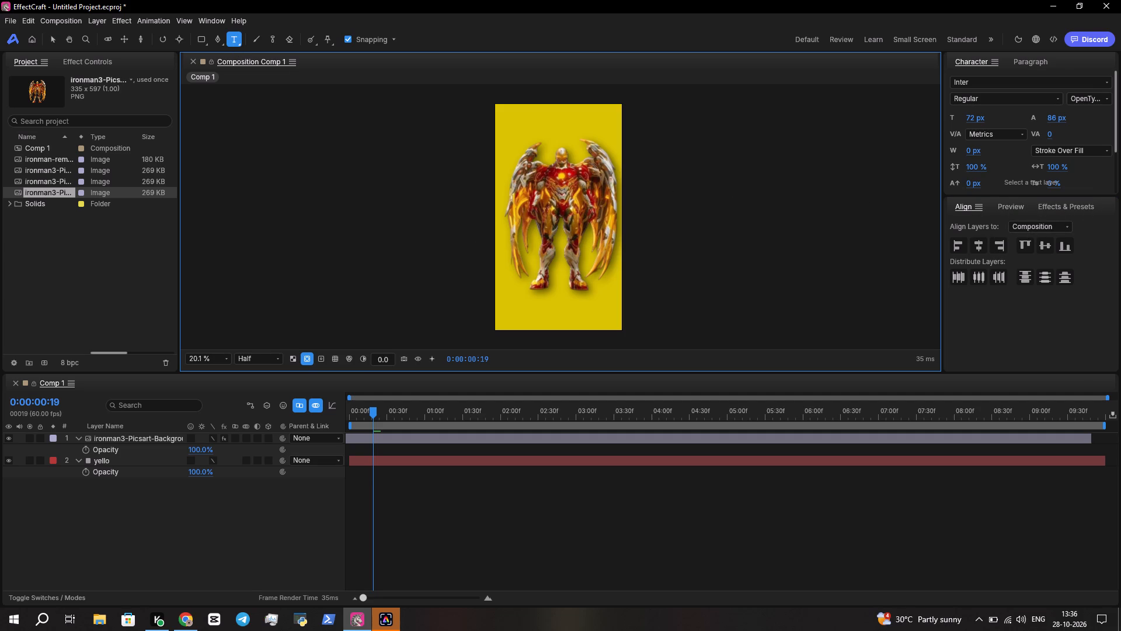
pyautogui.click(513, 135)
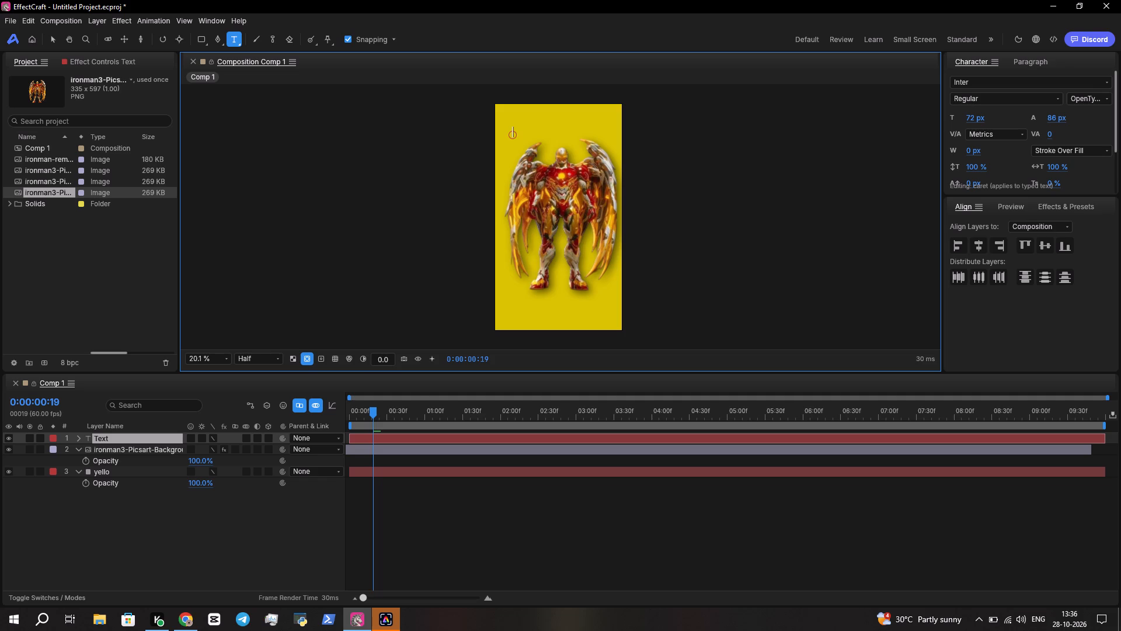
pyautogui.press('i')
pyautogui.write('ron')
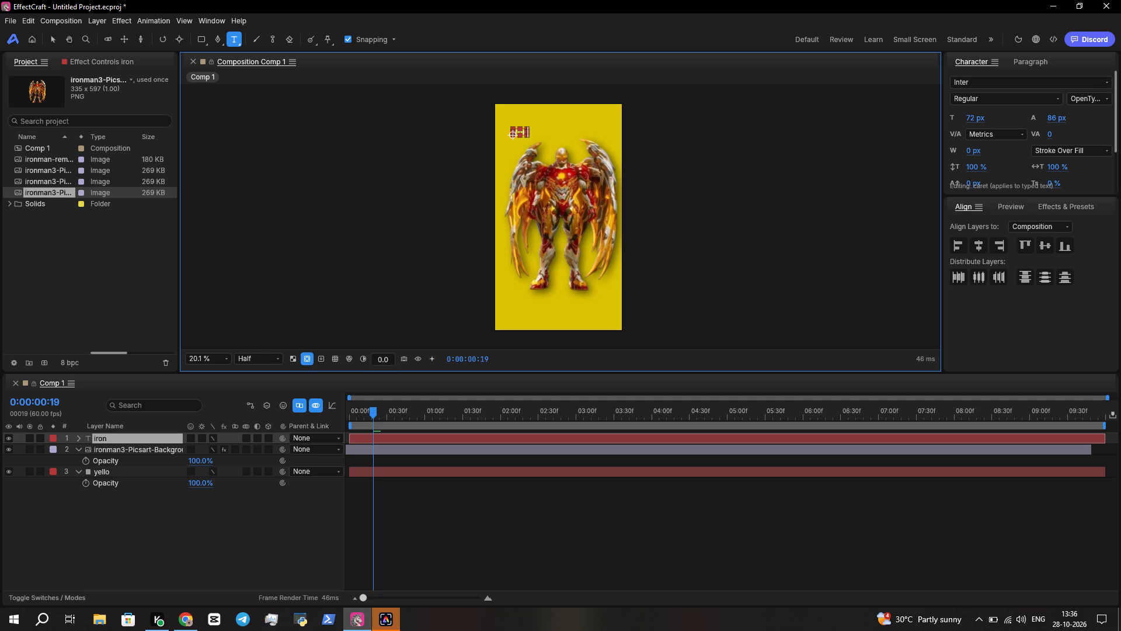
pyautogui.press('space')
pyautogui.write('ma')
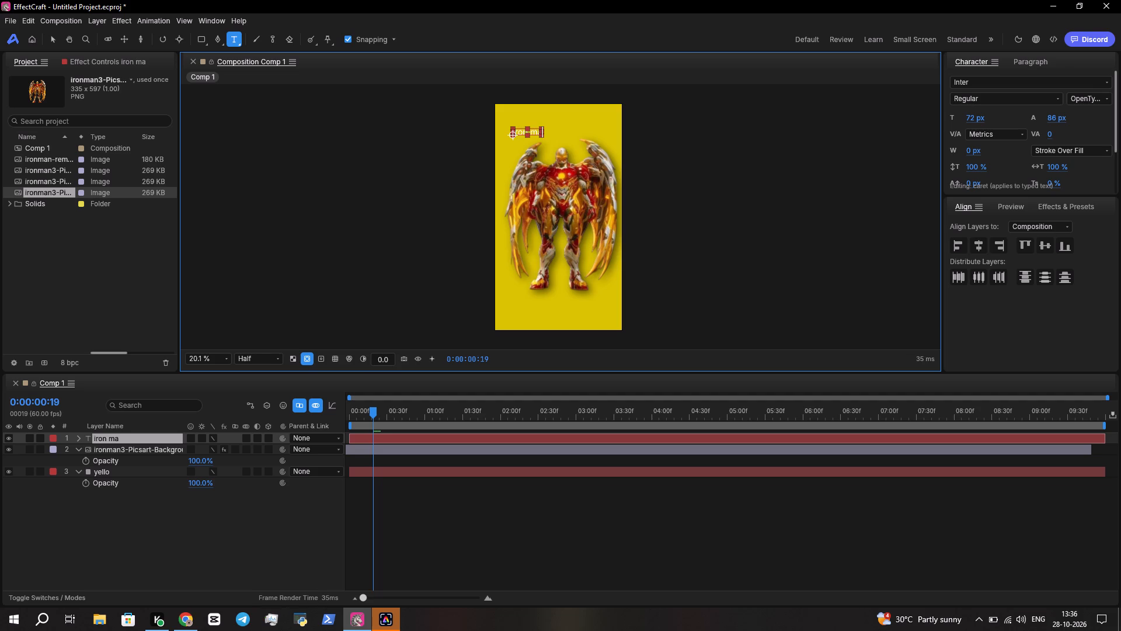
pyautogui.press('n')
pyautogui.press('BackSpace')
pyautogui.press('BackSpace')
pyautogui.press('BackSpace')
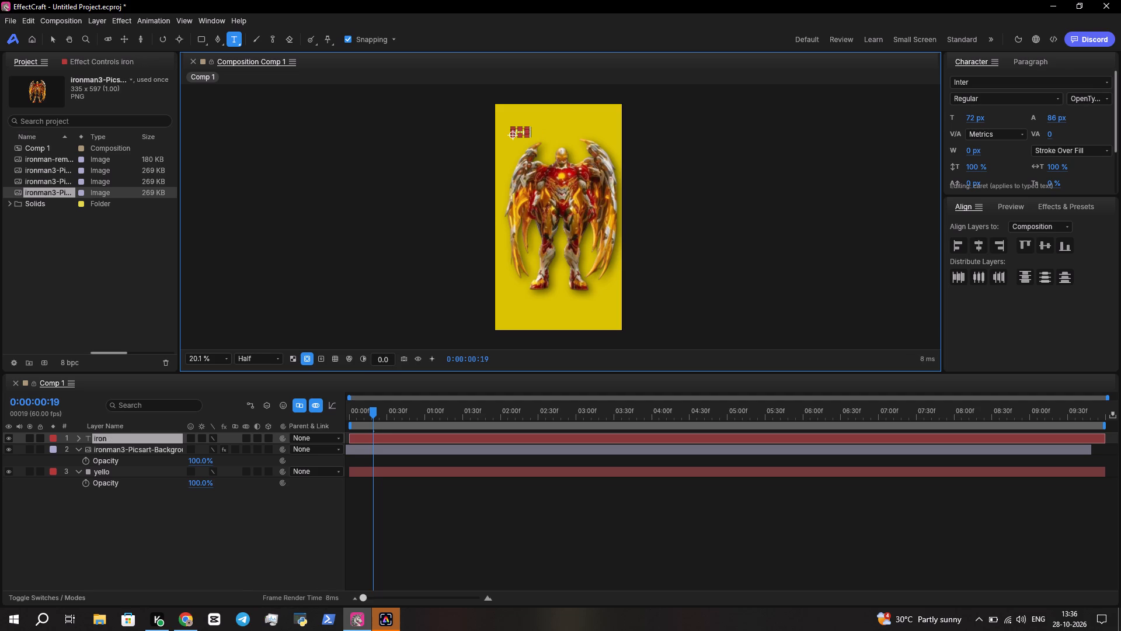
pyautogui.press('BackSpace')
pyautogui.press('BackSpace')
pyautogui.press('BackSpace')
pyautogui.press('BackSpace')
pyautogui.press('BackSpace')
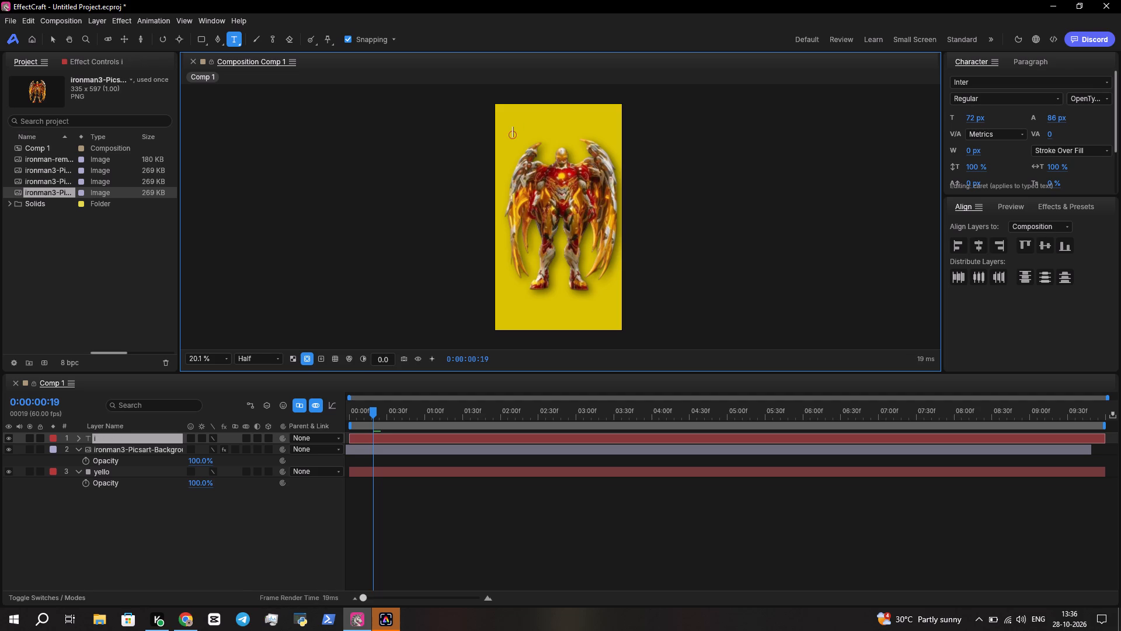
# Enter the title "IRON MAN" in capitals, indented by one tab, in the new text layer.
pyautogui.press('Tab')
pyautogui.write('IRO')
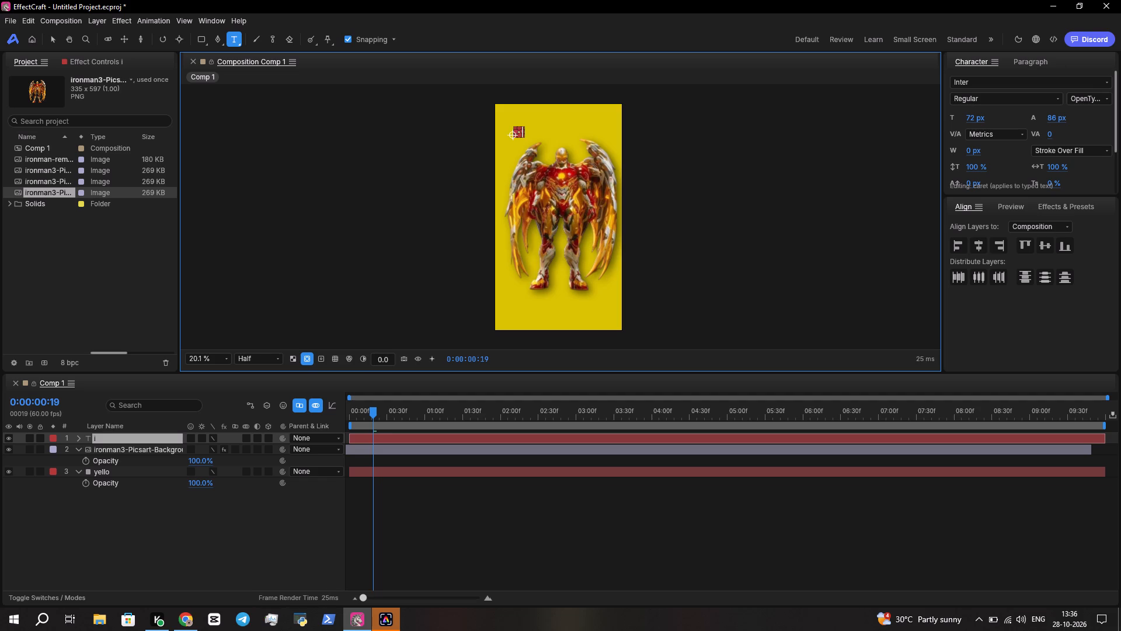
pyautogui.press('n')
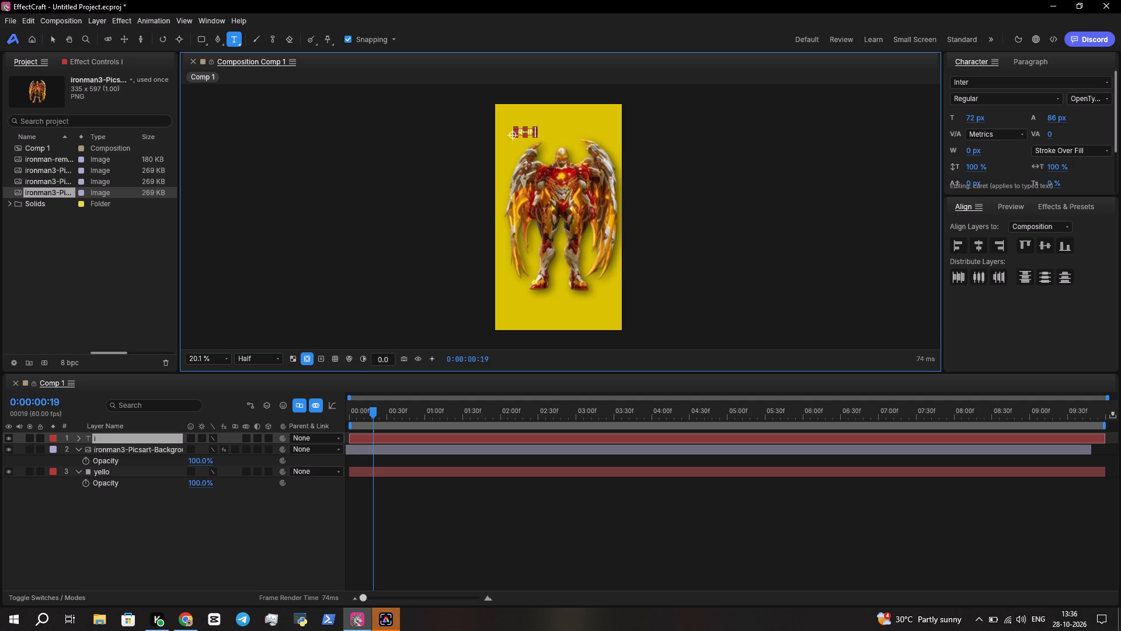
pyautogui.press('space')
pyautogui.write('MAN')
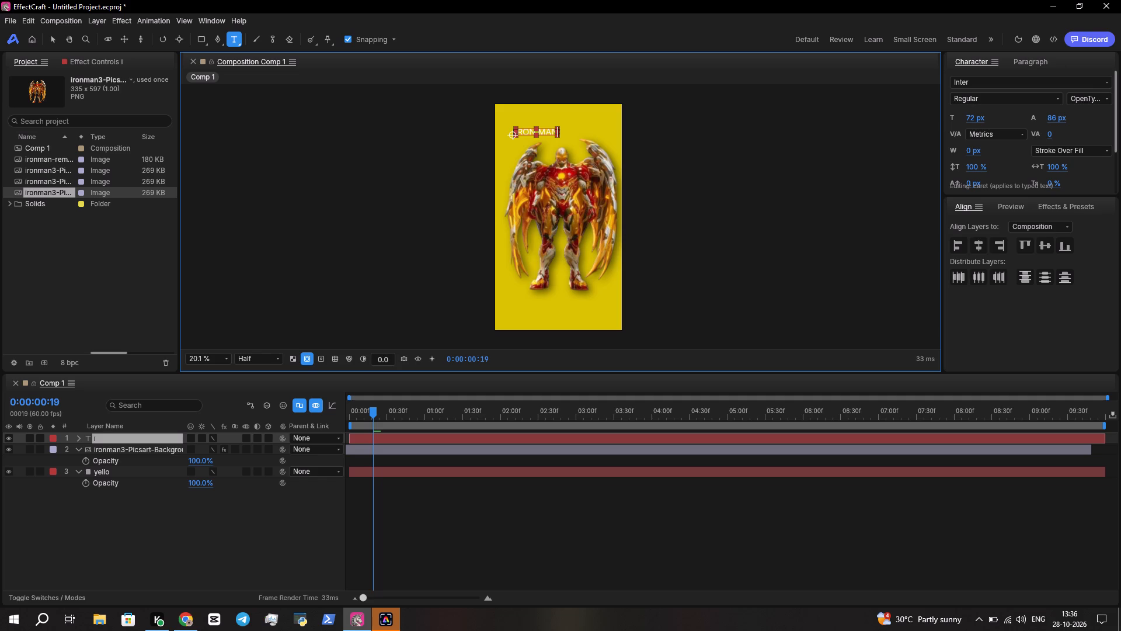
# Set the title text's fill colour to a deep purple.
pyautogui.scroll(-1, 1045, 153)
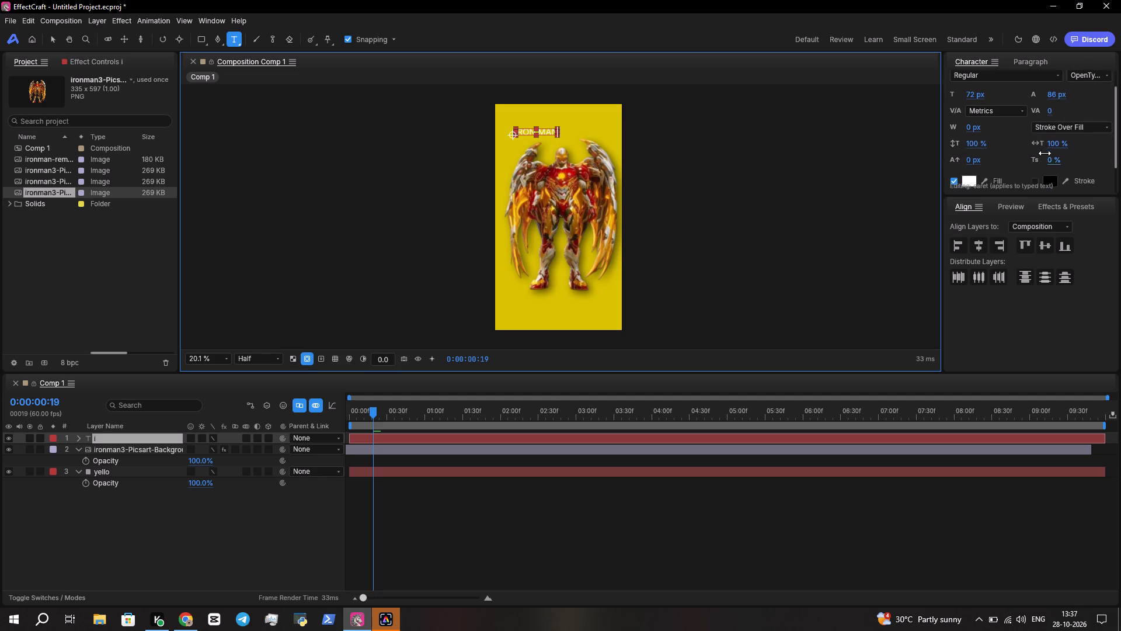
pyautogui.scroll(-1, 1045, 153)
pyautogui.click(983, 159)
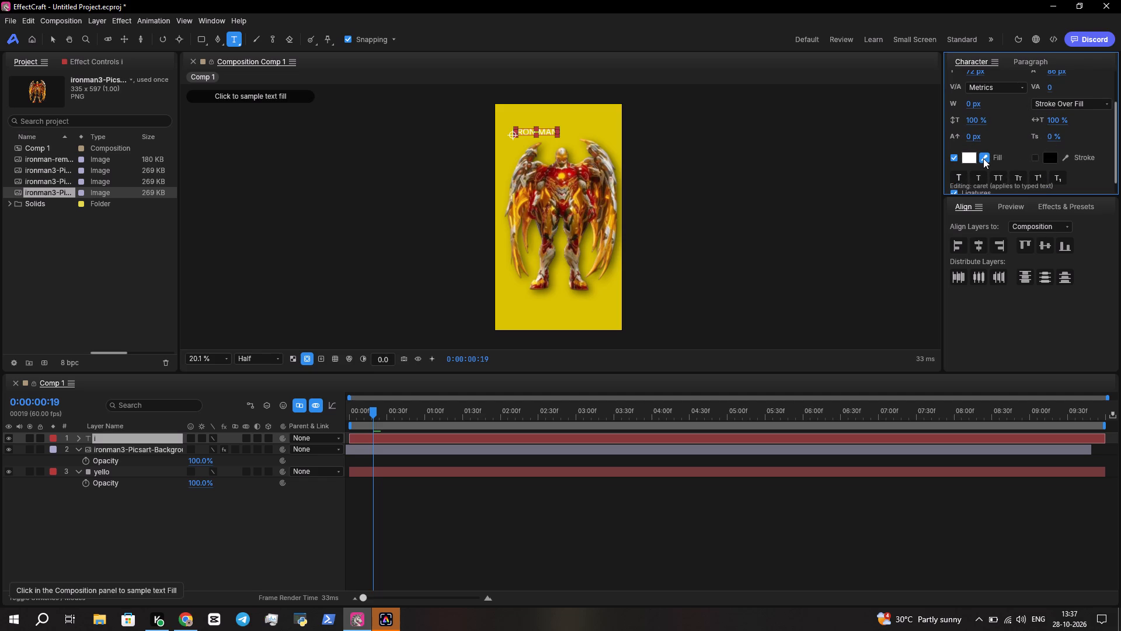
pyautogui.click(982, 160)
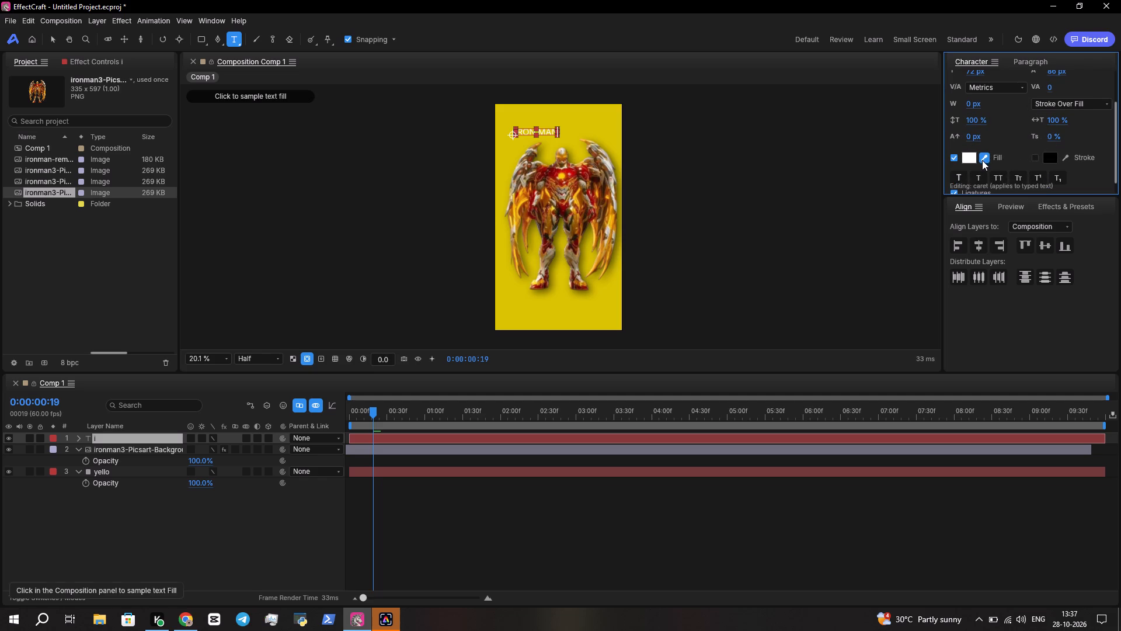
pyautogui.click(973, 156)
pyautogui.click(988, 182)
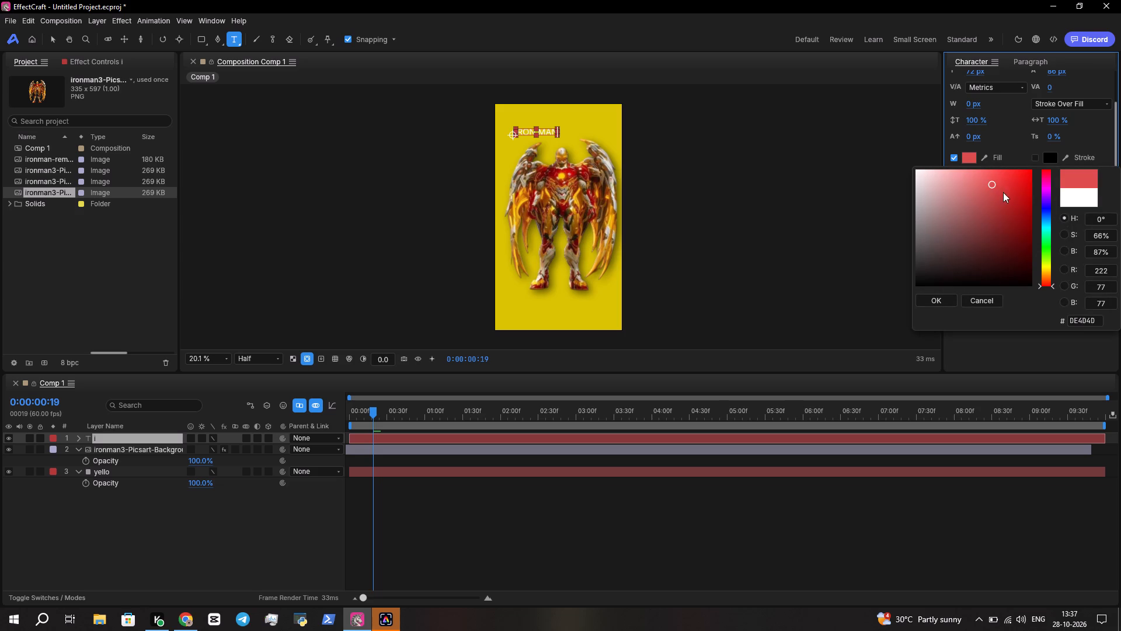
pyautogui.moveTo(1009, 200); pyautogui.dragTo(1007, 238)
pyautogui.click(1007, 238)
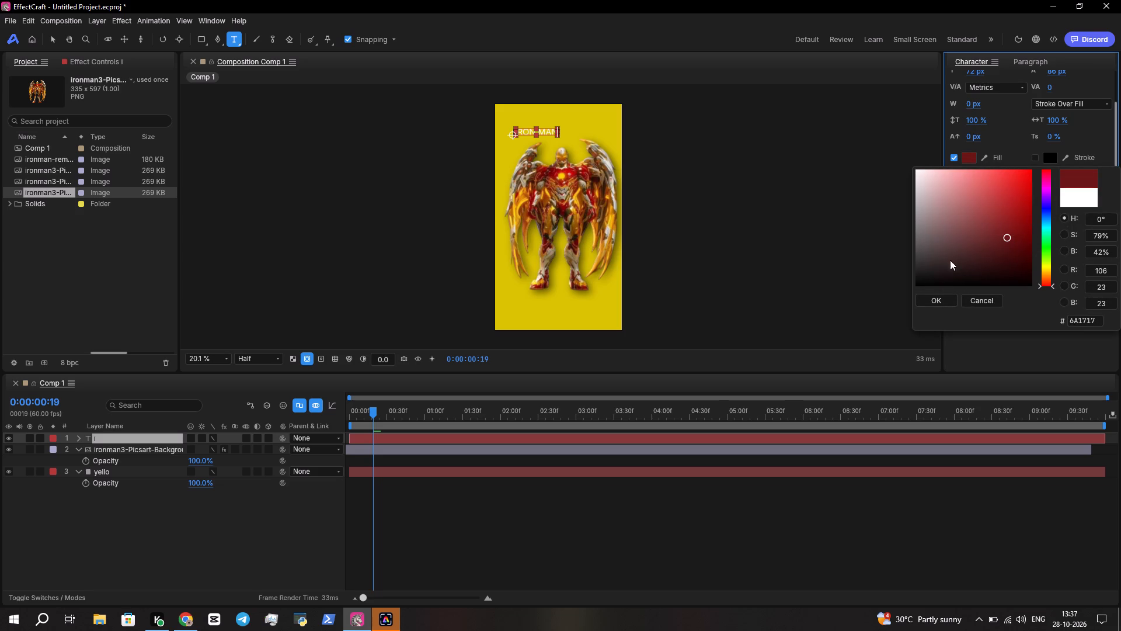
pyautogui.click(1043, 240)
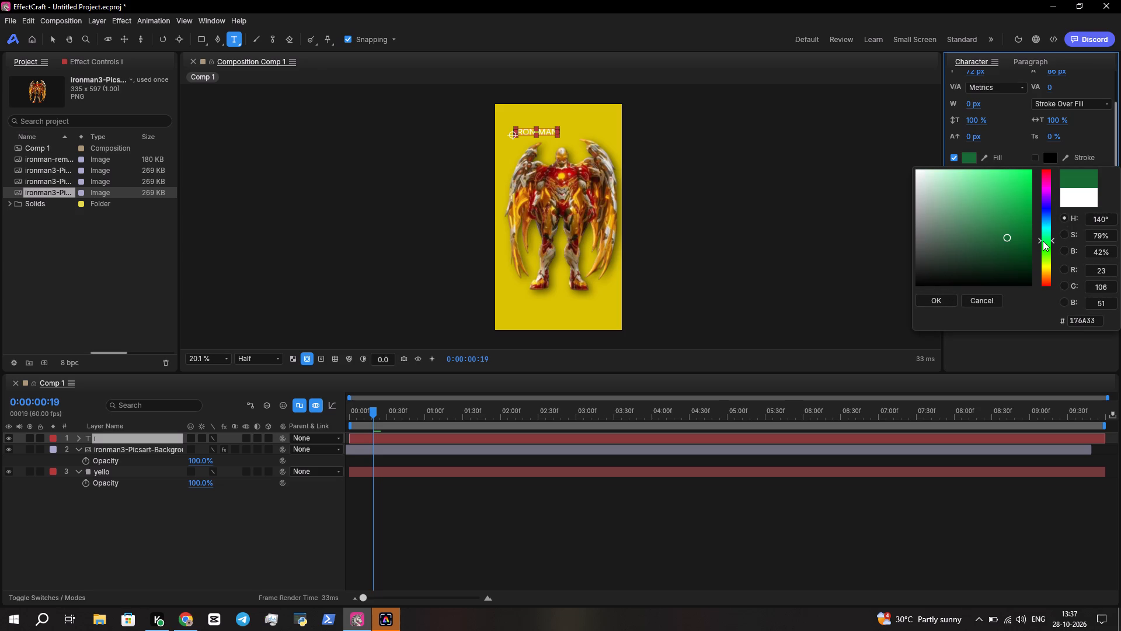
pyautogui.moveTo(1043, 241); pyautogui.dragTo(1054, 188)
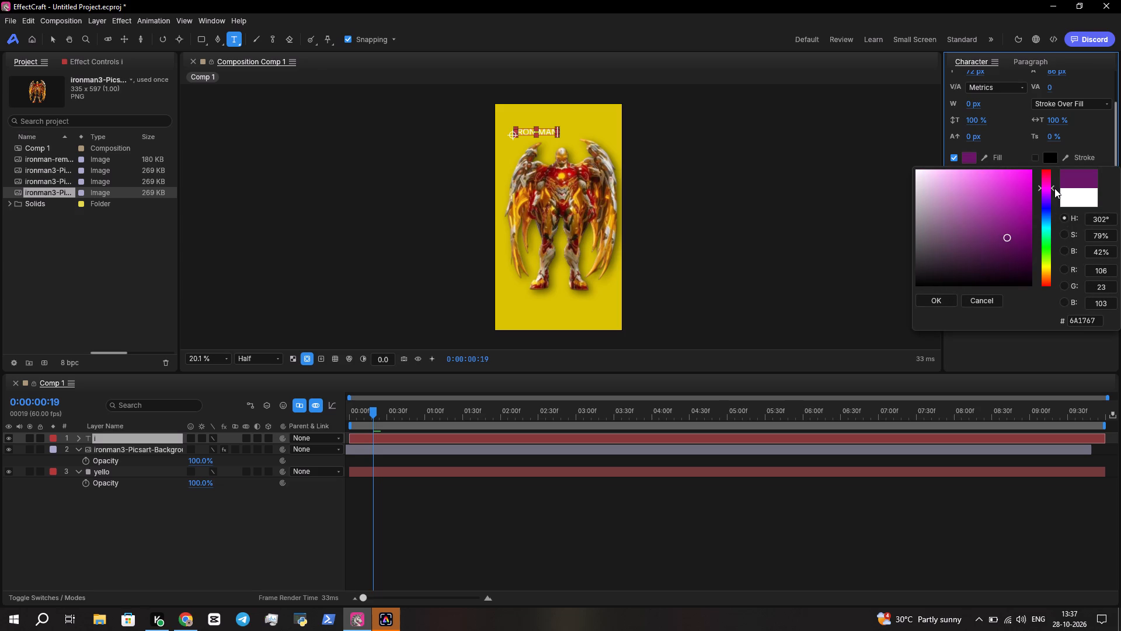
pyautogui.moveTo(1054, 188); pyautogui.dragTo(1054, 199)
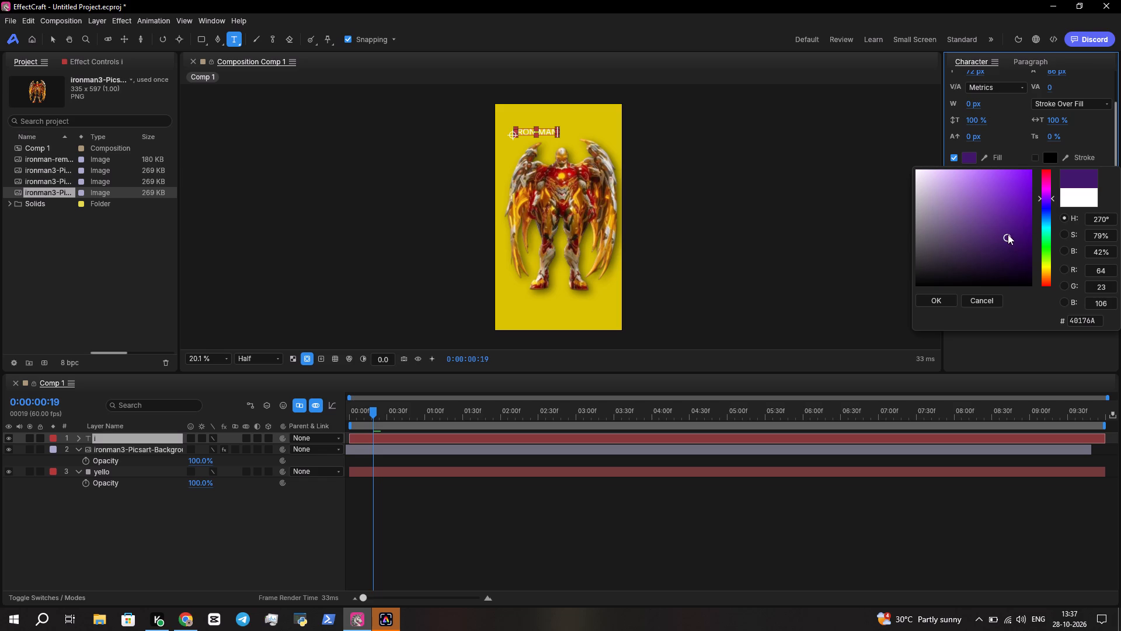
pyautogui.moveTo(1008, 234); pyautogui.dragTo(1025, 222)
pyautogui.click(942, 296)
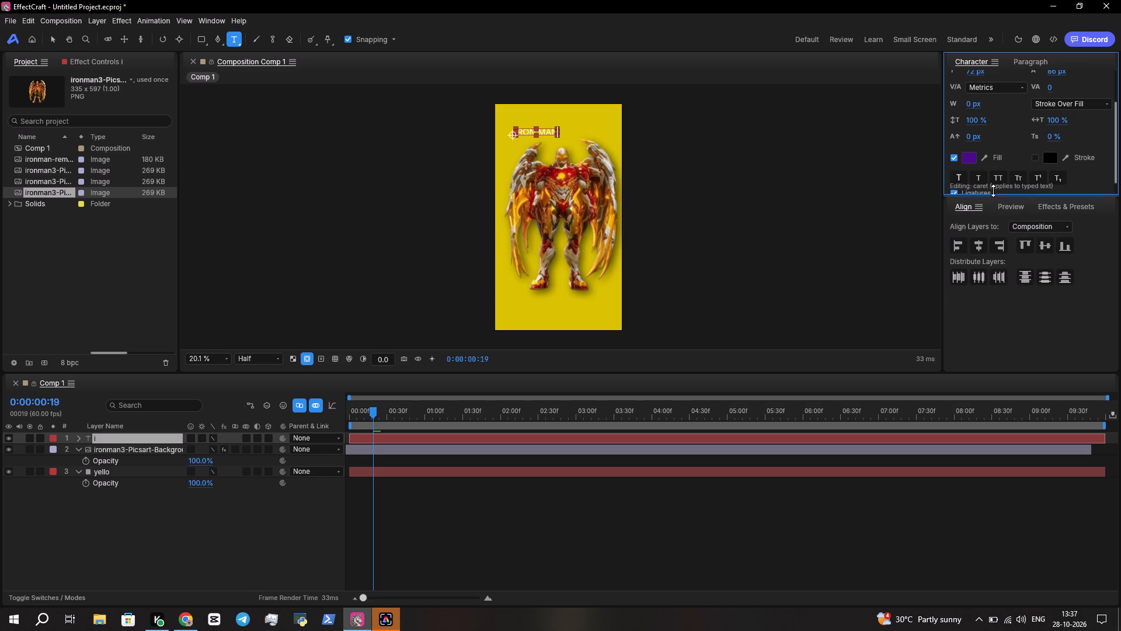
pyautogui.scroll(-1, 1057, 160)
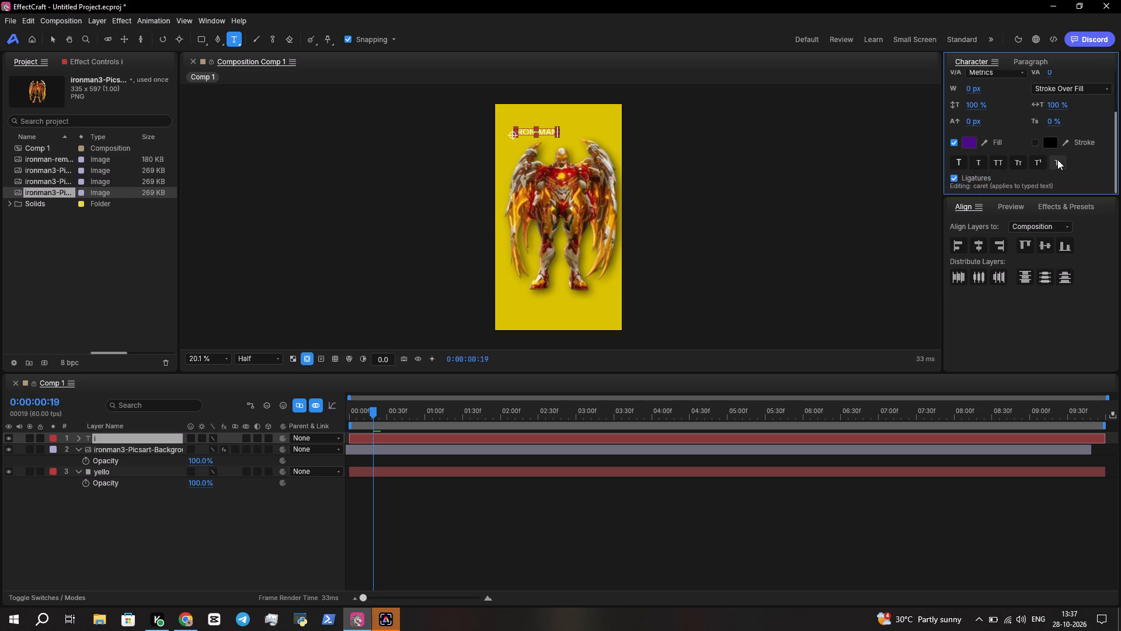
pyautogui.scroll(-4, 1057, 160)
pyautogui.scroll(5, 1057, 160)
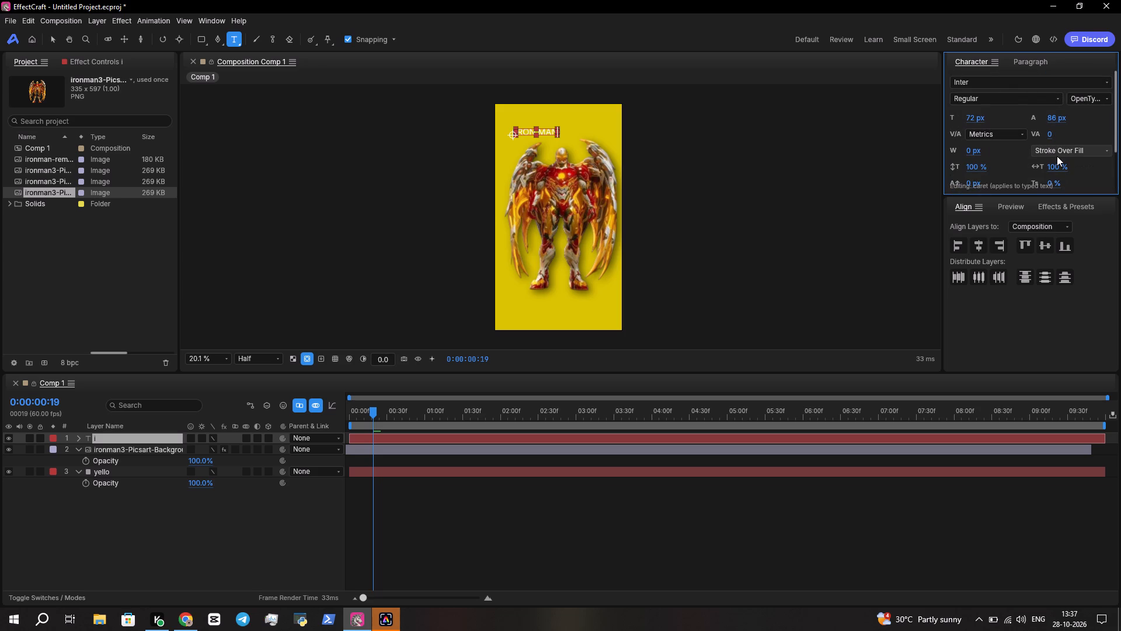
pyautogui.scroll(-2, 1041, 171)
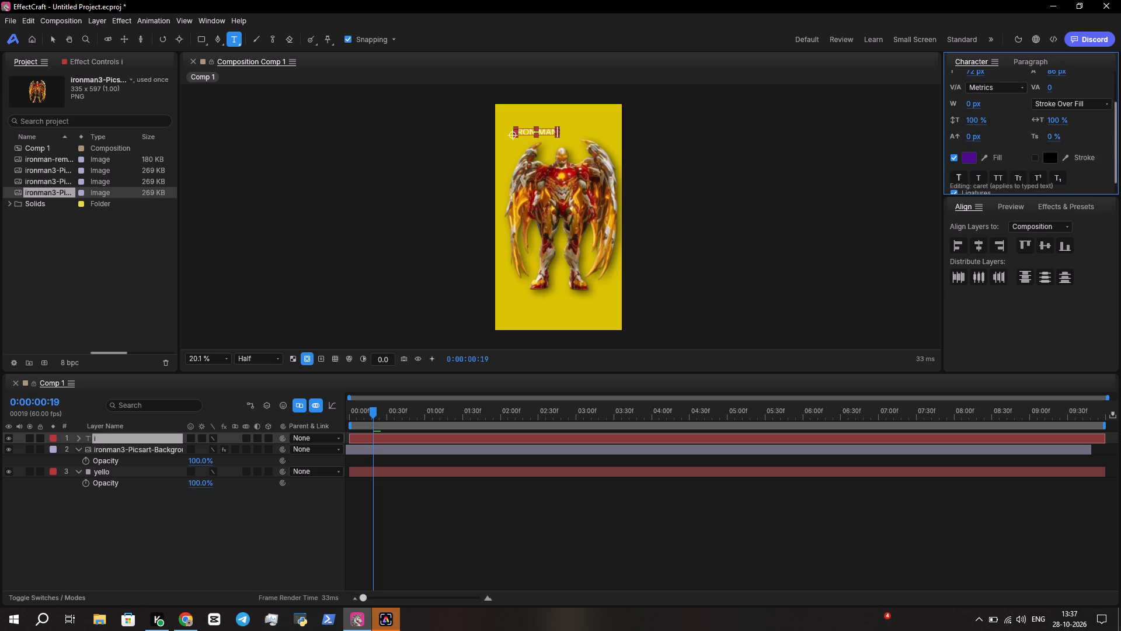
# Save the untitled project using Save As.
pyautogui.hotkey('ctrl', 's')
pyautogui.click(9, 18)
pyautogui.click(79, 131)
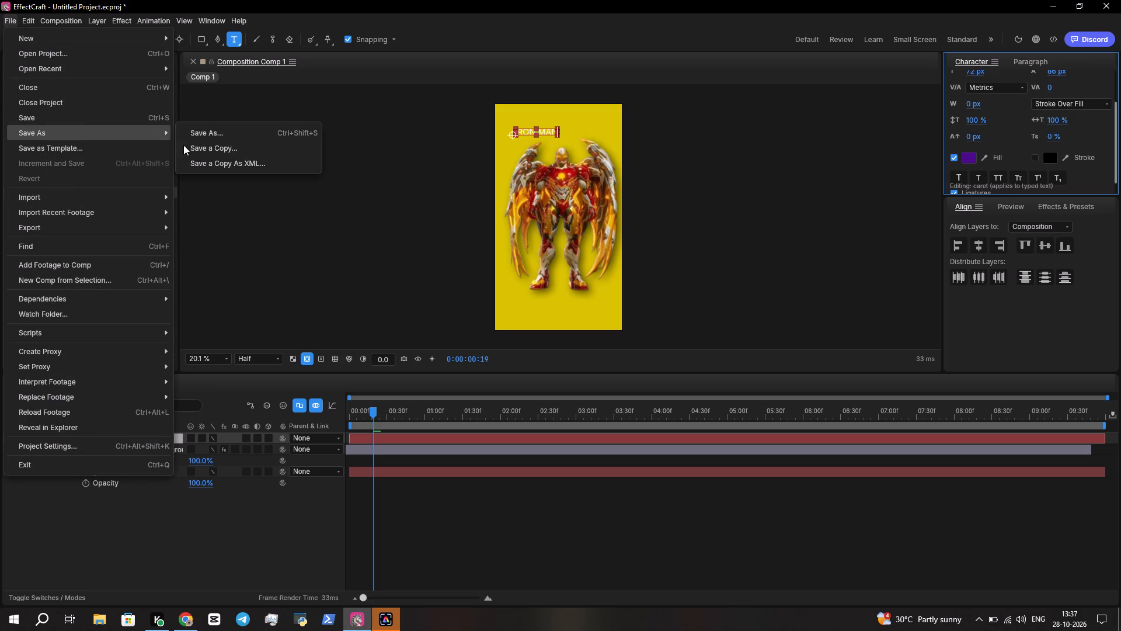
pyautogui.click(218, 133)
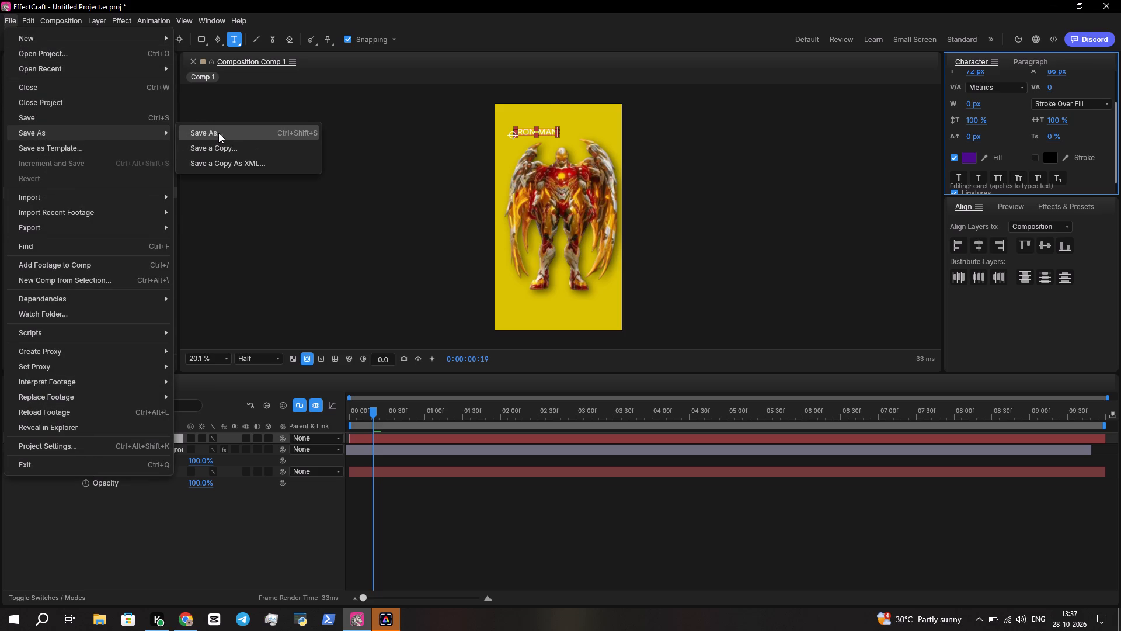
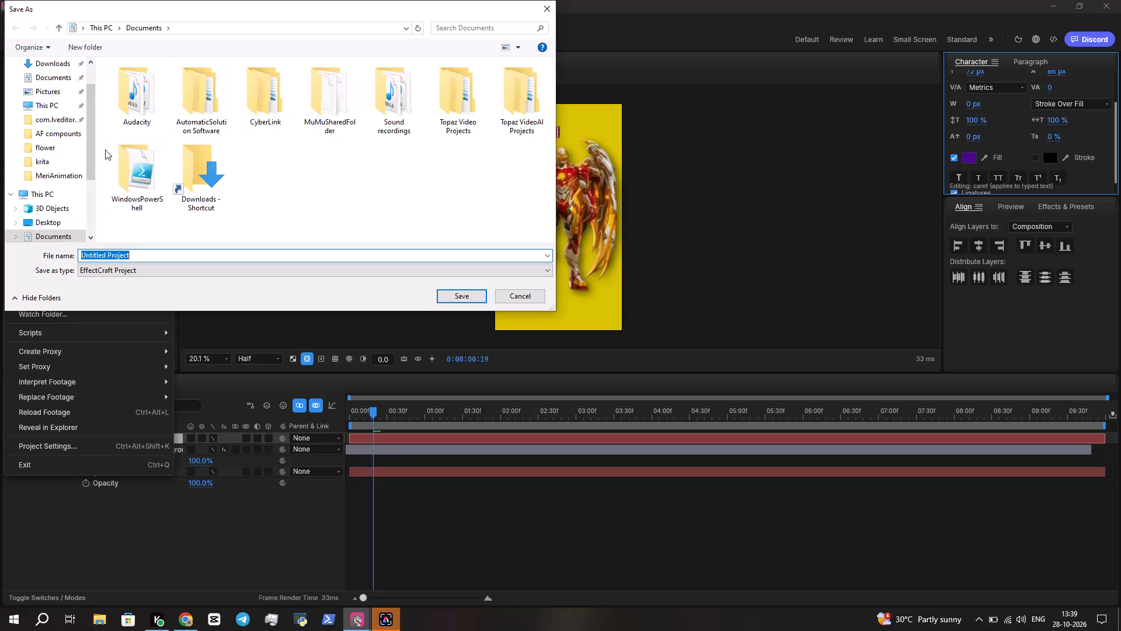
# Save the project as PORJECT1 in the After Effect folder on the Desktop.
pyautogui.click(34, 228)
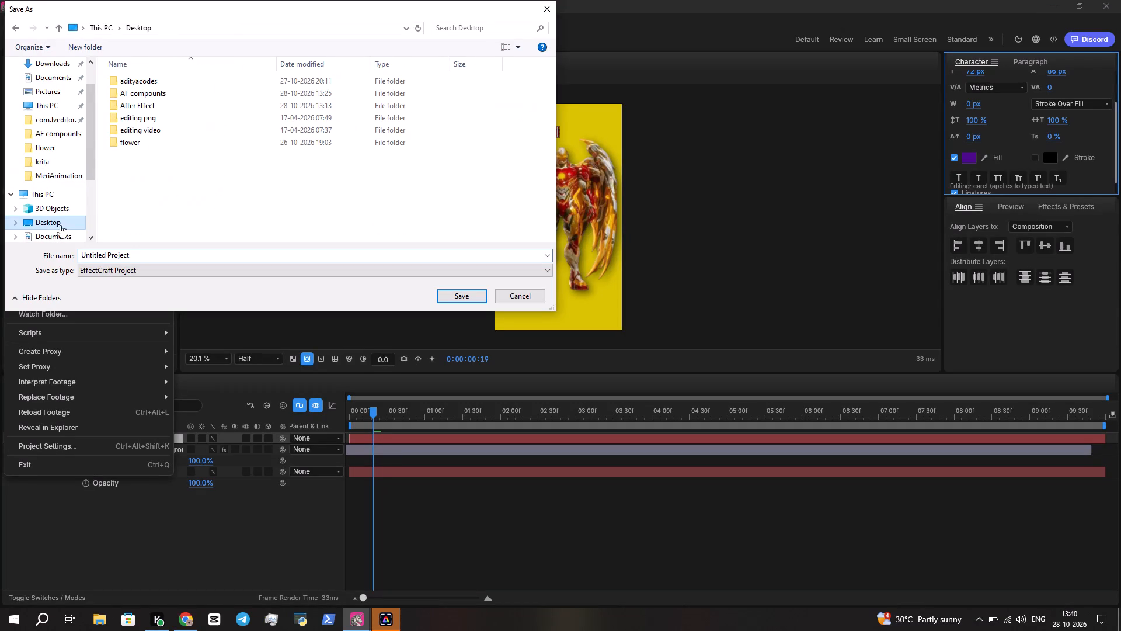
pyautogui.doubleClick(202, 108)
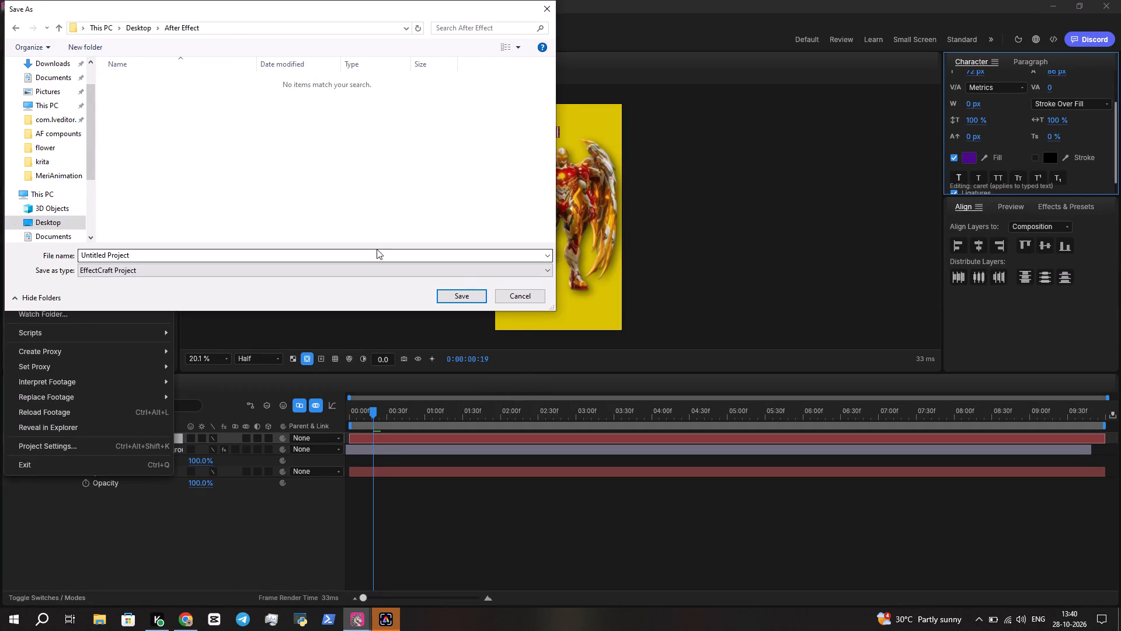
pyautogui.click(354, 249)
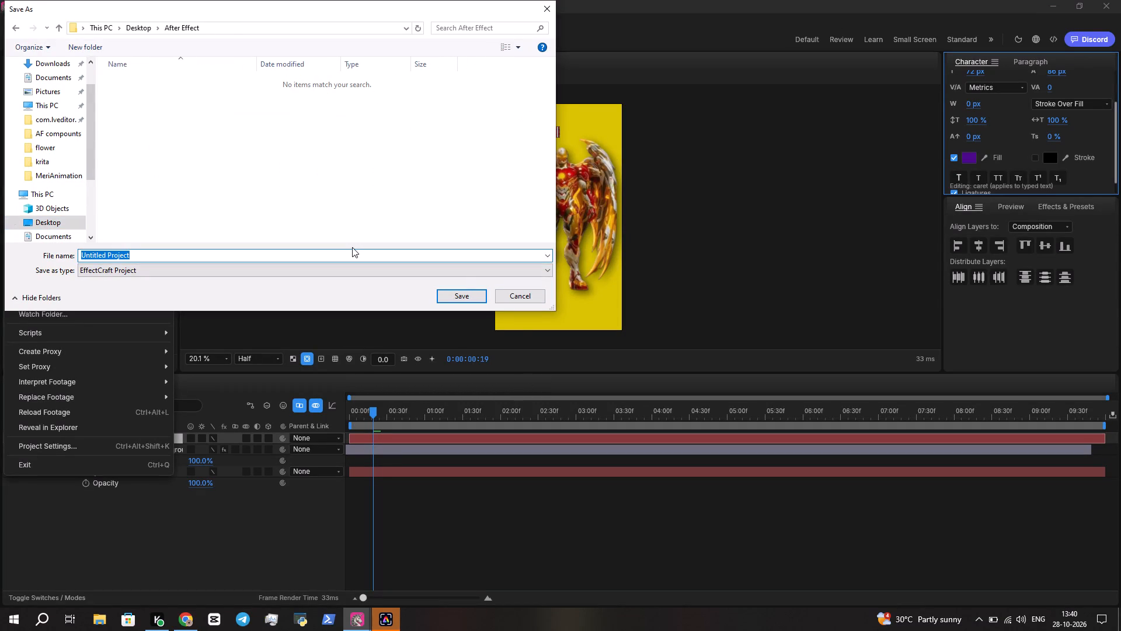
pyautogui.press('BackSpace')
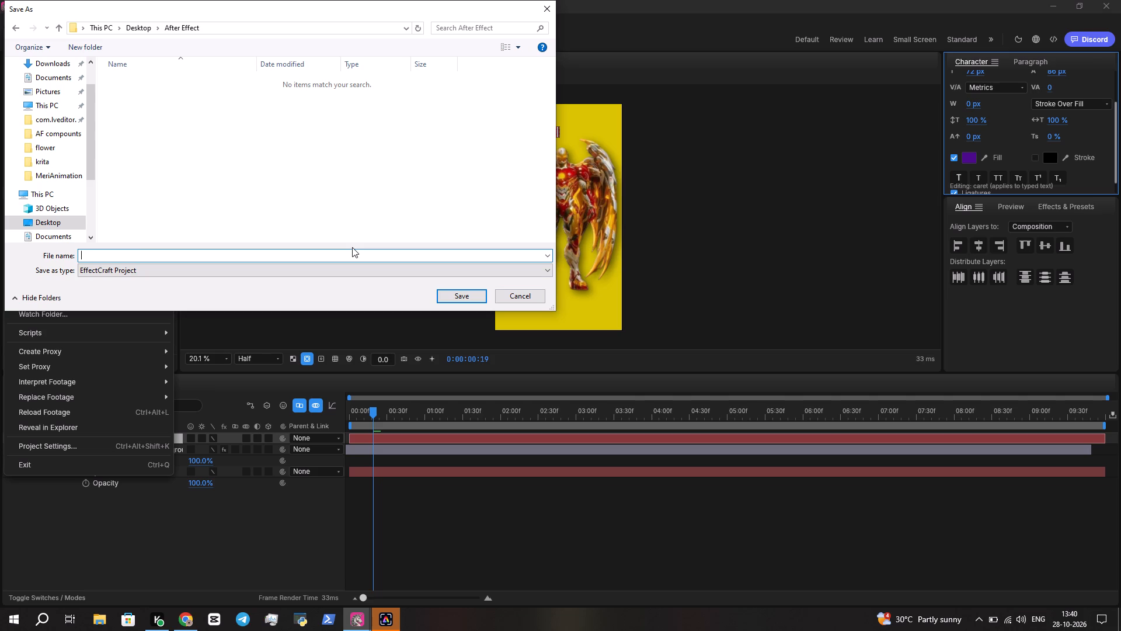
# Name the project file PORJECT1 and save it in the After Effect folder on the Desktop.
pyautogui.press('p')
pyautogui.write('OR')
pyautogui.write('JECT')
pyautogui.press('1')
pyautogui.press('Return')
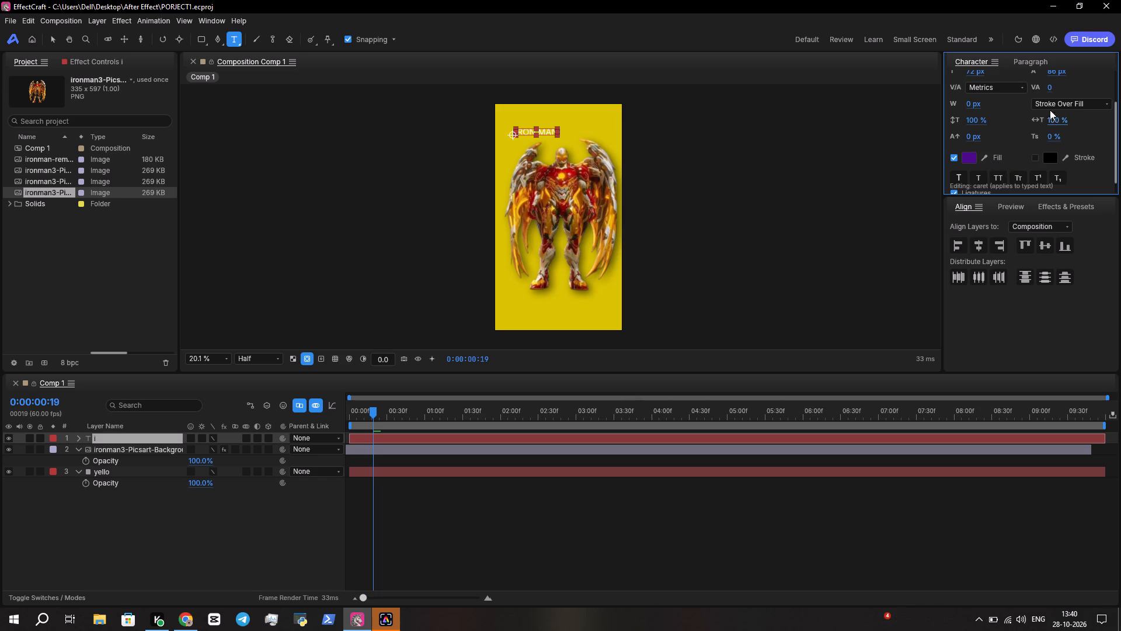
# Scale the IRON MAN title text layer up uniformly to about 209.5%.
pyautogui.click(172, 434)
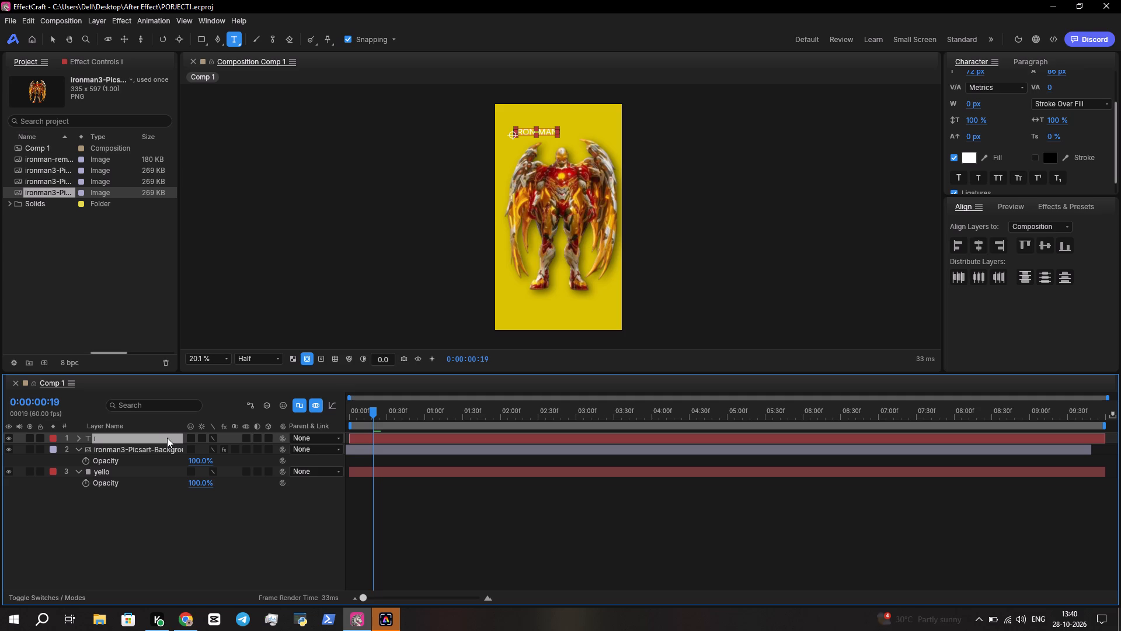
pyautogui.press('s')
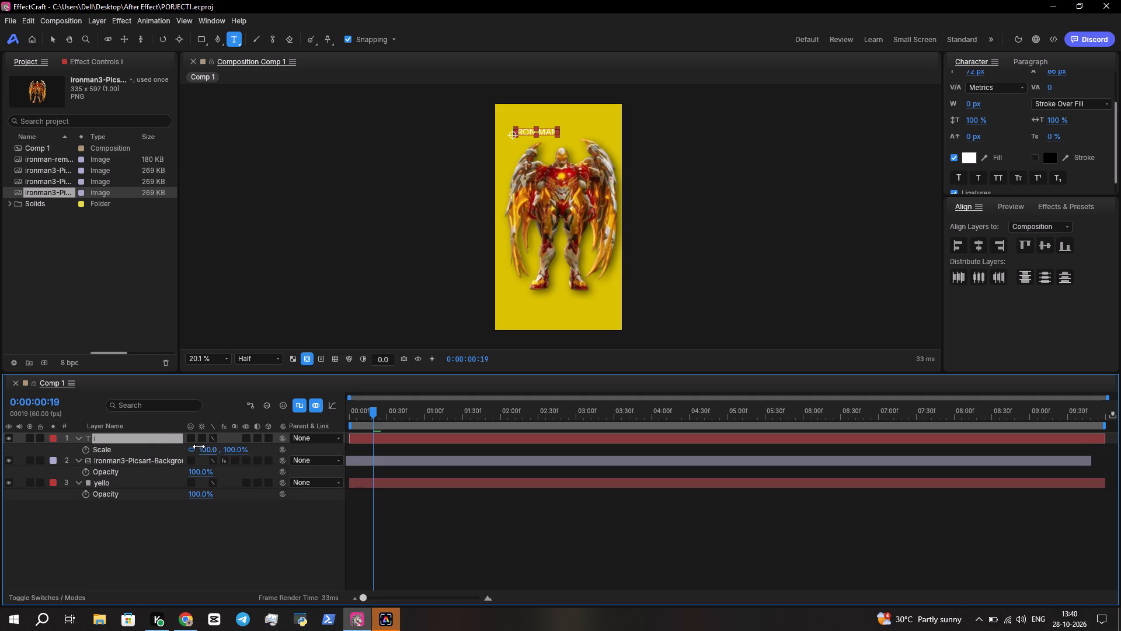
pyautogui.moveTo(200, 446); pyautogui.dragTo(260, 463)
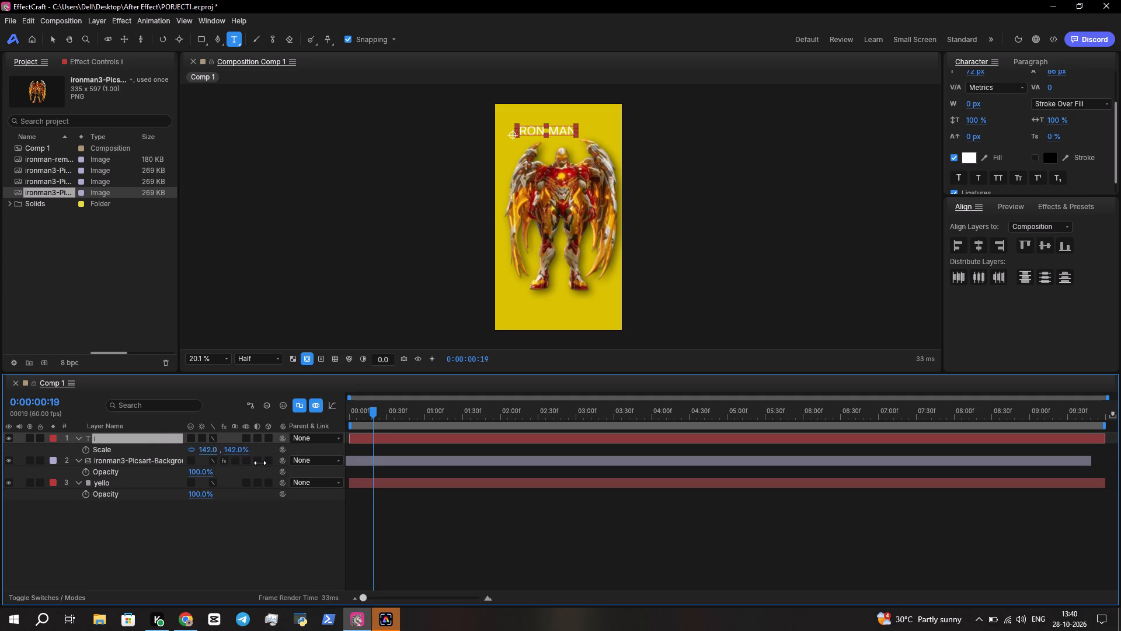
pyautogui.moveTo(260, 463); pyautogui.dragTo(340, 452)
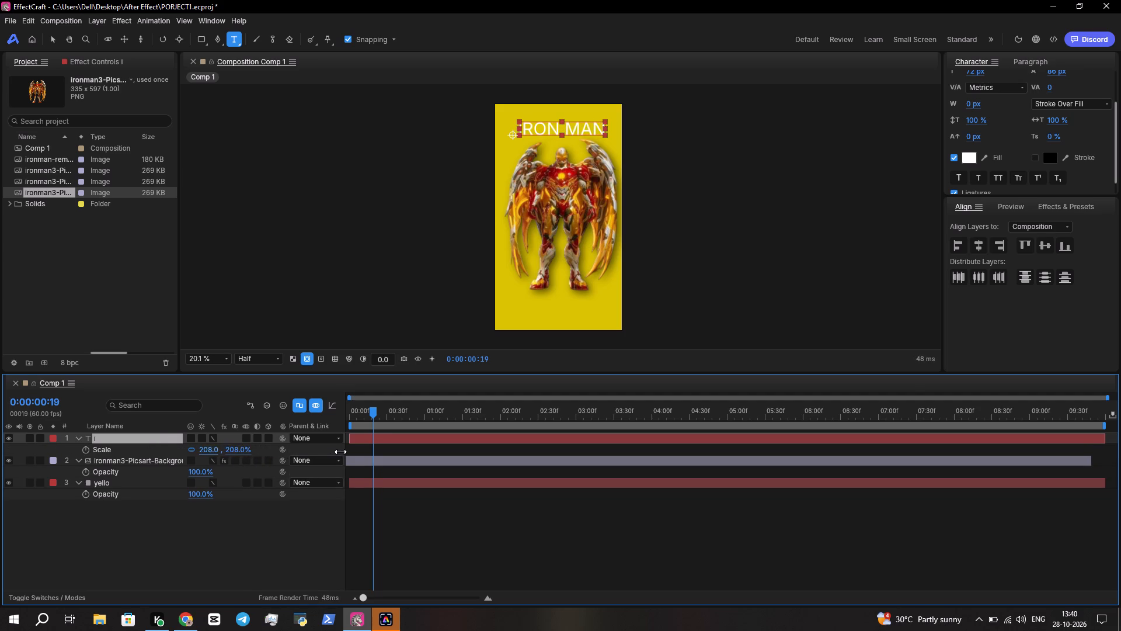
pyautogui.moveTo(340, 452); pyautogui.dragTo(337, 446)
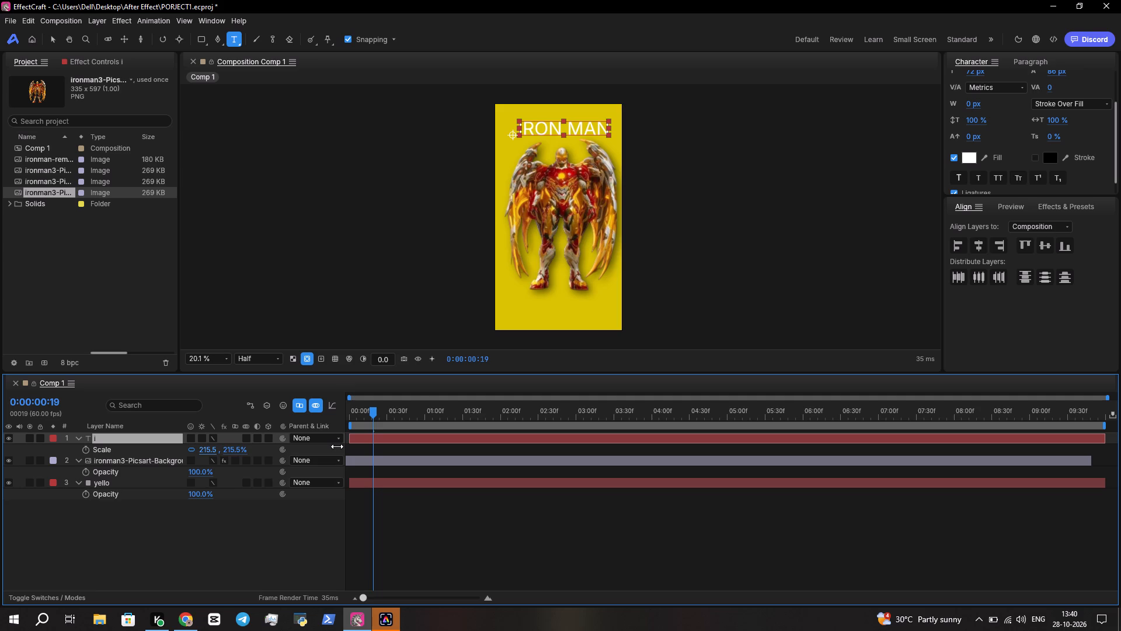
pyautogui.moveTo(337, 446); pyautogui.dragTo(329, 446)
pyautogui.moveTo(271, 431); pyautogui.dragTo(256, 431)
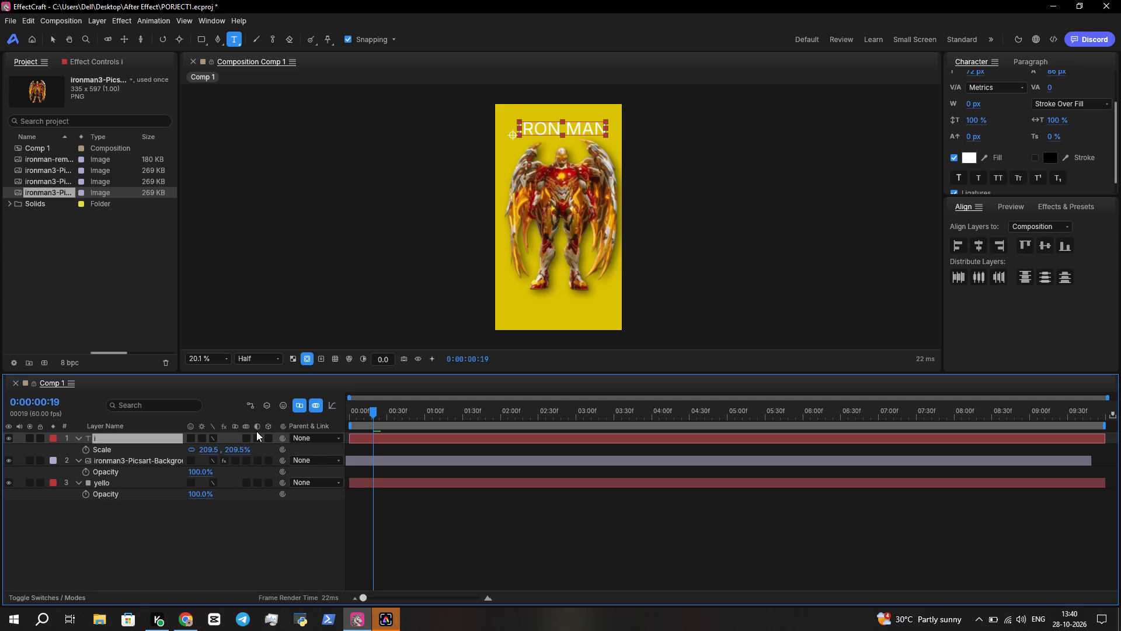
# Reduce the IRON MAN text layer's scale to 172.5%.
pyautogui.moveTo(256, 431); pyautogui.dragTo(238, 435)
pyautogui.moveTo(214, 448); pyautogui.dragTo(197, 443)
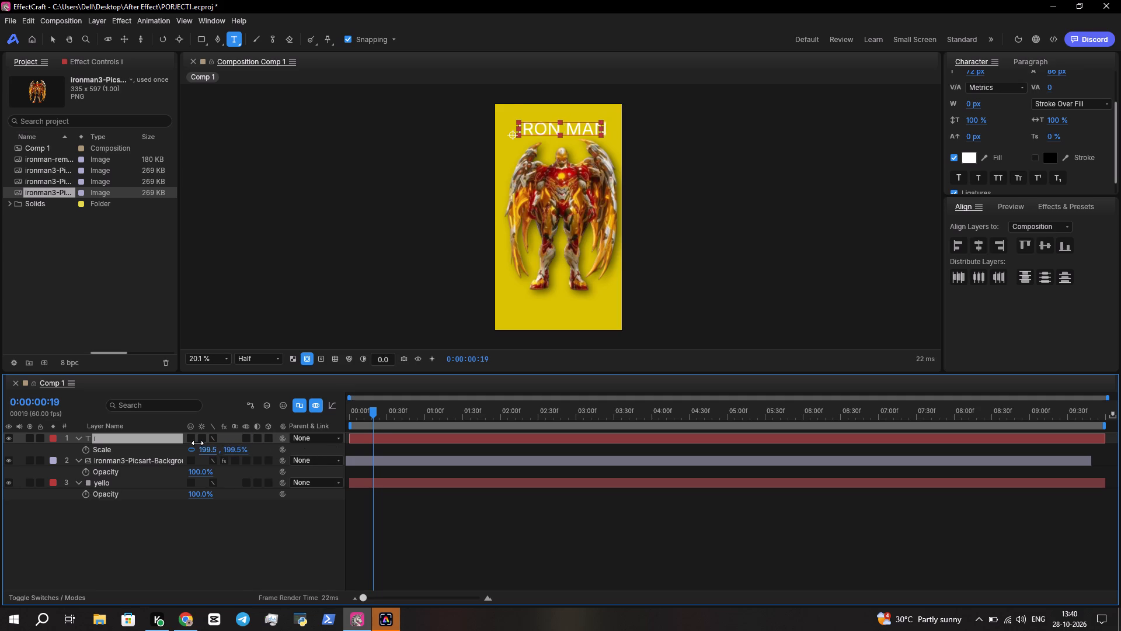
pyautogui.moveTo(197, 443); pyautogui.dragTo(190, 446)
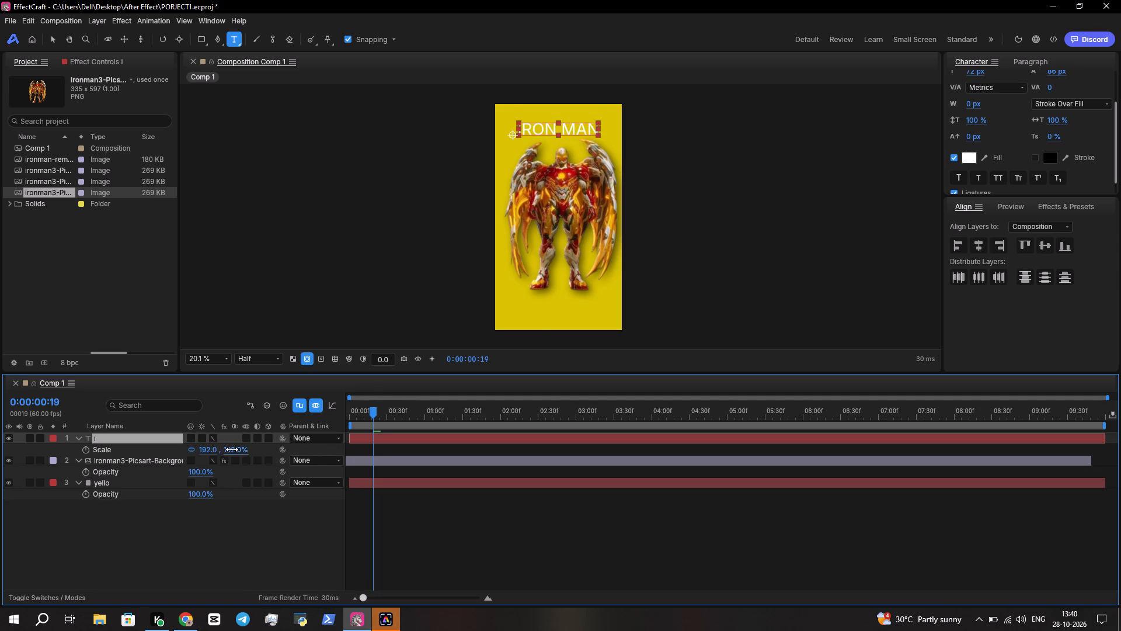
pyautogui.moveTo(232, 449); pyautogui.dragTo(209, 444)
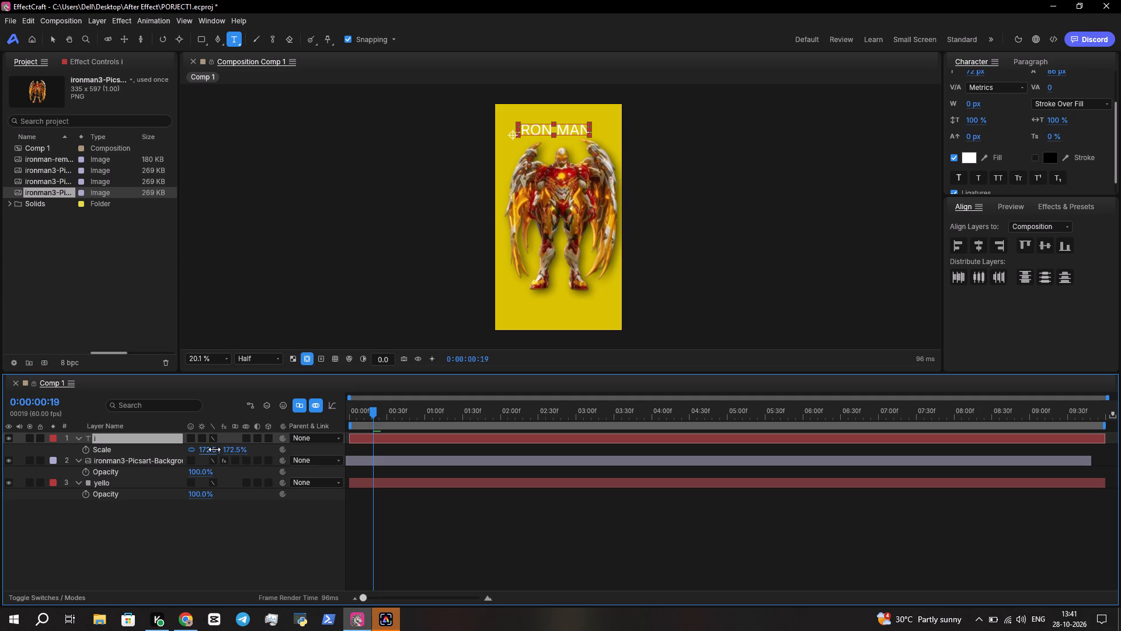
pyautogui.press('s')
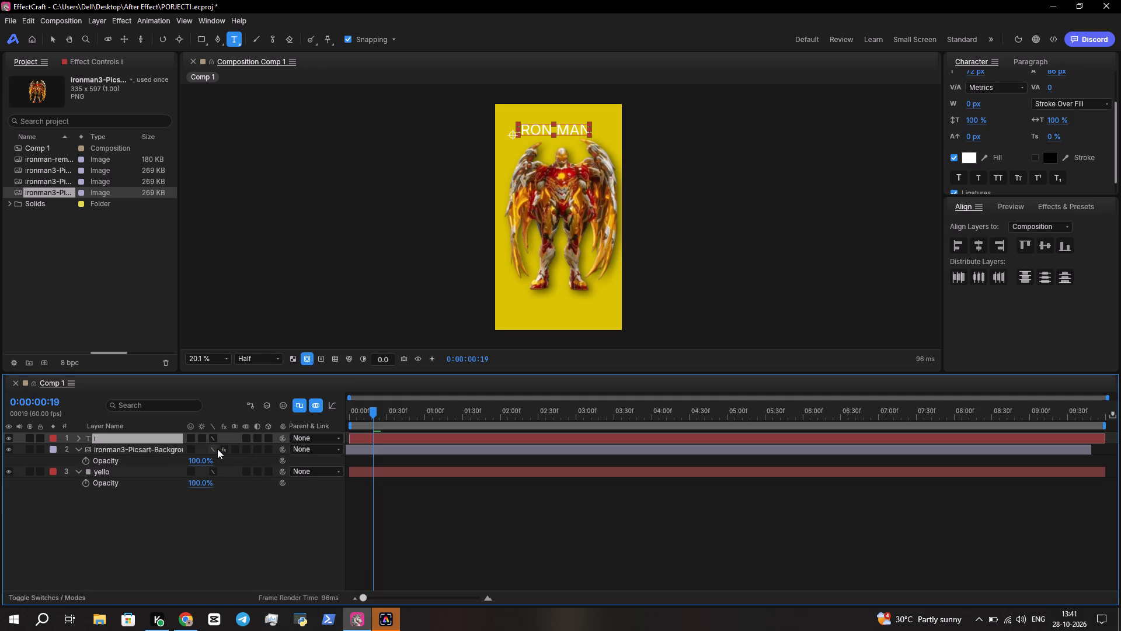
# Set the IRON MAN text layer's position to 152.0, 426.2 so it sits over the figure's head.
pyautogui.press('p')
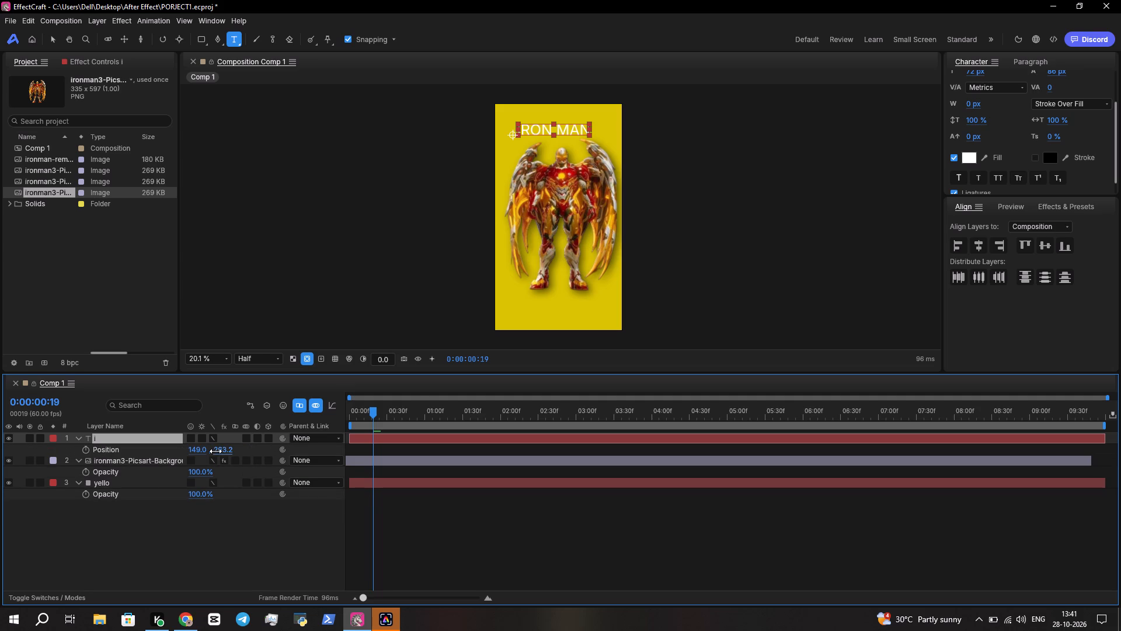
pyautogui.click(199, 449)
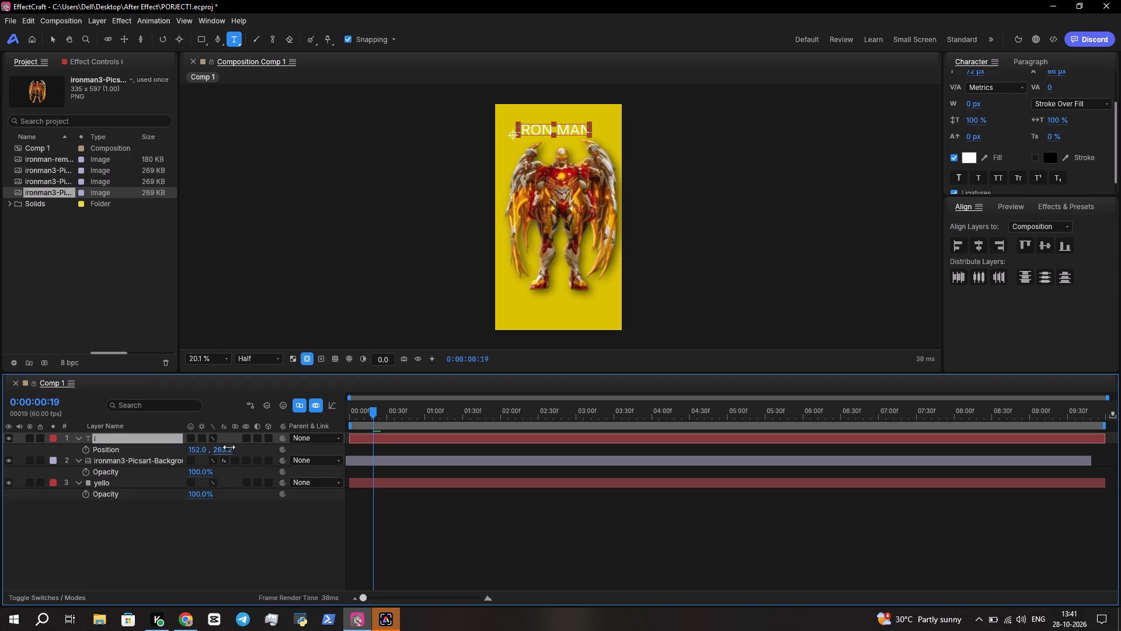
pyautogui.moveTo(227, 449); pyautogui.dragTo(323, 458)
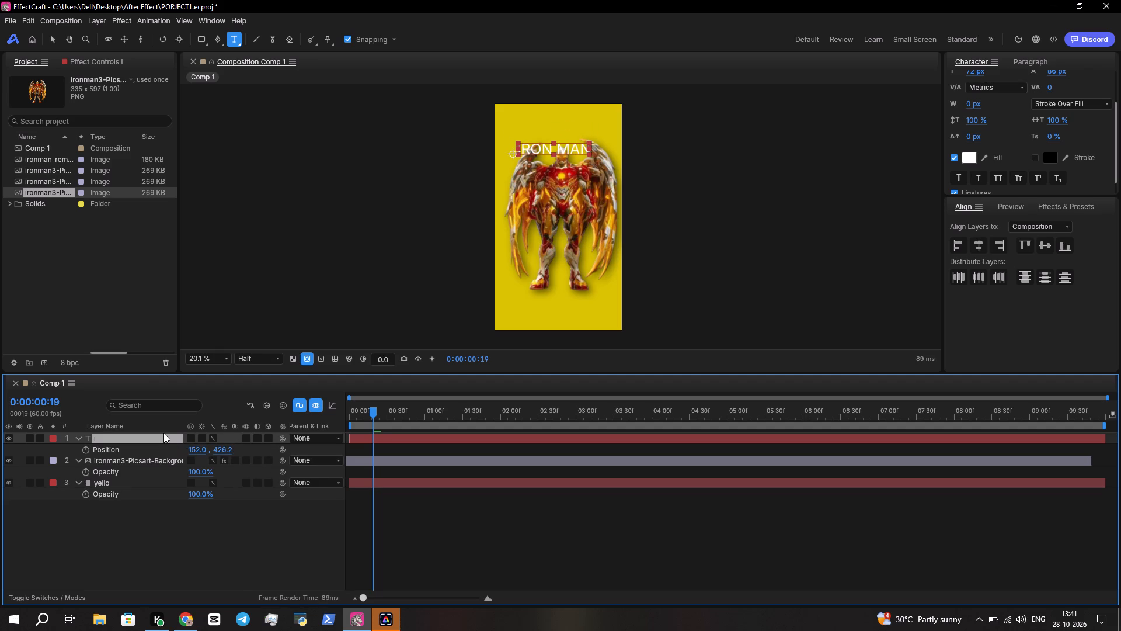
# Move the text layer below the ironman3 layer and above the yello layer in the stacking order.
pyautogui.moveTo(163, 433); pyautogui.dragTo(159, 449)
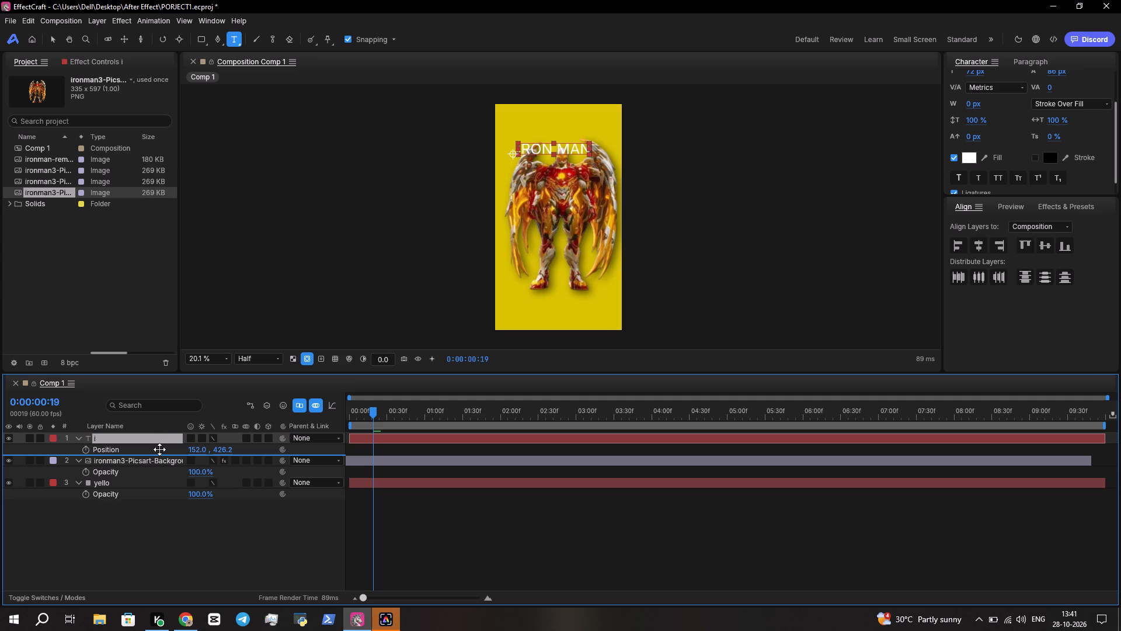
pyautogui.moveTo(159, 449); pyautogui.dragTo(145, 508)
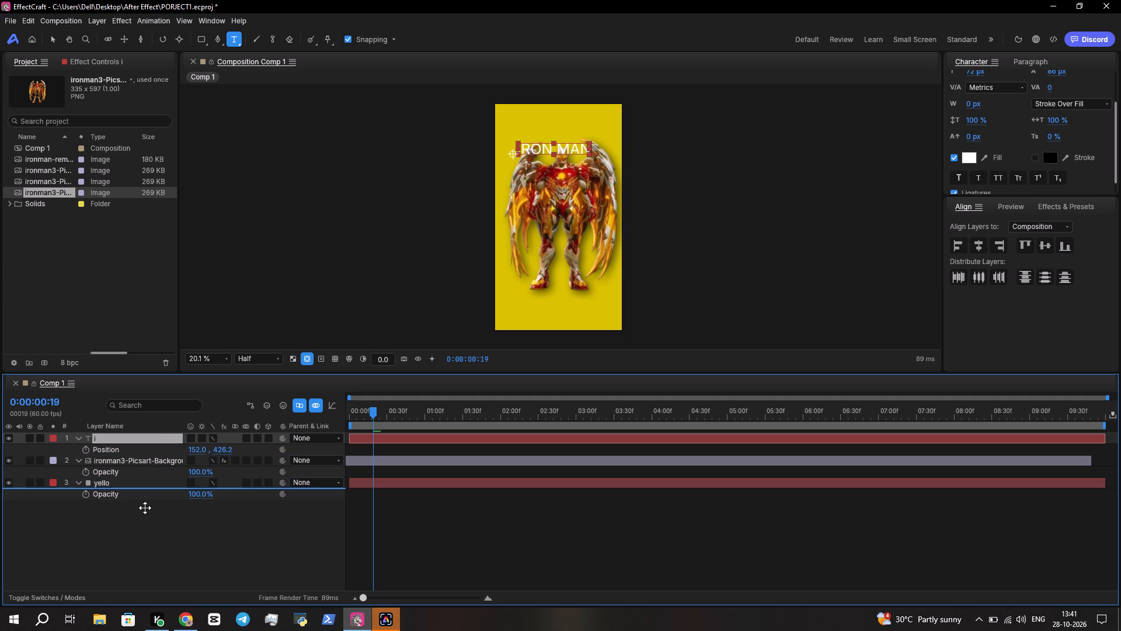
pyautogui.moveTo(145, 508); pyautogui.dragTo(161, 483)
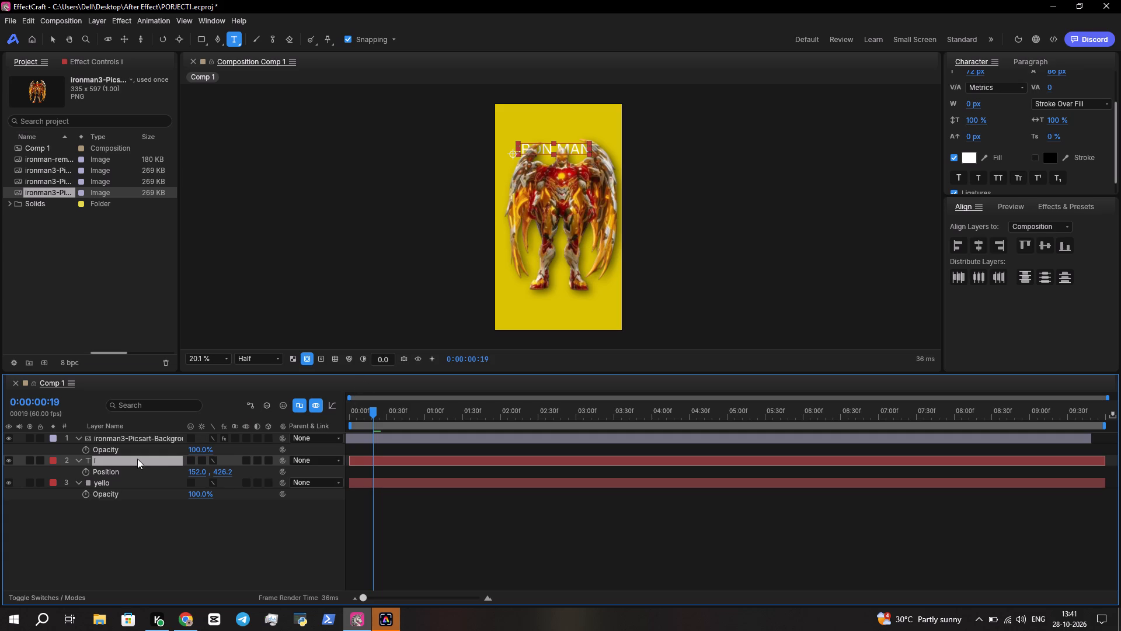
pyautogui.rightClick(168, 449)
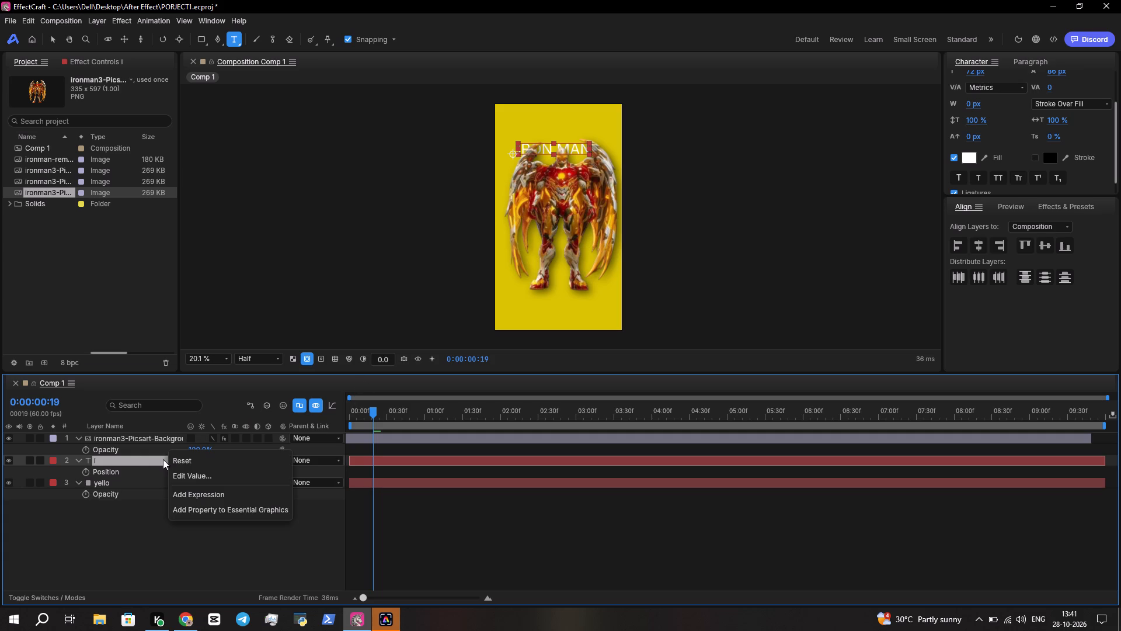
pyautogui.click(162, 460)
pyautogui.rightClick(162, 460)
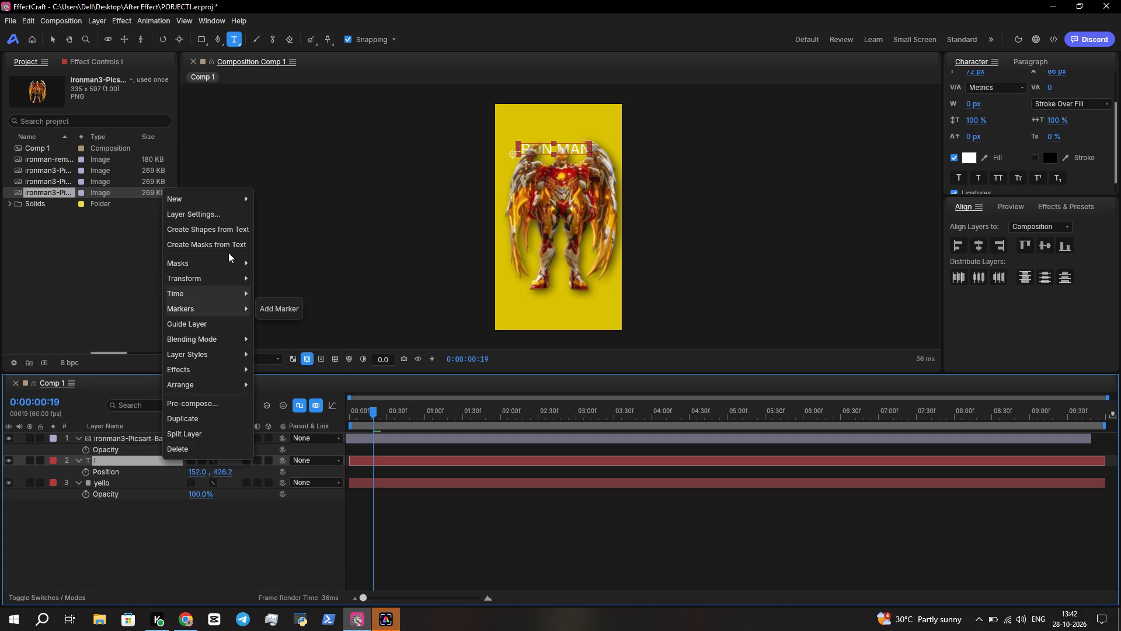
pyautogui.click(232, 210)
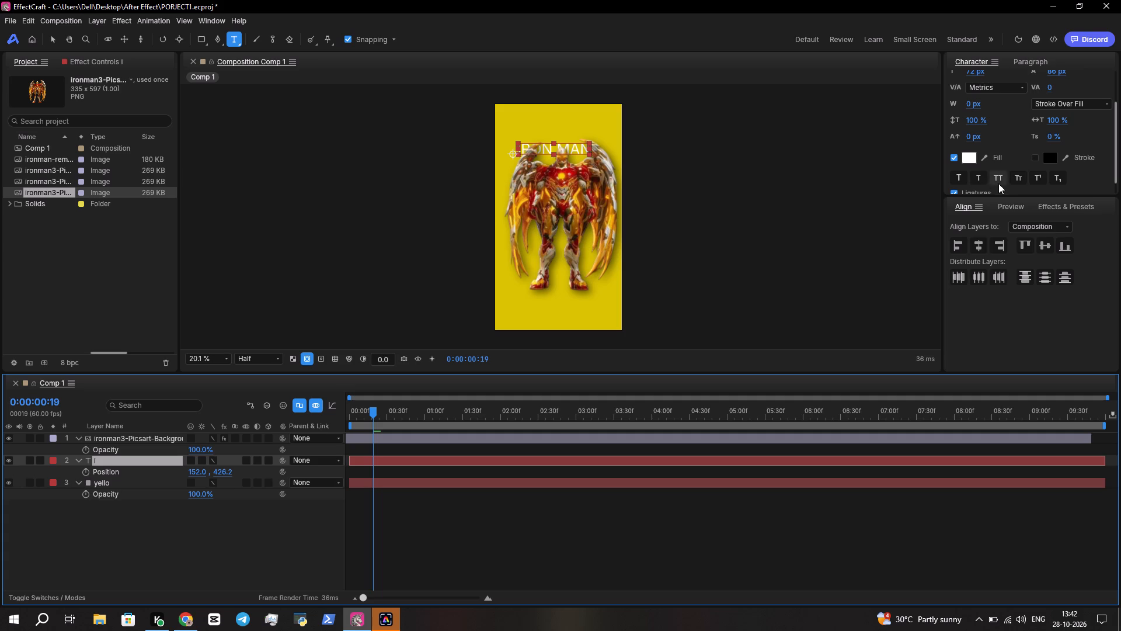
# Set the IRON MAN text's fill colour to black, 000000.
pyautogui.click(971, 155)
pyautogui.click(1012, 199)
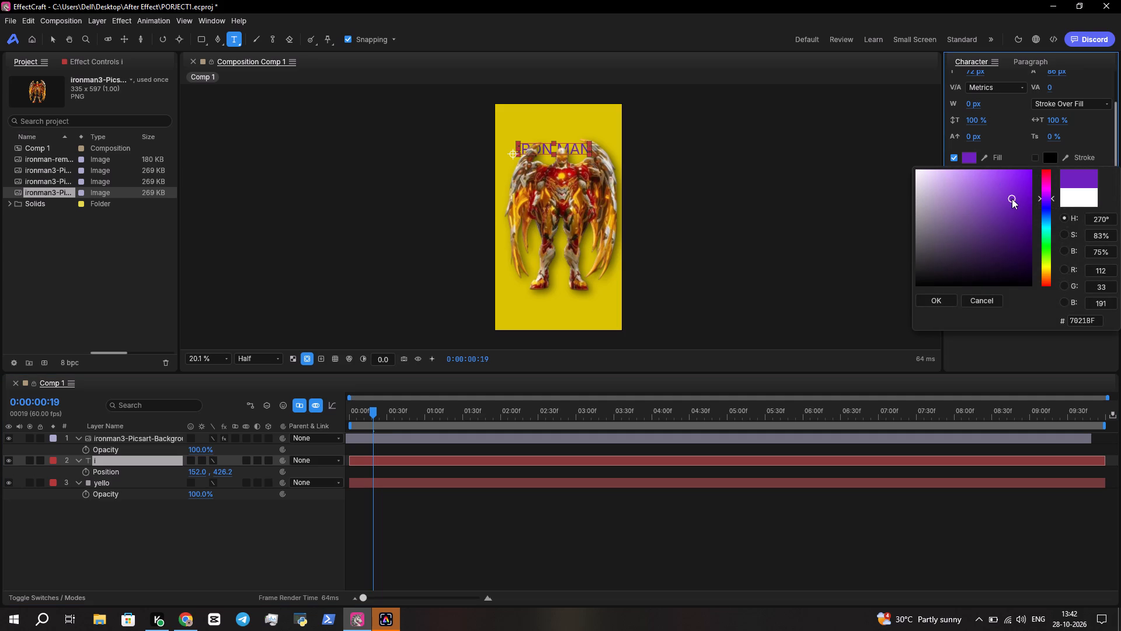
pyautogui.click(987, 245)
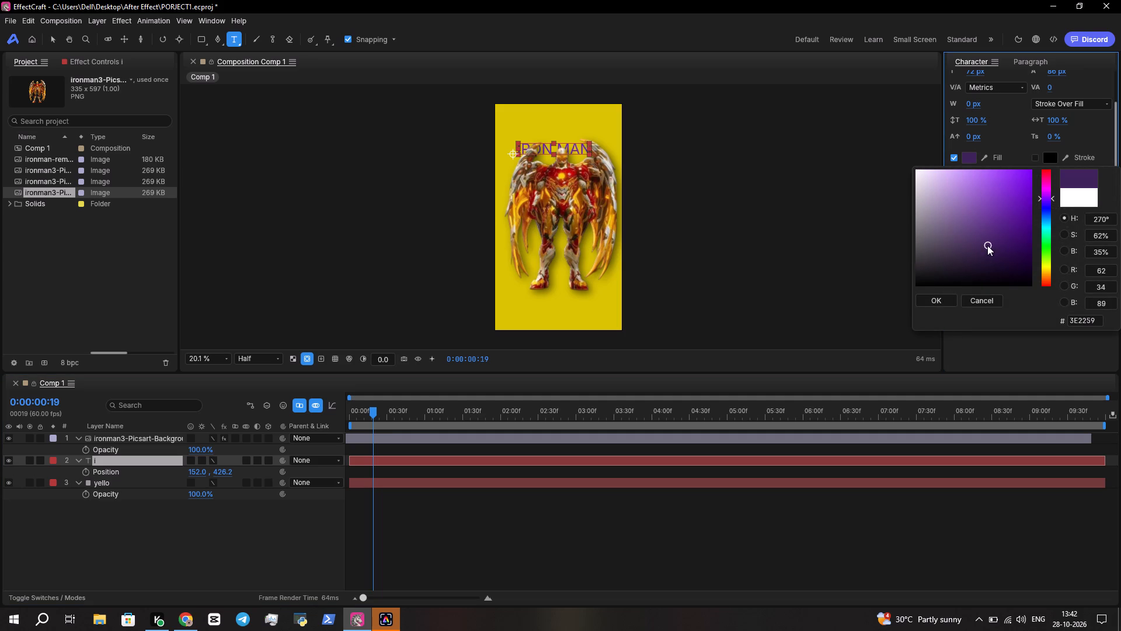
pyautogui.click(974, 249)
pyautogui.click(973, 248)
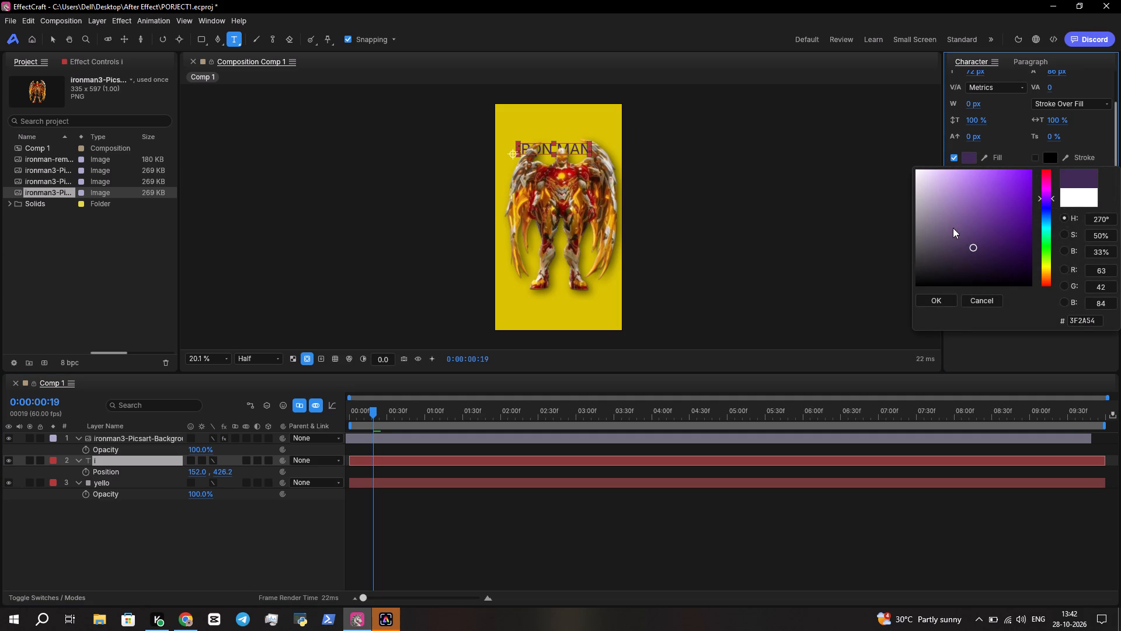
pyautogui.click(946, 224)
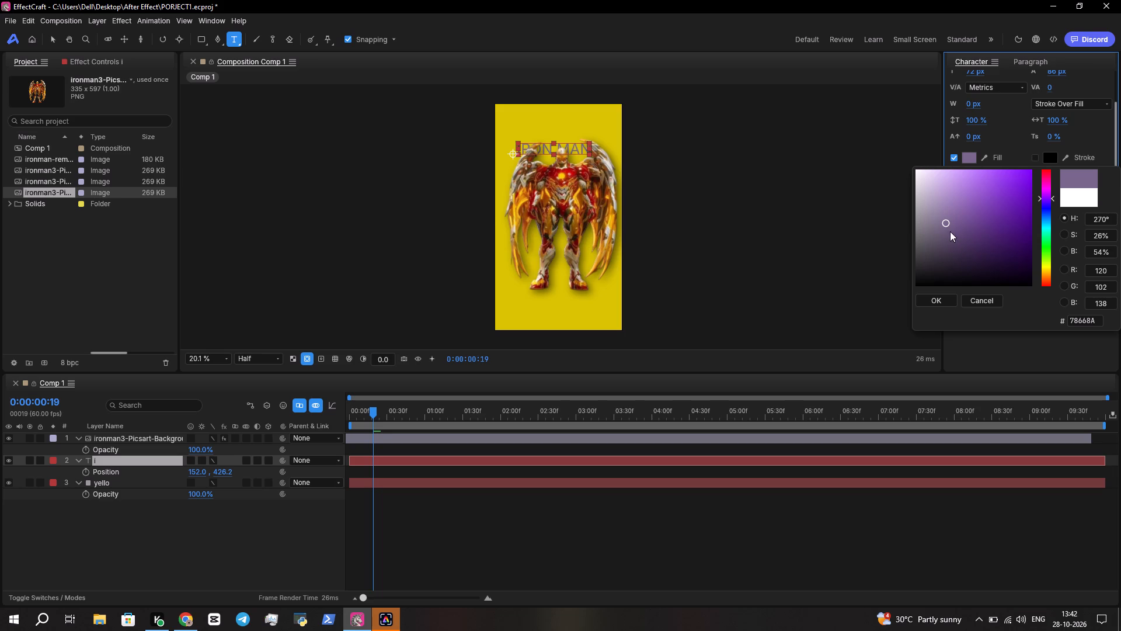
pyautogui.moveTo(942, 219); pyautogui.dragTo(882, 315)
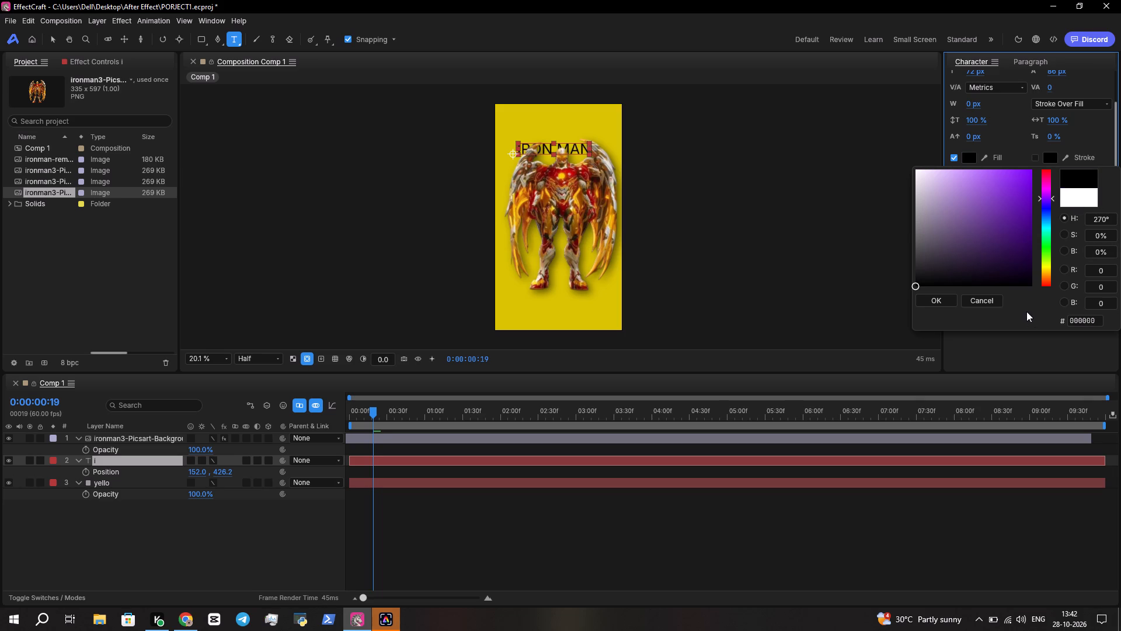
pyautogui.click(947, 297)
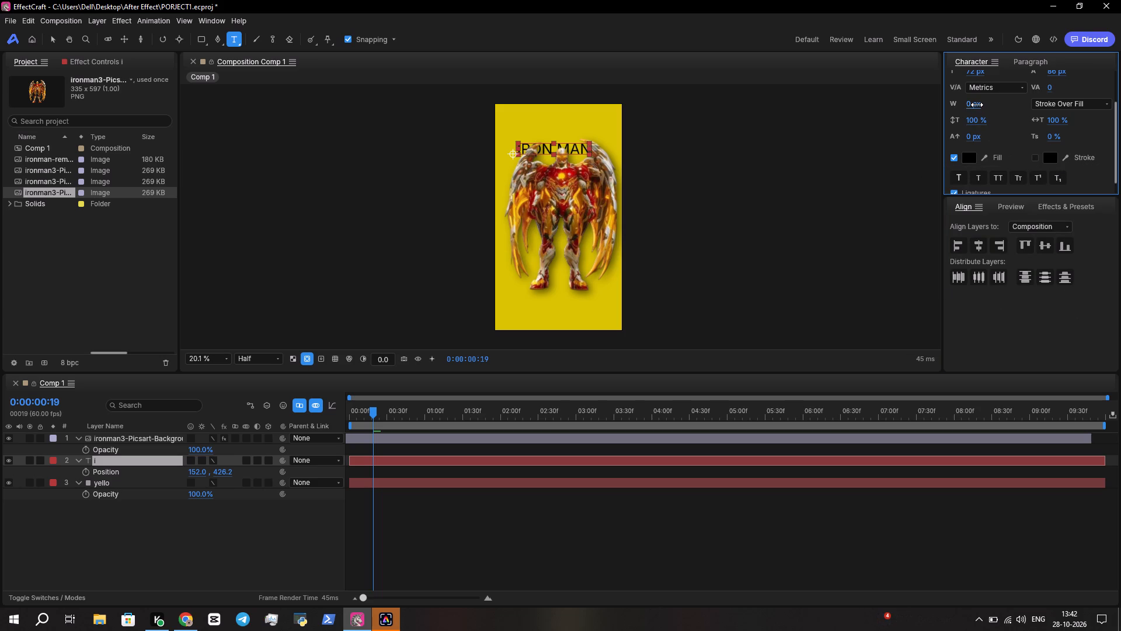
# Give the IRON MAN text a black stroke 5 px wide.
pyautogui.moveTo(976, 104); pyautogui.dragTo(1004, 113)
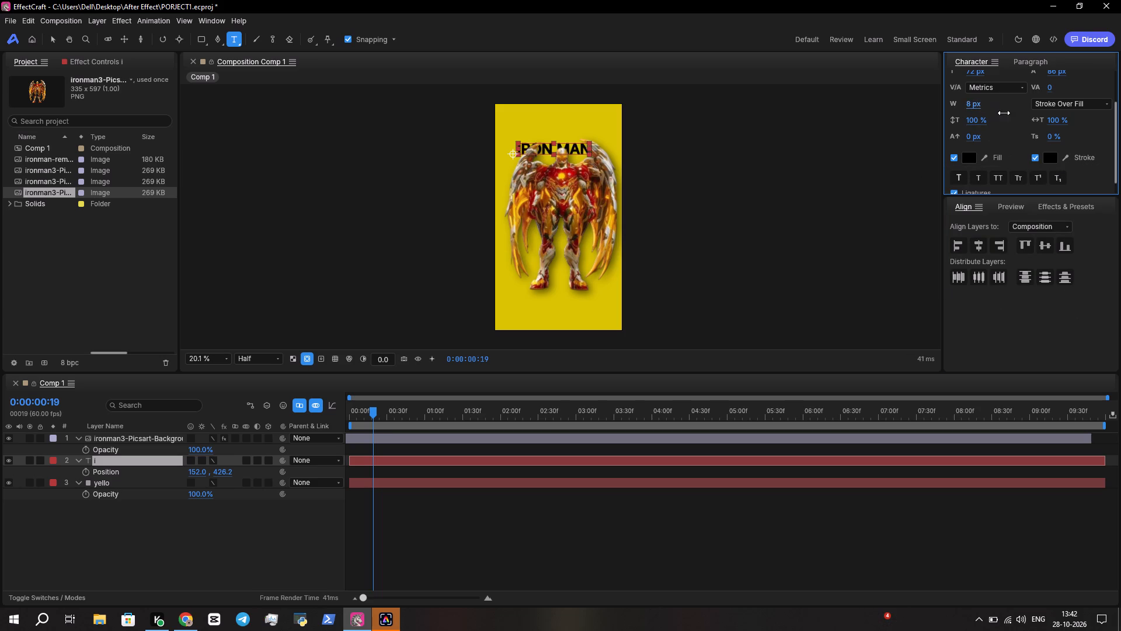
pyautogui.moveTo(1004, 113); pyautogui.dragTo(981, 101)
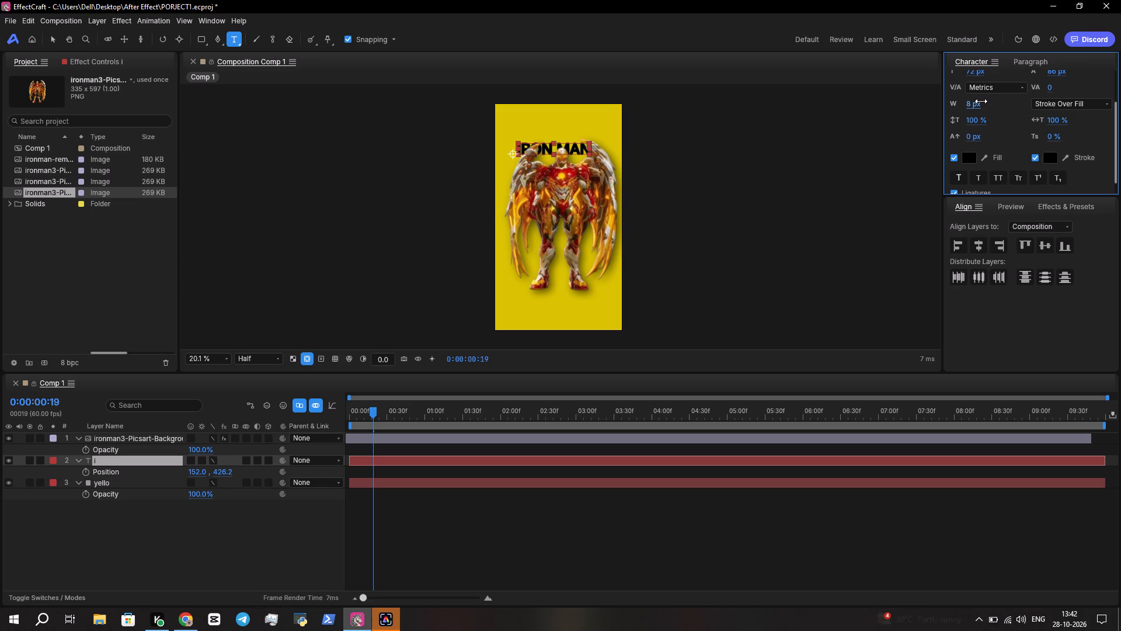
pyautogui.moveTo(981, 101); pyautogui.dragTo(988, 105)
pyautogui.moveTo(974, 109); pyautogui.dragTo(974, 109)
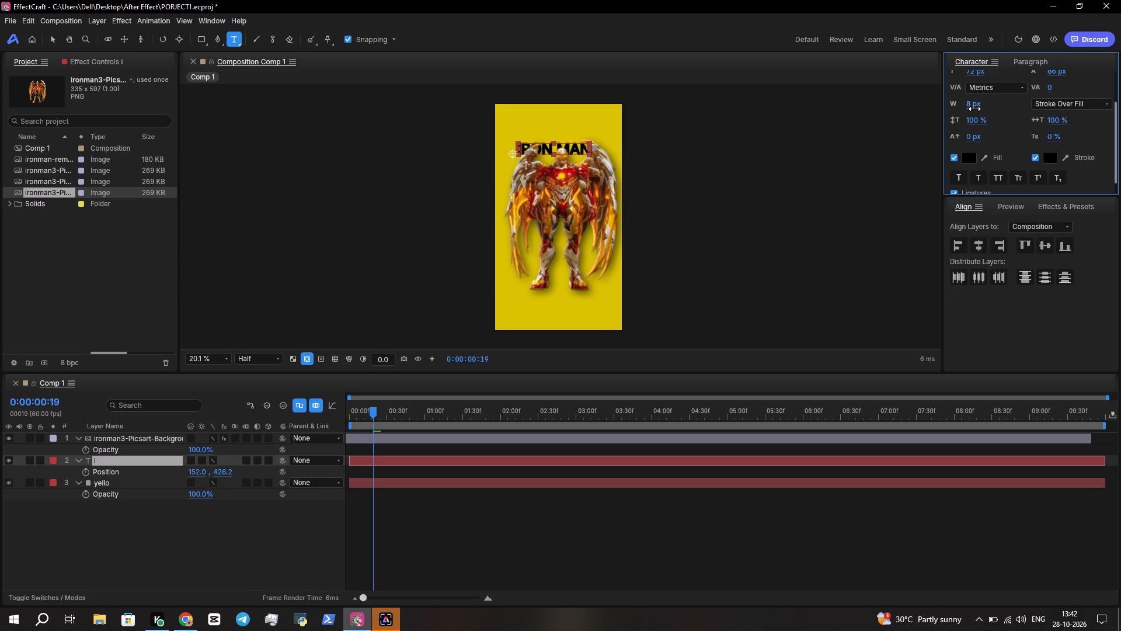
pyautogui.moveTo(974, 109); pyautogui.dragTo(973, 102)
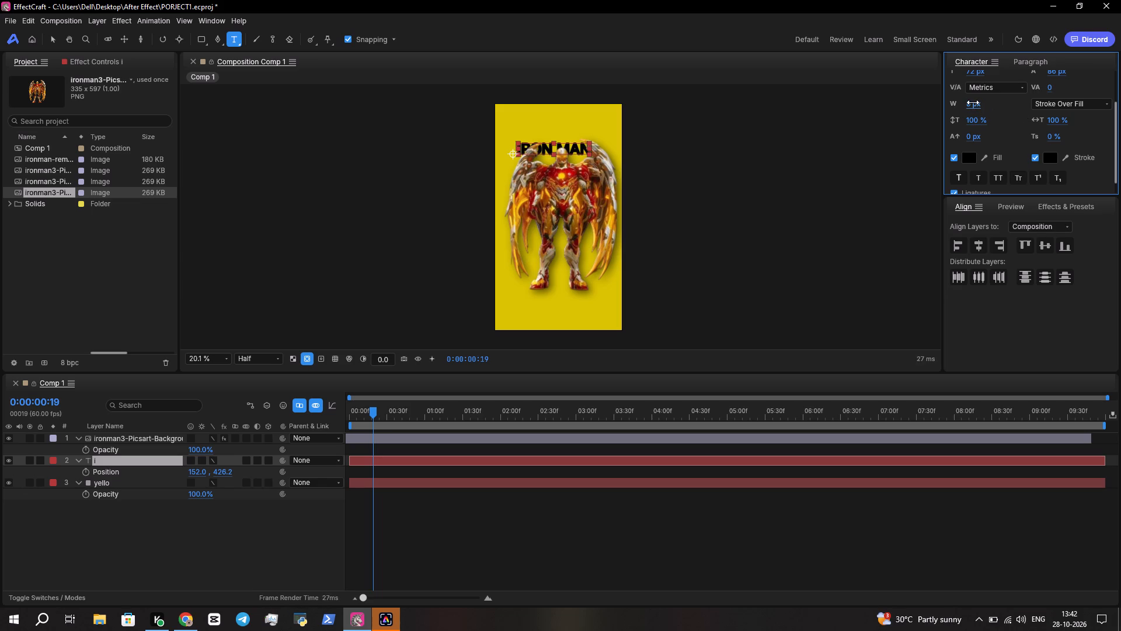
pyautogui.moveTo(973, 102); pyautogui.dragTo(972, 102)
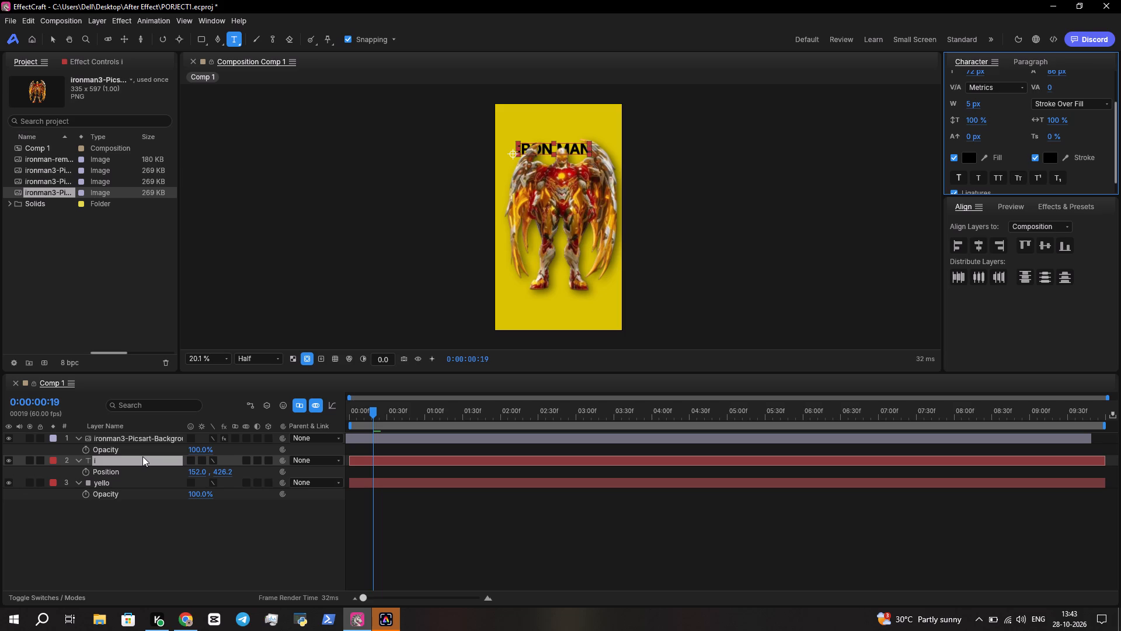
# Set the text layer's vertical position to 429.2 and shift the title slightly to the right across the figure's head.
pyautogui.click(219, 472)
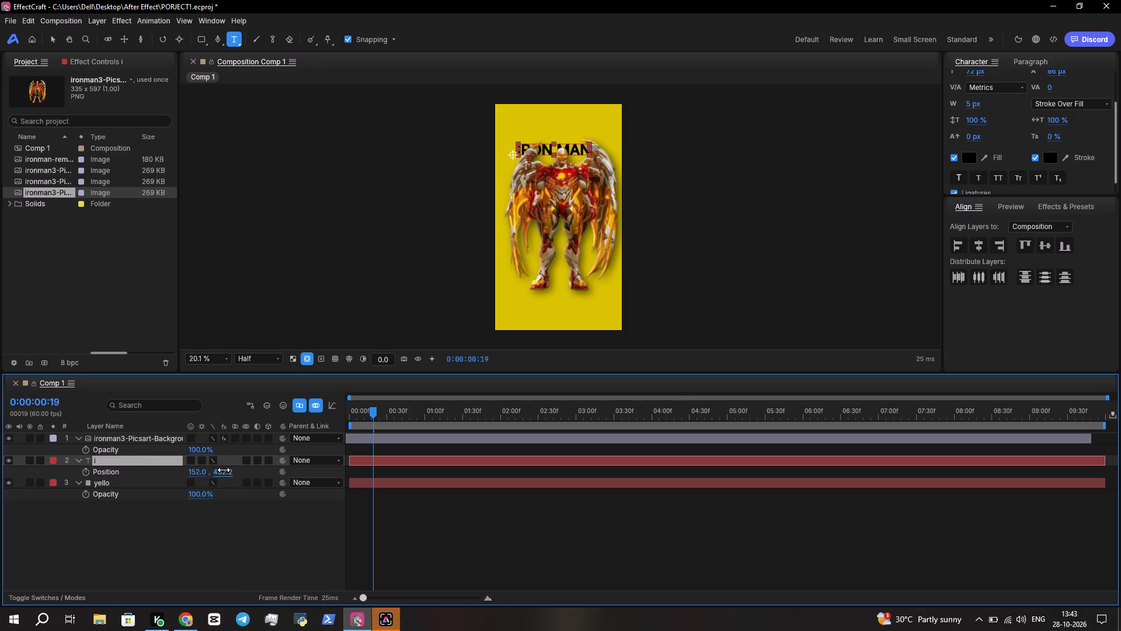
pyautogui.moveTo(199, 473); pyautogui.dragTo(204, 474)
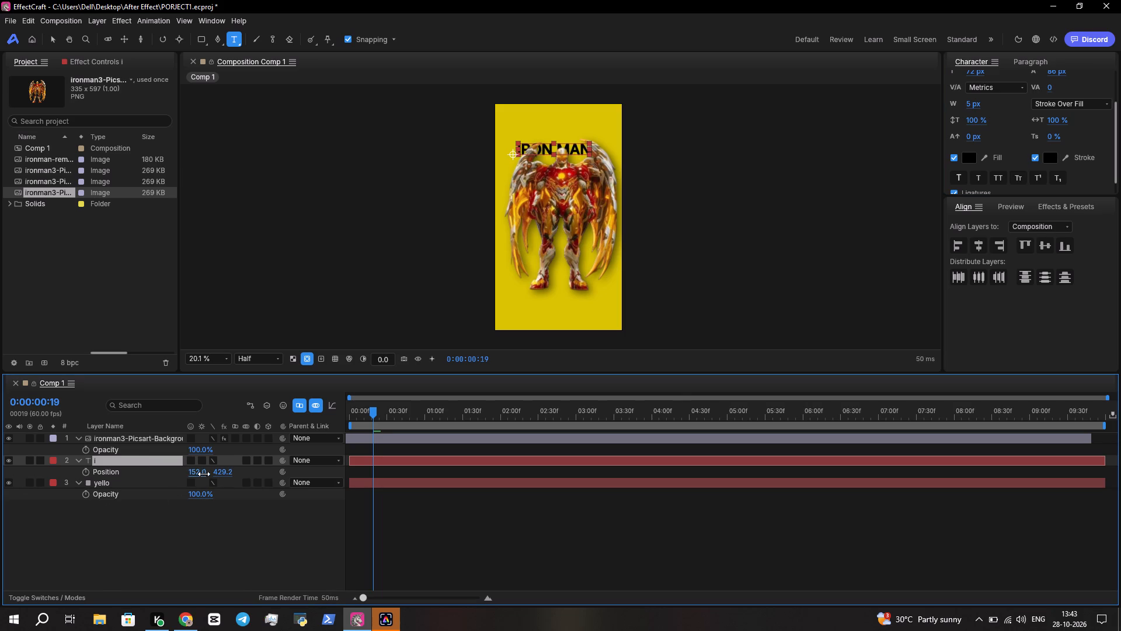
pyautogui.moveTo(204, 474); pyautogui.dragTo(242, 481)
pyautogui.press('p')
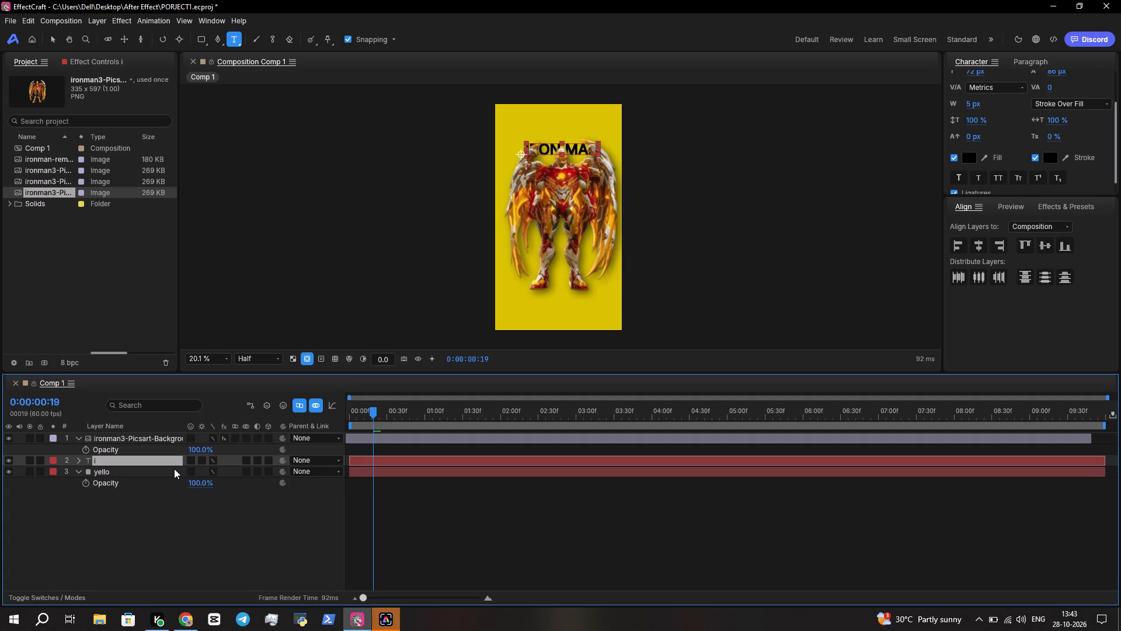
# Enlarge the IRON MAN text layer's scale to 239.5%.
pyautogui.press('s')
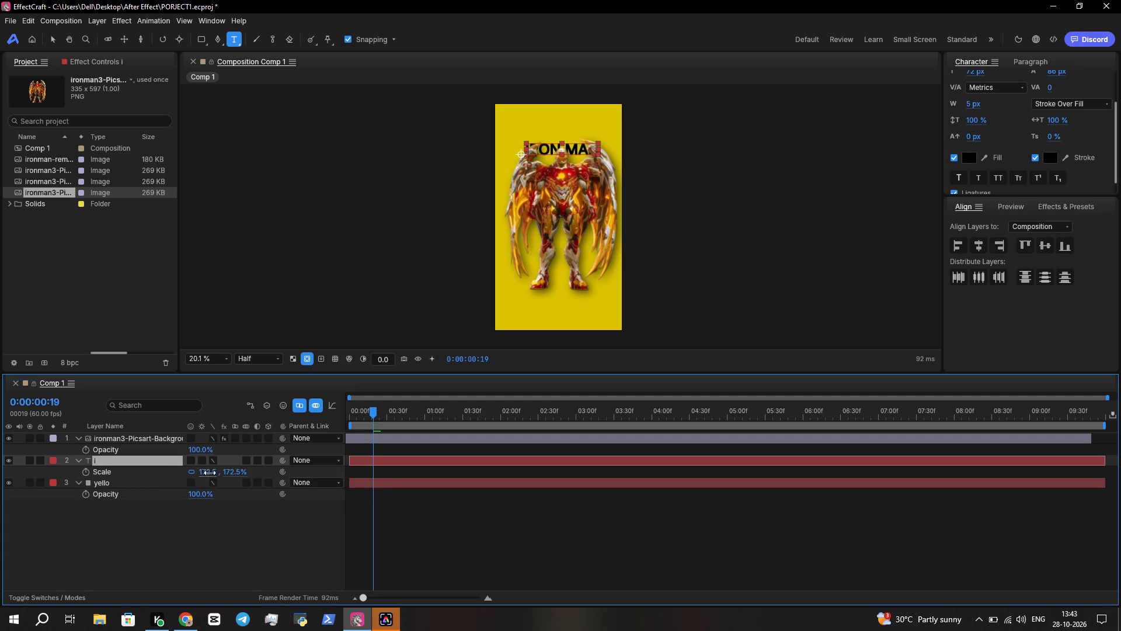
pyautogui.moveTo(205, 471); pyautogui.dragTo(266, 483)
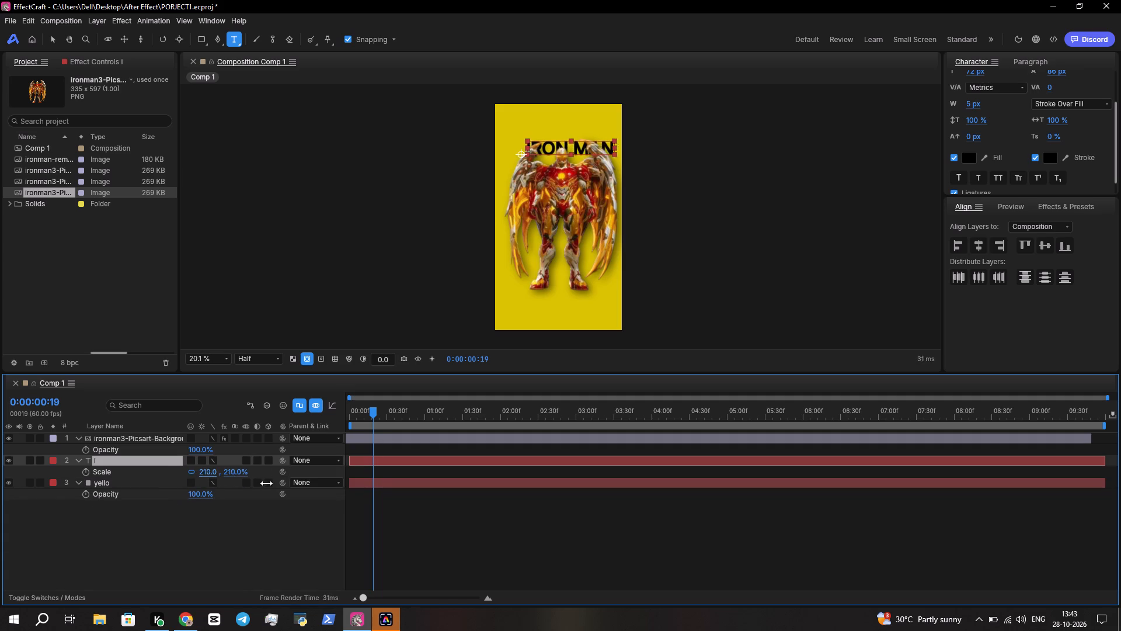
pyautogui.moveTo(266, 483); pyautogui.dragTo(285, 488)
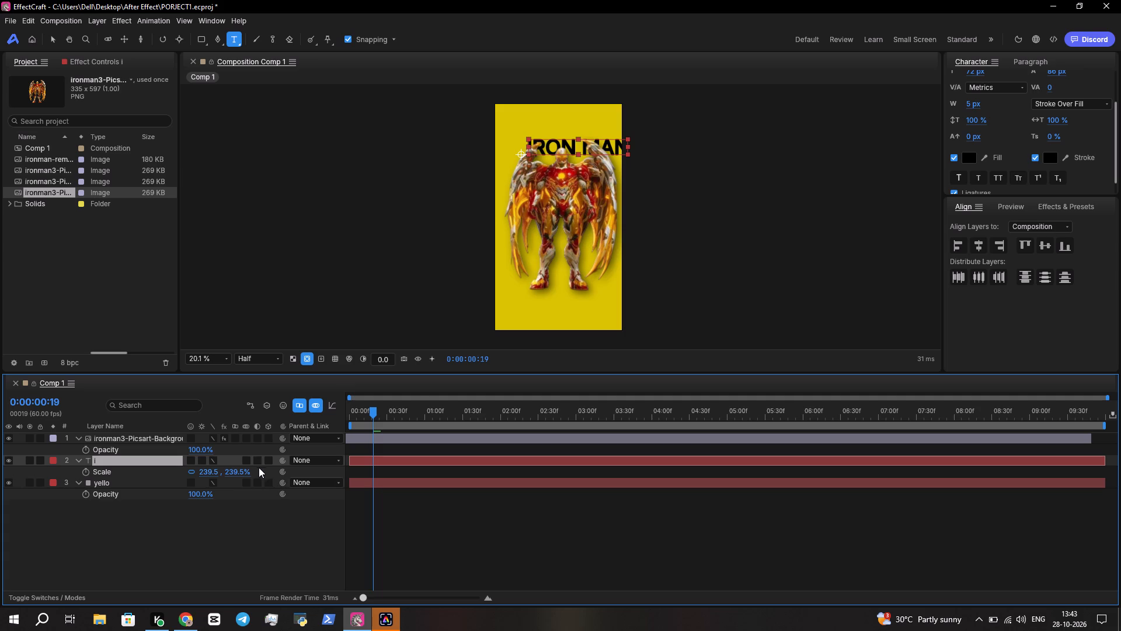
pyautogui.press('s')
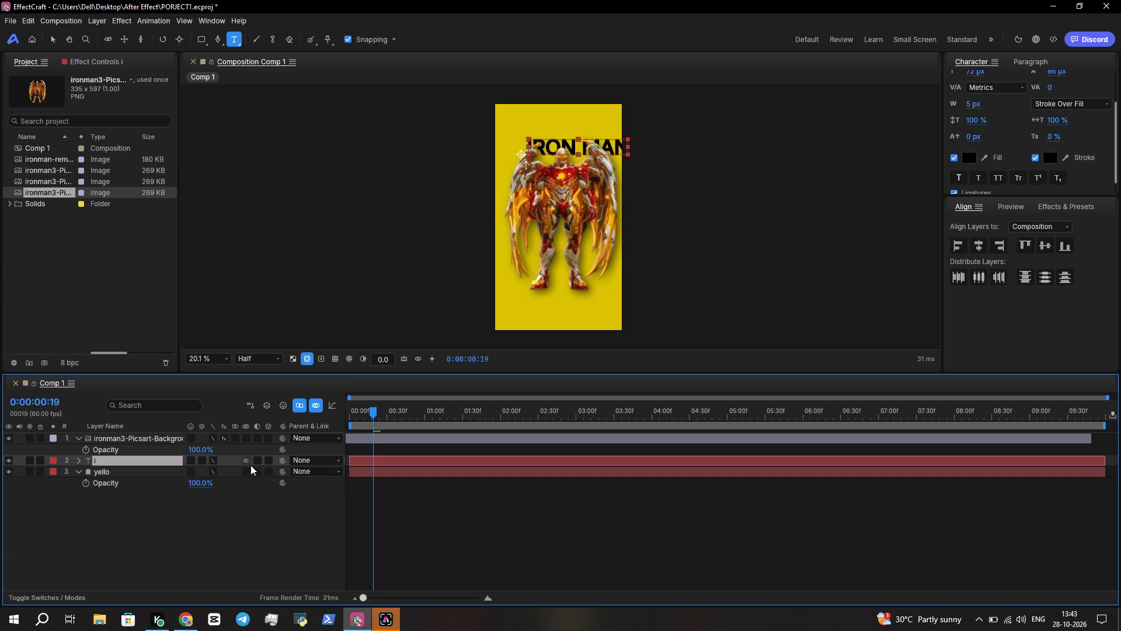
# Lower the IRON MAN text layer slightly by setting its vertical position to 441.2.
pyautogui.press('p')
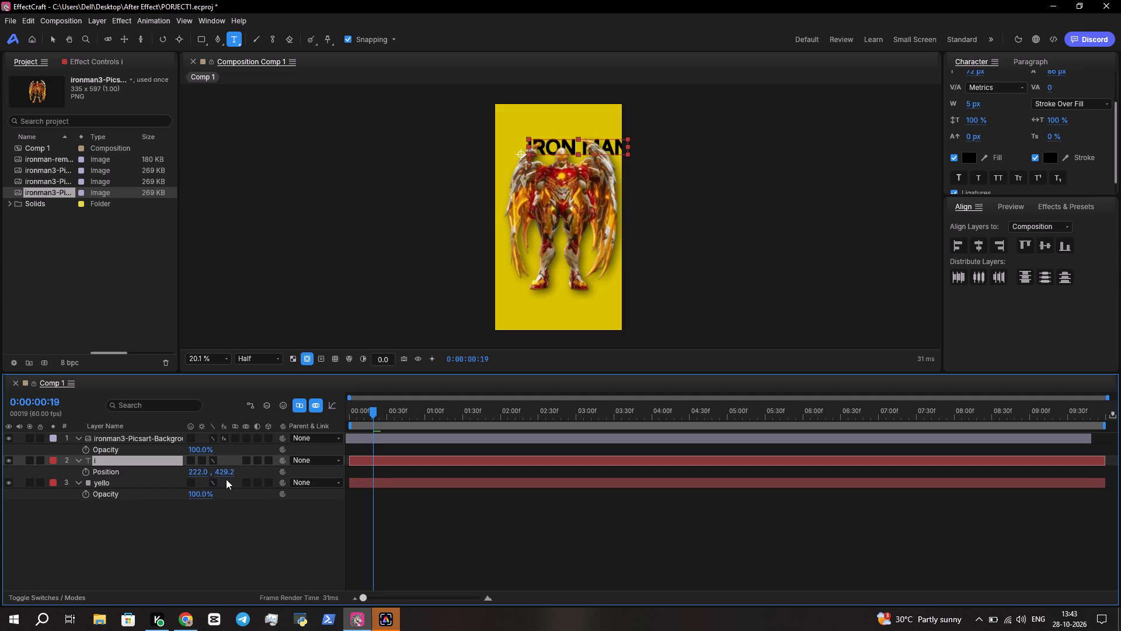
pyautogui.moveTo(225, 470); pyautogui.dragTo(222, 470)
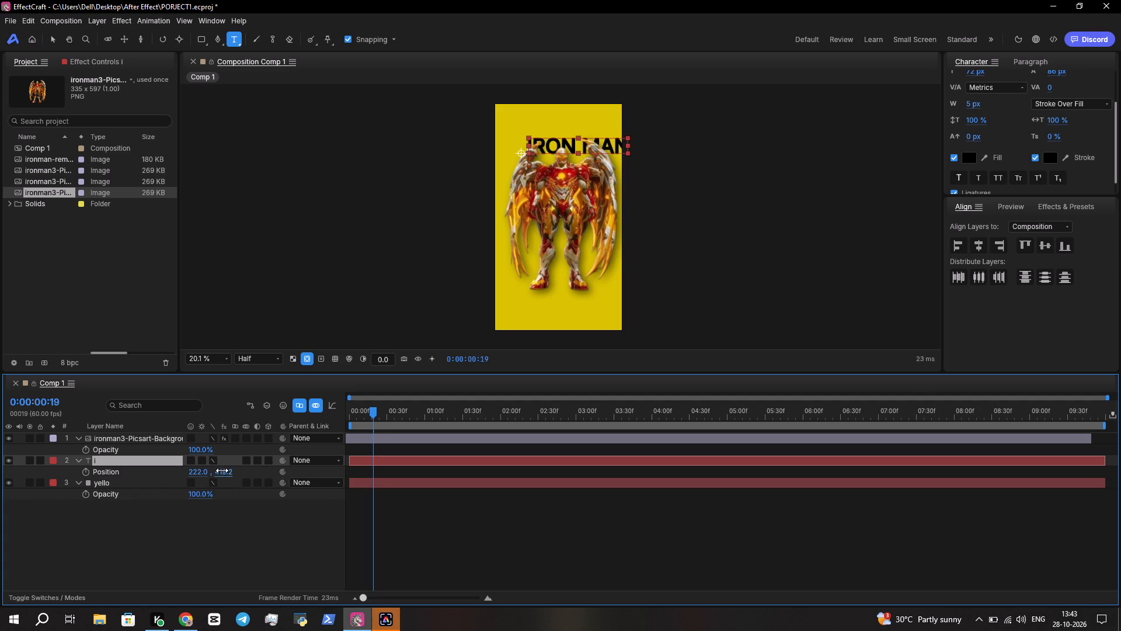
pyautogui.moveTo(222, 470); pyautogui.dragTo(231, 476)
# Shift the IRON MAN text layer sideways to a horizontal position of 32.0.
pyautogui.click(206, 470)
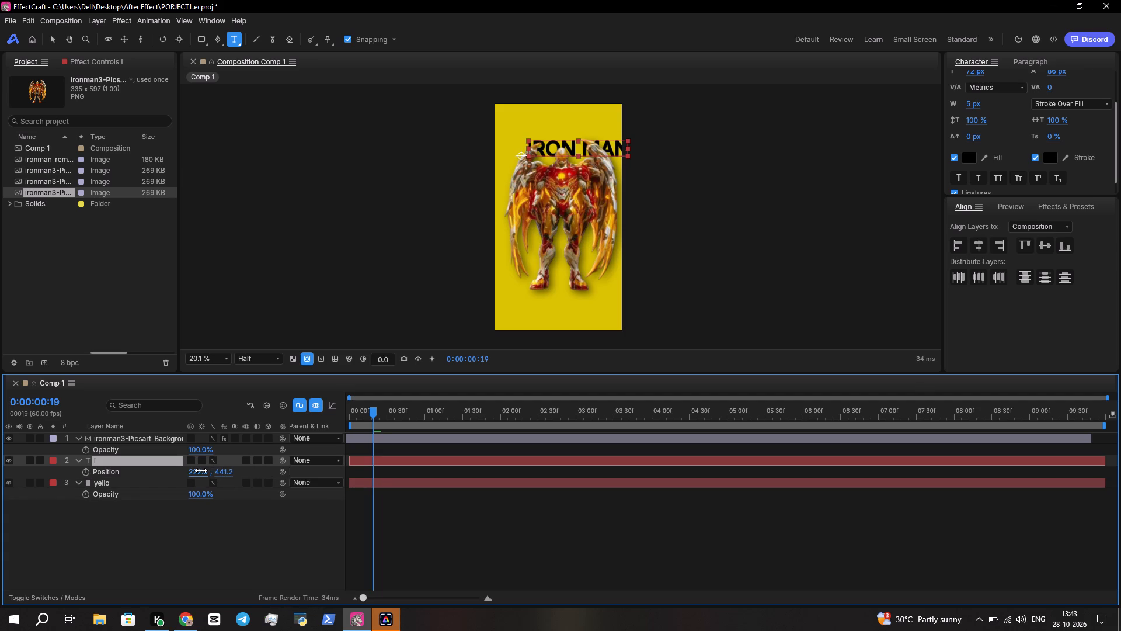
pyautogui.click(183, 477)
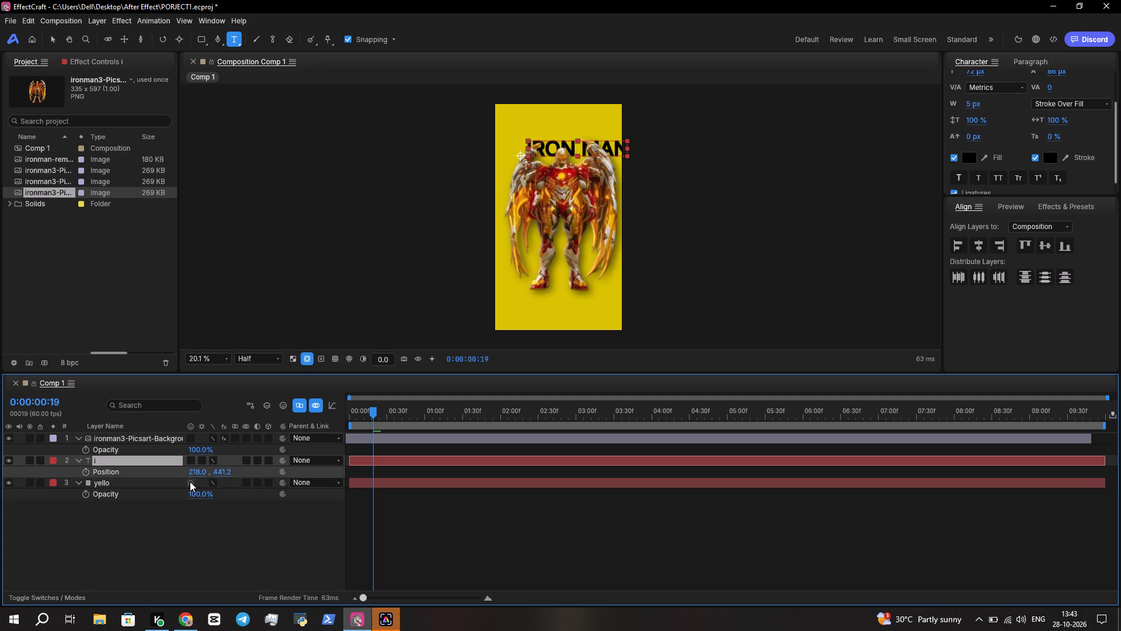
pyautogui.moveTo(206, 472); pyautogui.dragTo(192, 472)
pyautogui.moveTo(192, 472); pyautogui.dragTo(151, 477)
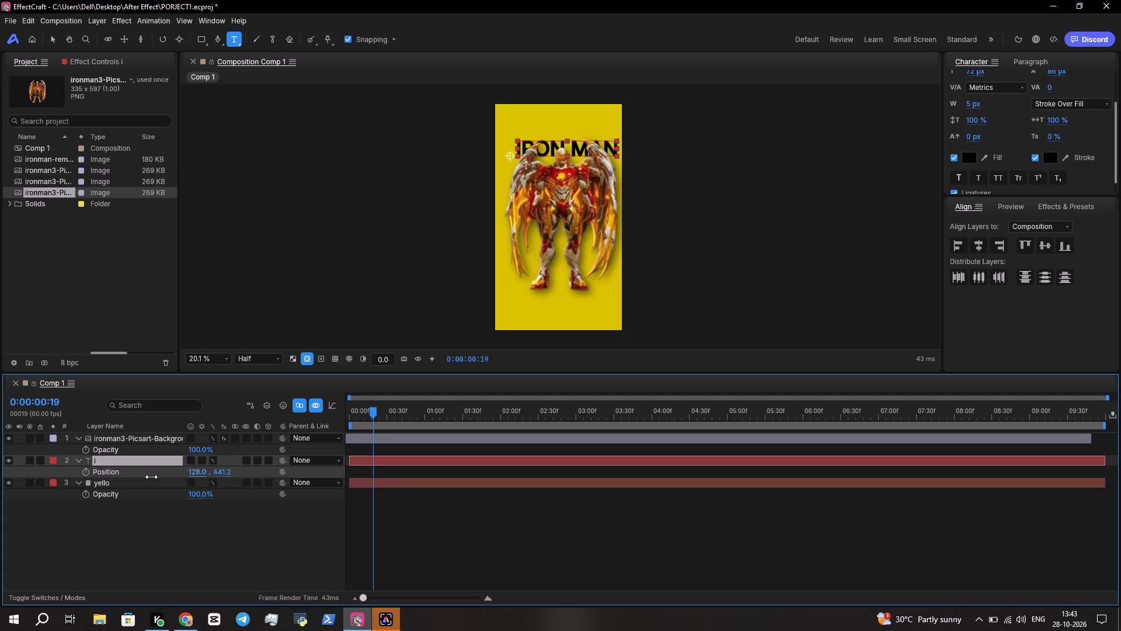
pyautogui.moveTo(151, 477); pyautogui.dragTo(136, 486)
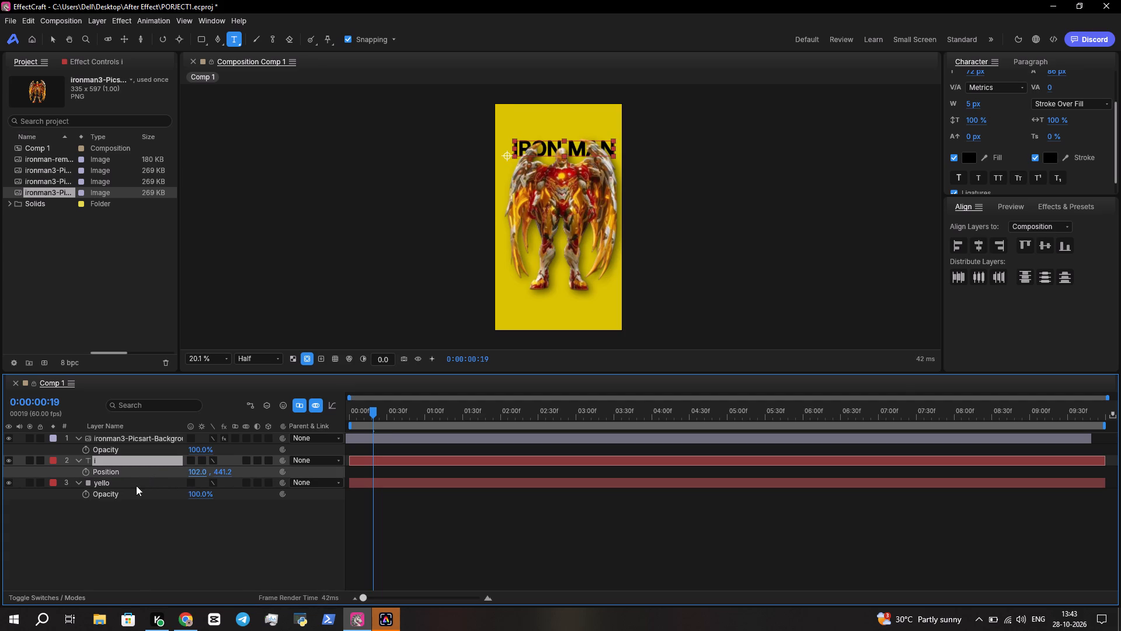
pyautogui.press('p')
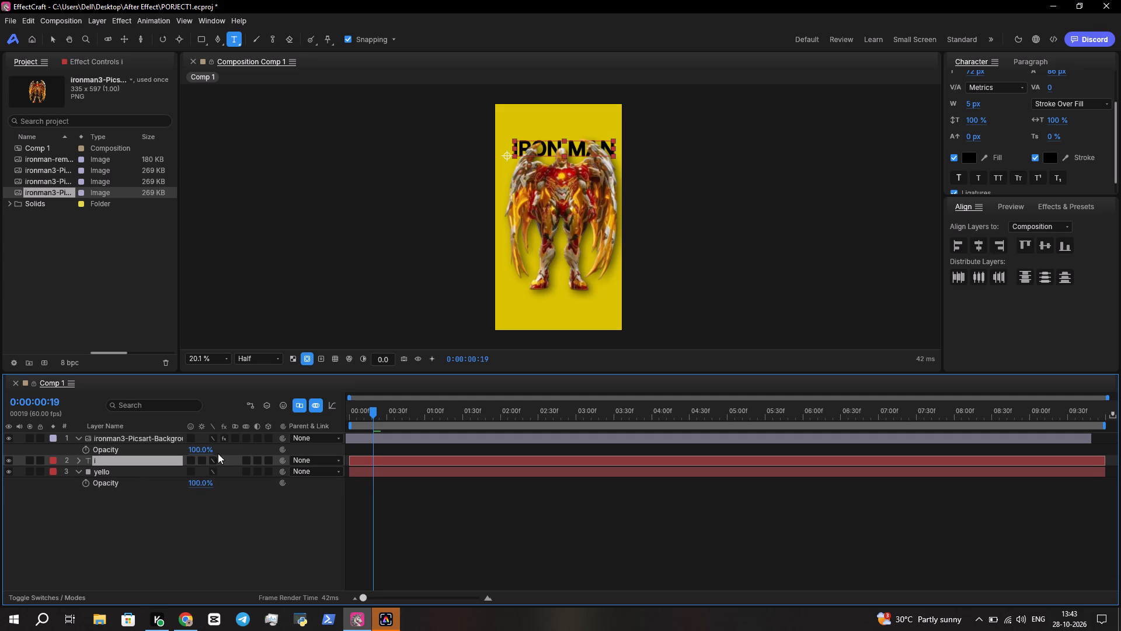
pyautogui.click(125, 474)
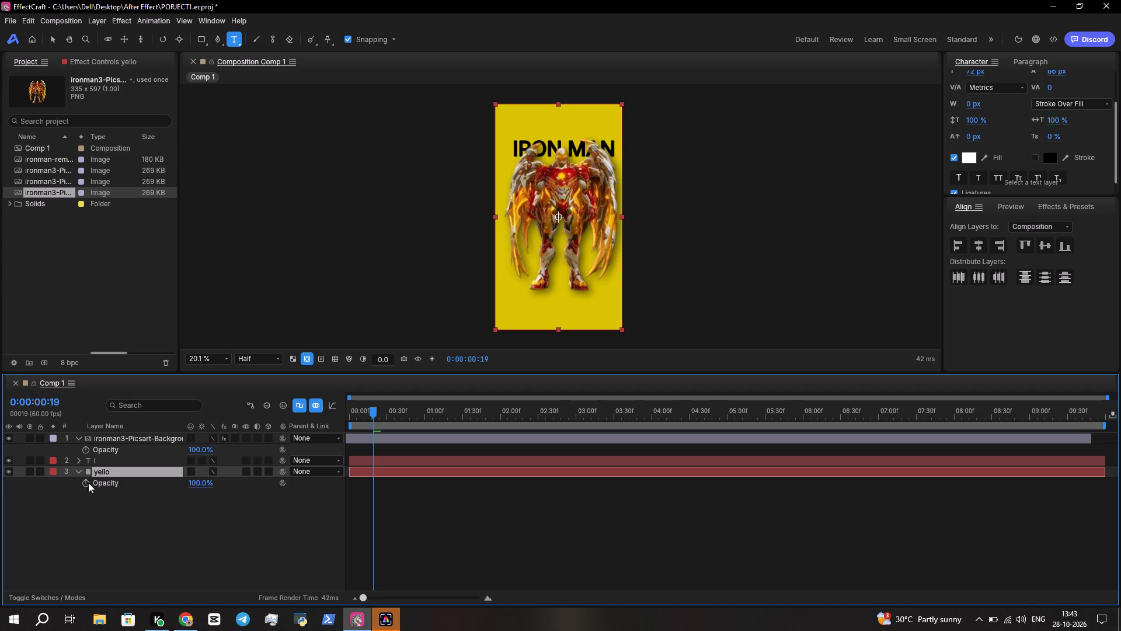
pyautogui.click(125, 459)
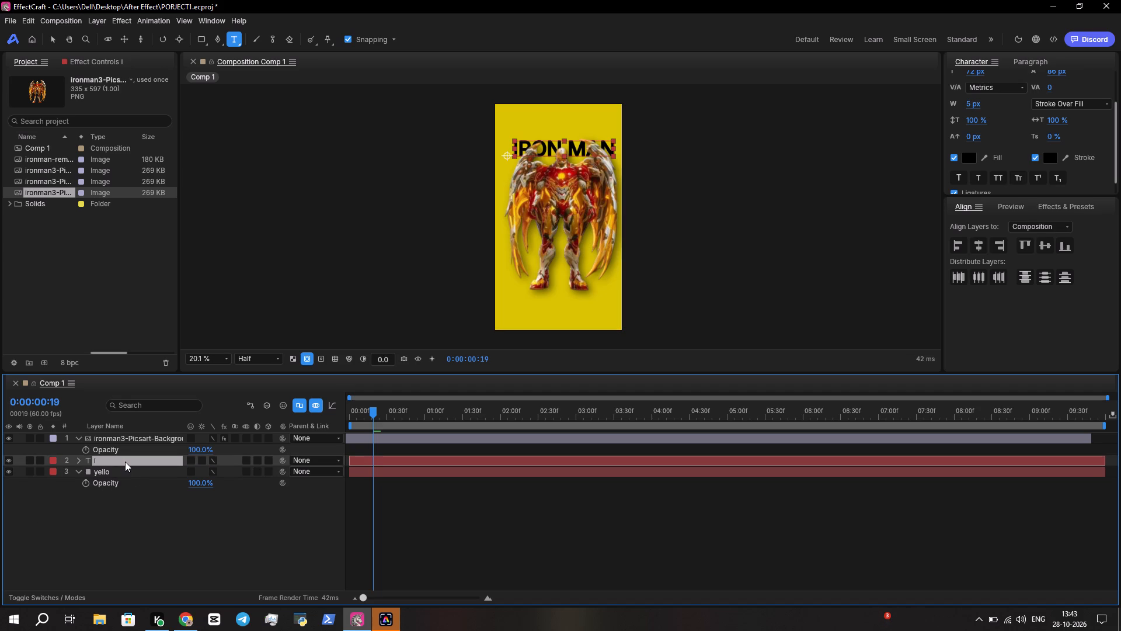
pyautogui.press('p')
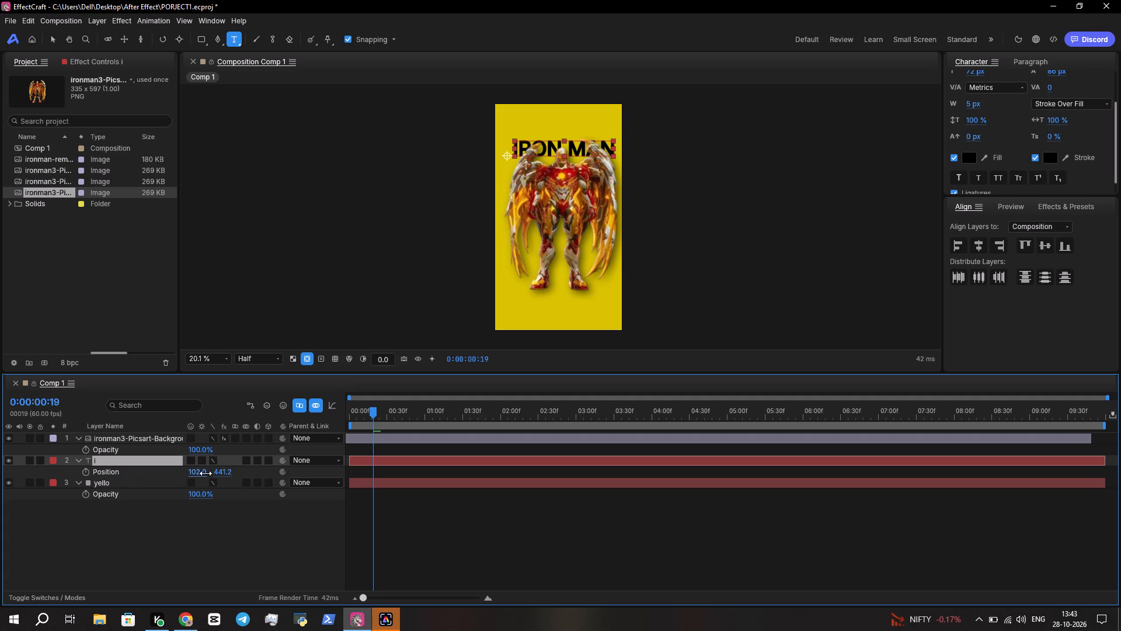
pyautogui.moveTo(206, 473); pyautogui.dragTo(168, 480)
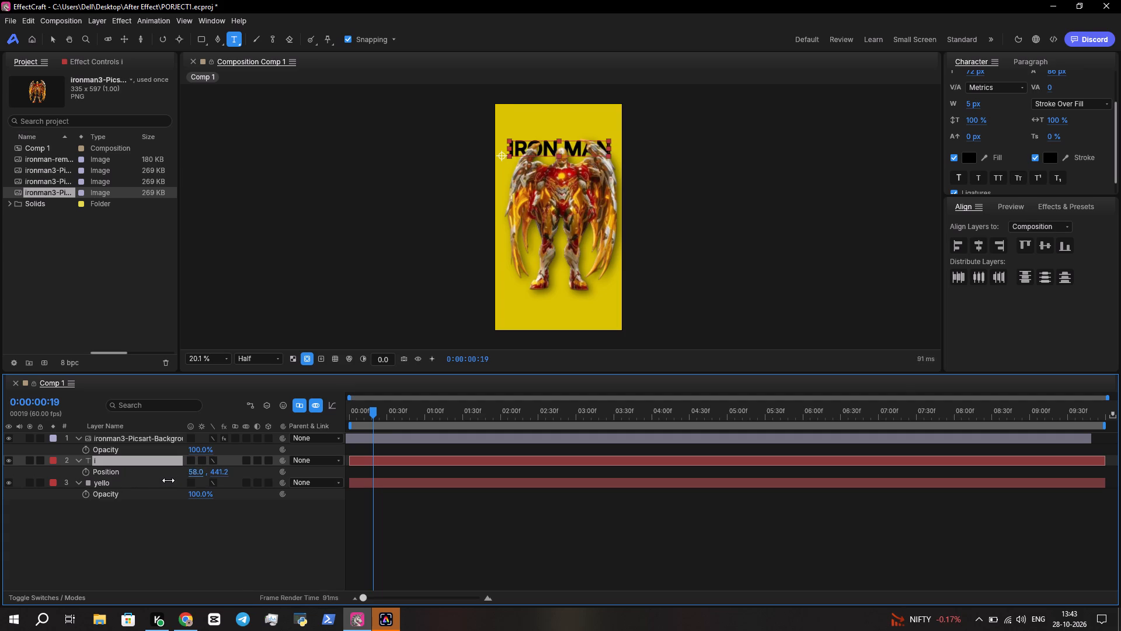
pyautogui.moveTo(168, 480); pyautogui.dragTo(162, 483)
pyautogui.press('p')
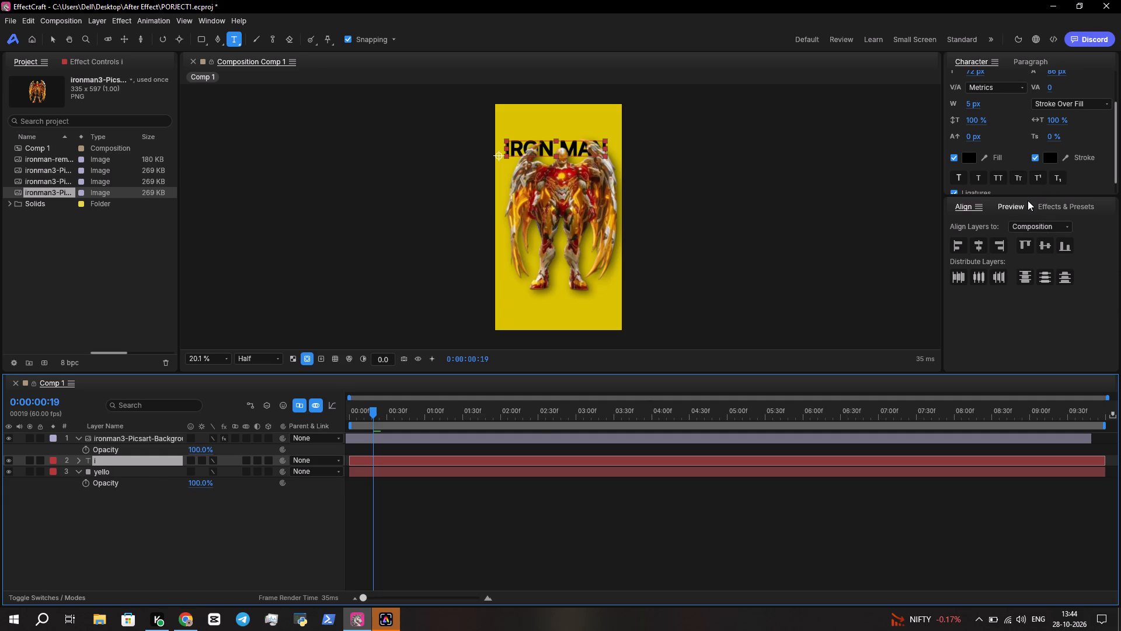
# Enlarge the Character panel's height so more of the text settings are shown, including the font.
pyautogui.moveTo(1029, 193); pyautogui.dragTo(1039, 231)
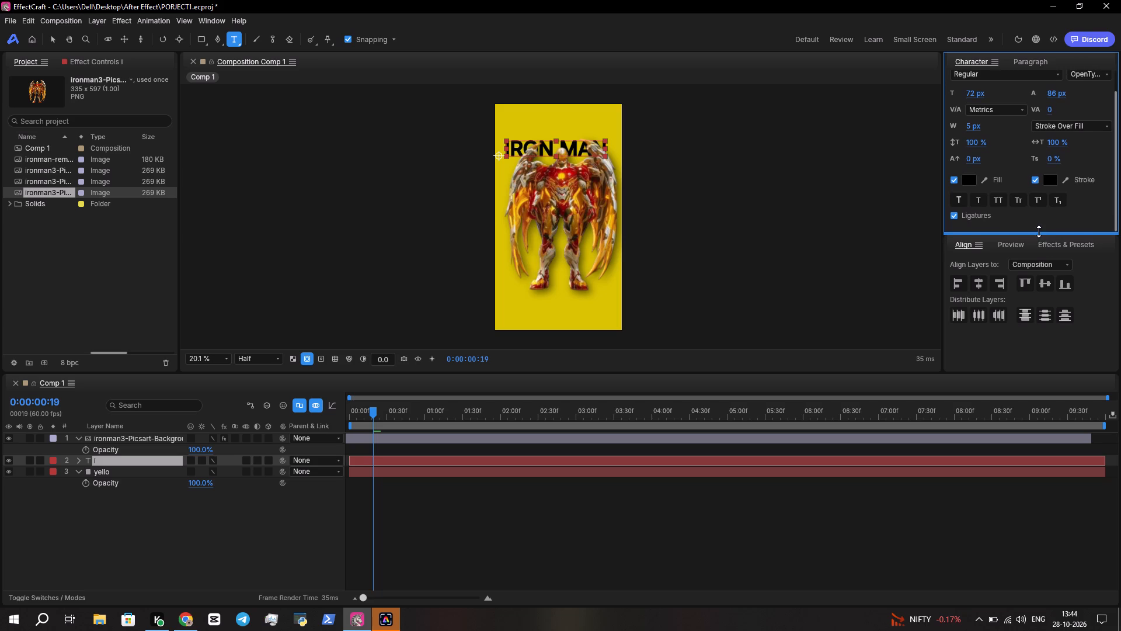
pyautogui.moveTo(1039, 231); pyautogui.dragTo(1040, 239)
pyautogui.scroll(1, 1025, 152)
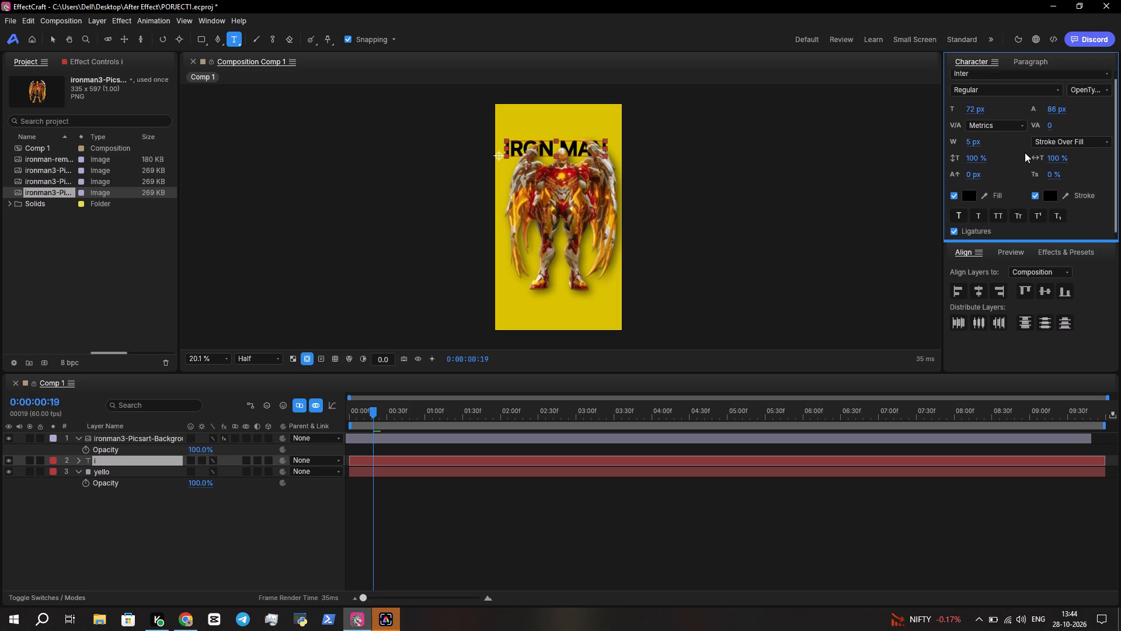
pyautogui.scroll(1, 1025, 152)
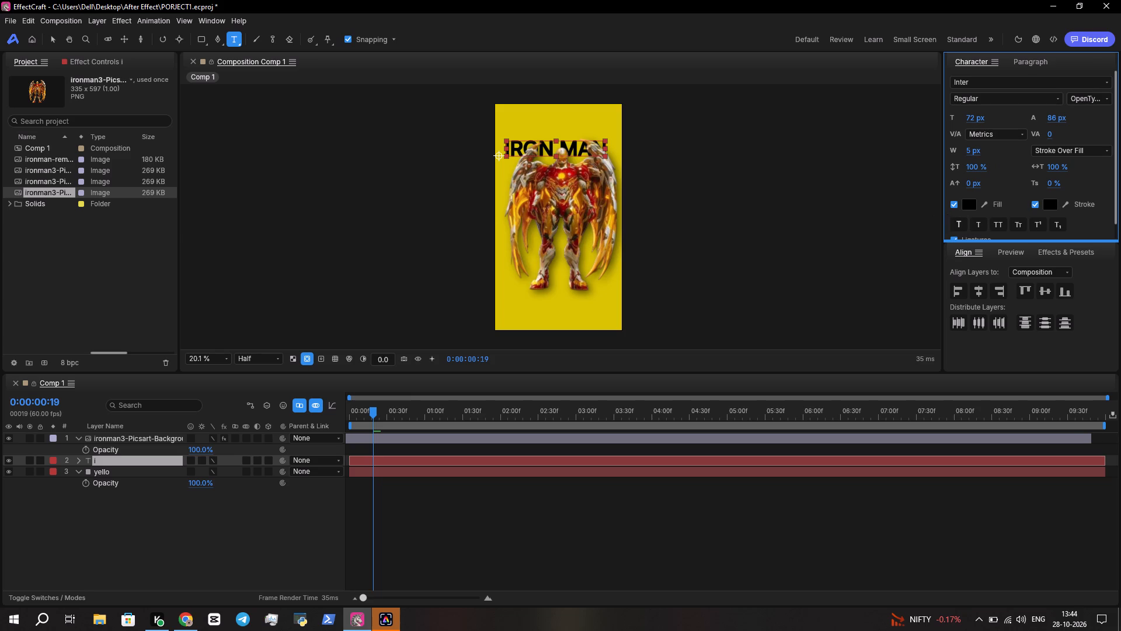
# Show the Effect Controls and Properties panels for the IRON MAN text layer.
pyautogui.click(226, 18)
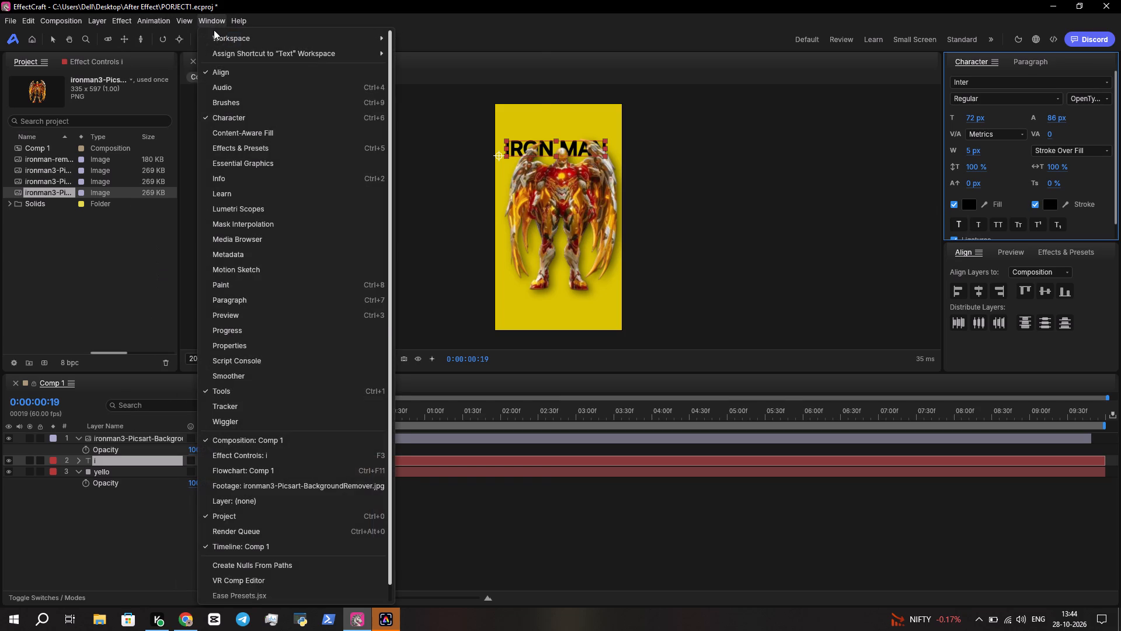
pyautogui.click(217, 39)
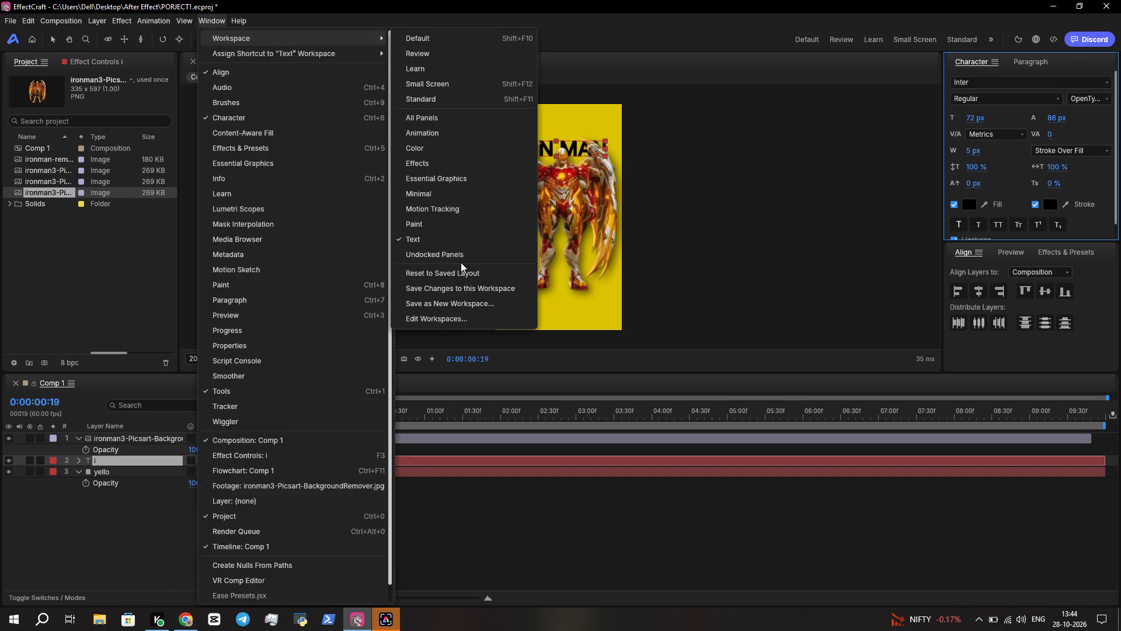
pyautogui.scroll(-2, 461, 262)
pyautogui.scroll(-6, 242, 540)
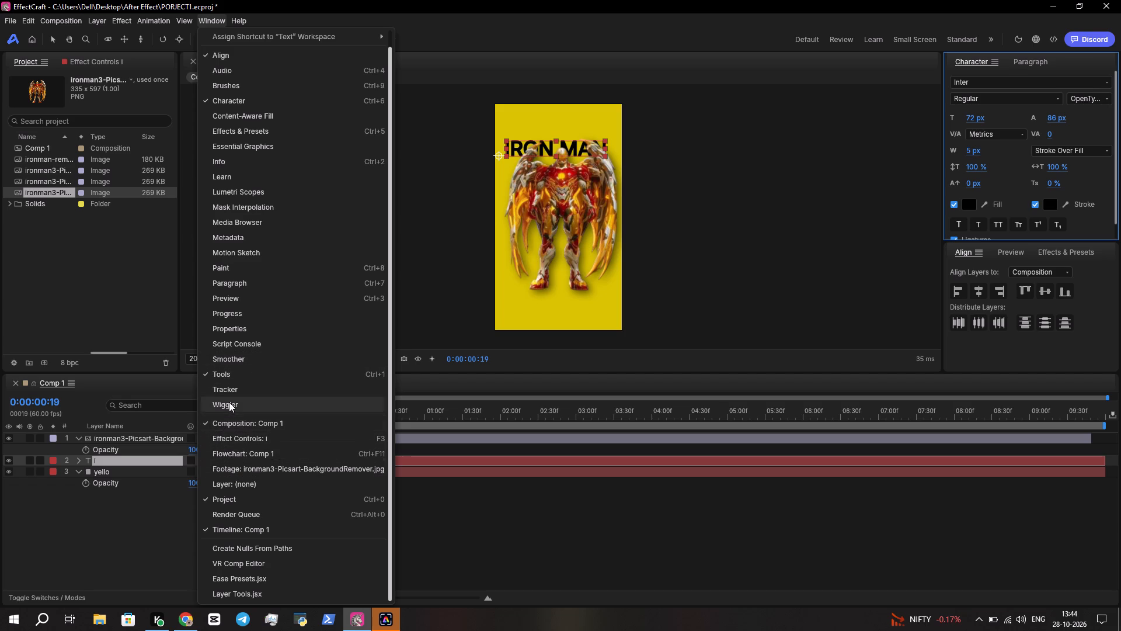
pyautogui.click(207, 439)
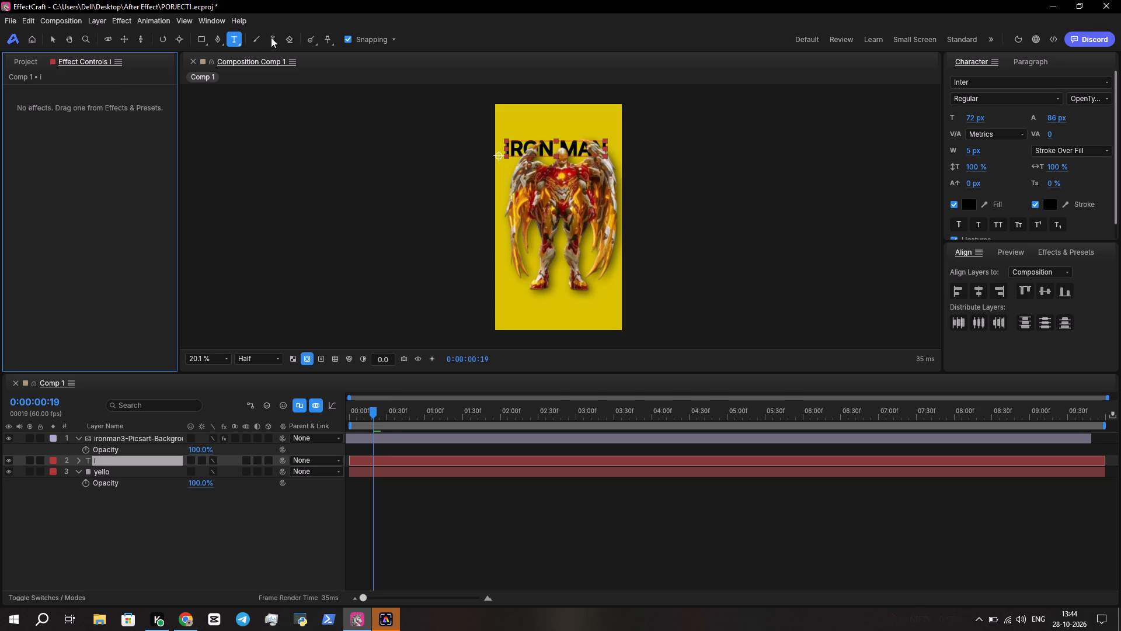
pyautogui.click(208, 15)
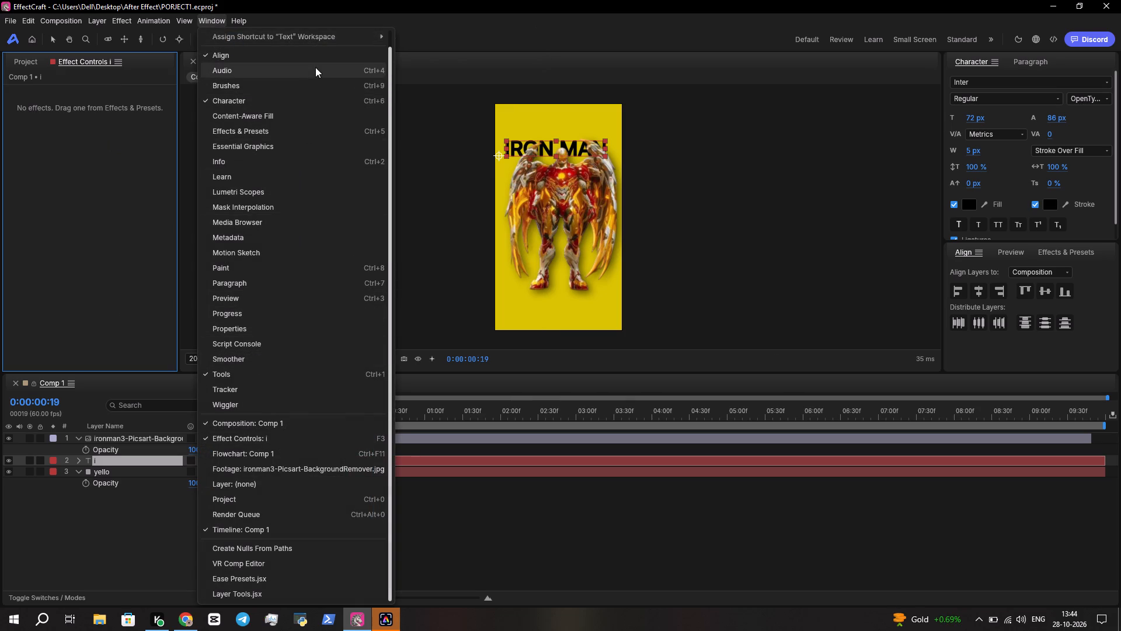
pyautogui.scroll(3, 308, 67)
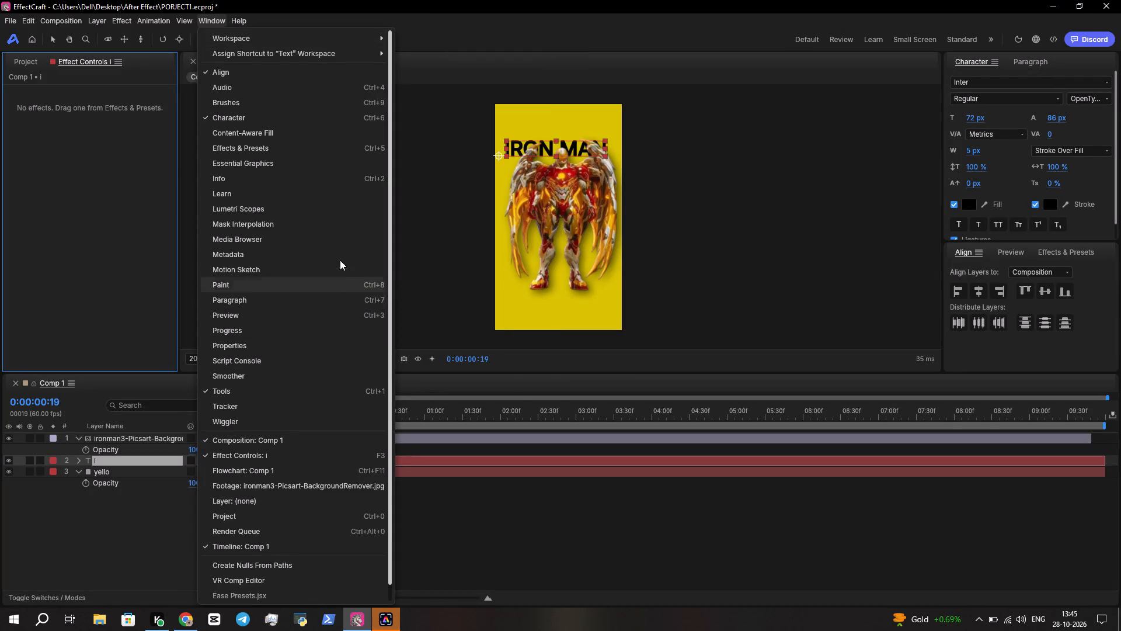
pyautogui.click(204, 344)
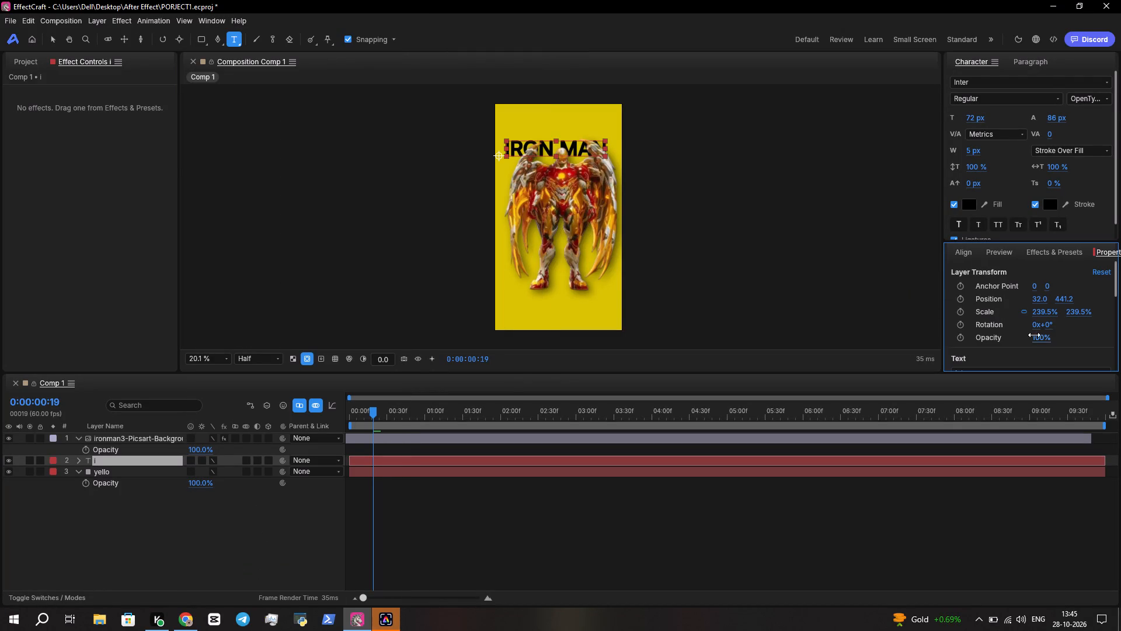
# Replace the existing effects and presets search with a search for sky.
pyautogui.click(1050, 255)
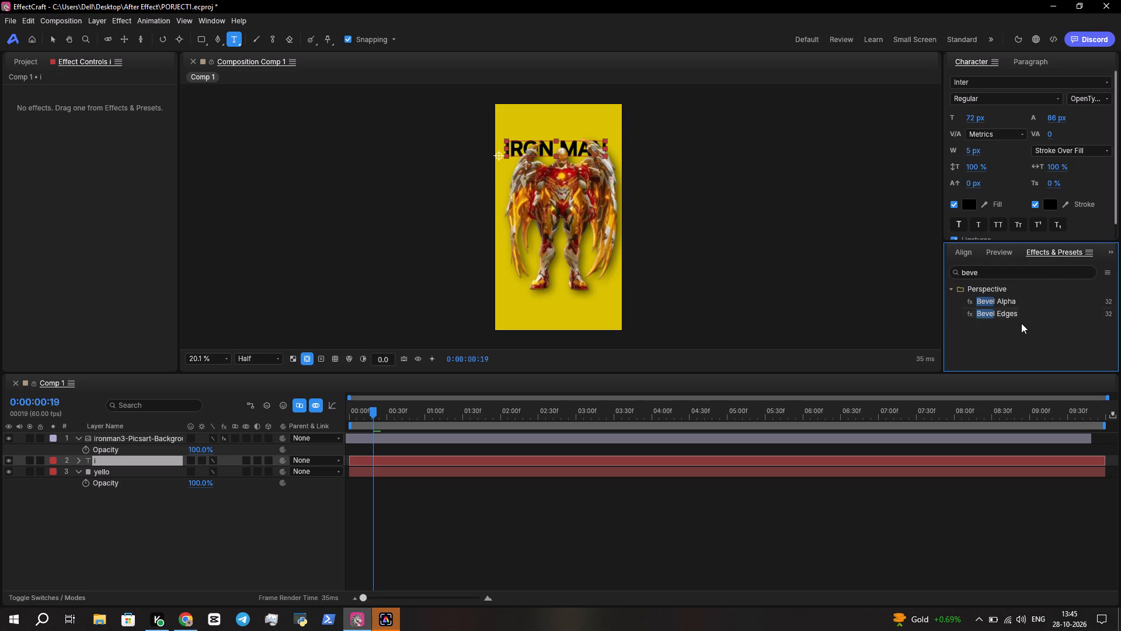
pyautogui.click(1008, 281)
pyautogui.click(1008, 266)
pyautogui.press('BackSpace')
pyautogui.press('BackSpace')
pyautogui.press('BackSpace')
pyautogui.press('BackSpace')
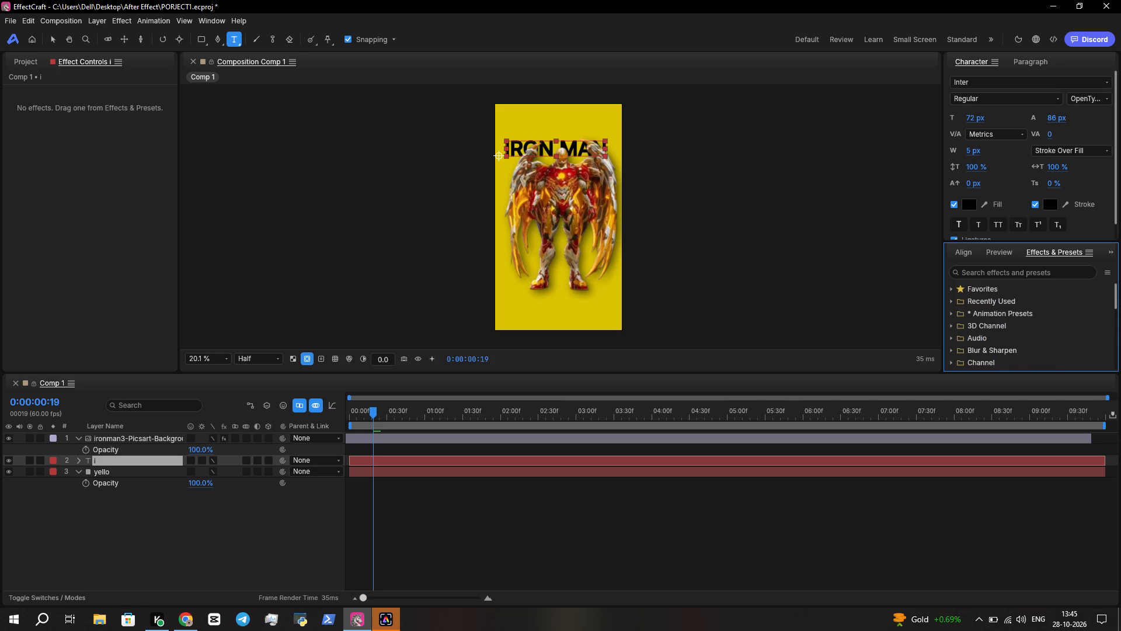
pyautogui.write('sky')
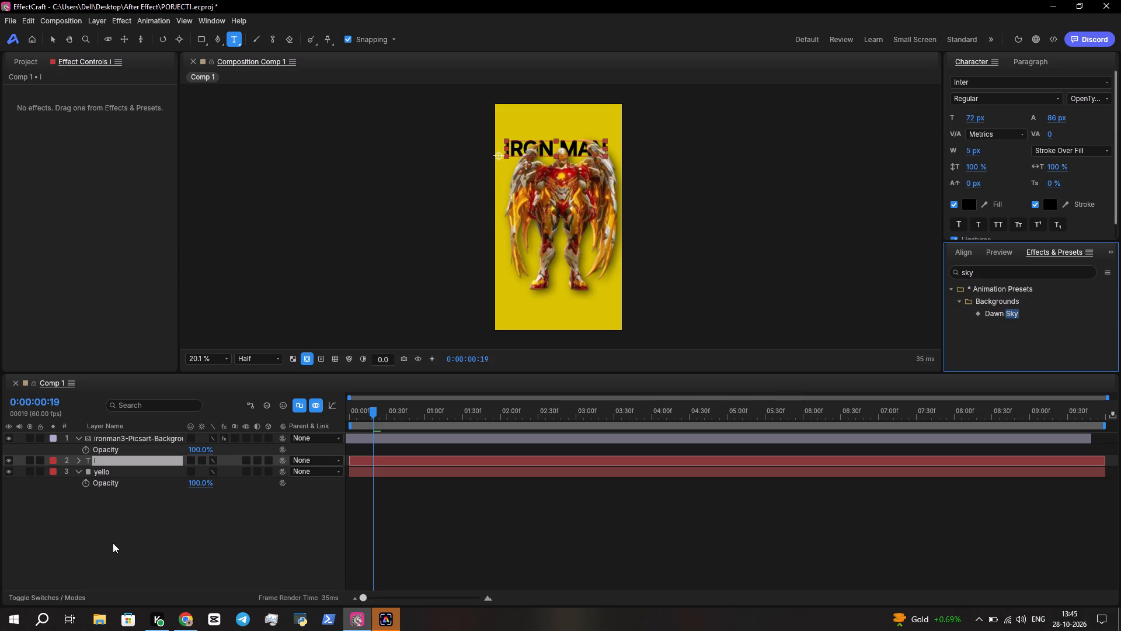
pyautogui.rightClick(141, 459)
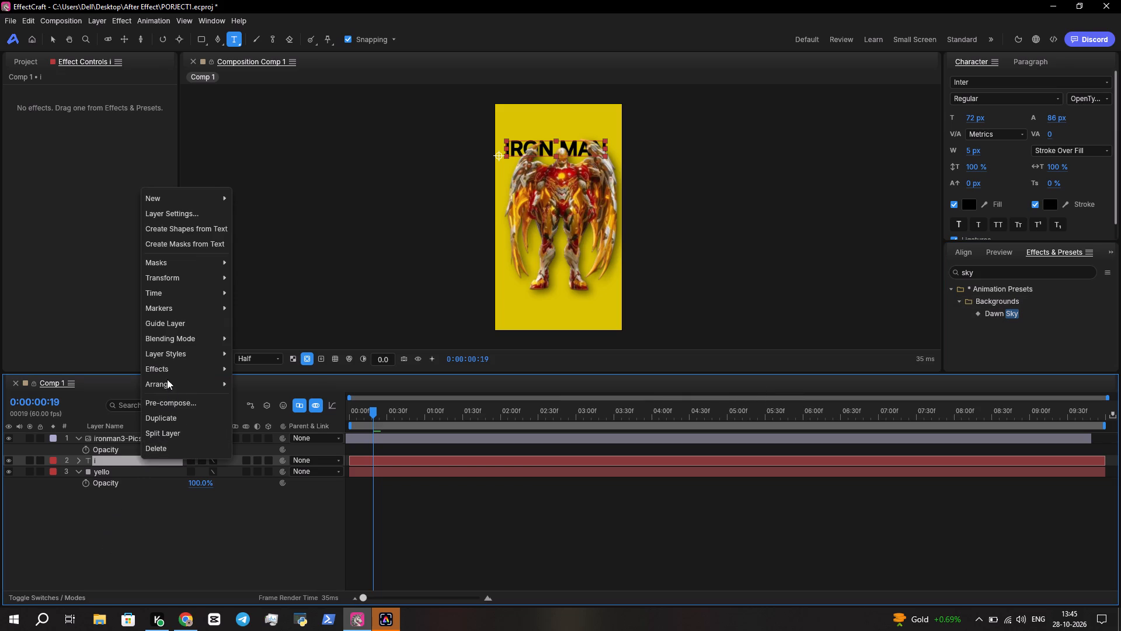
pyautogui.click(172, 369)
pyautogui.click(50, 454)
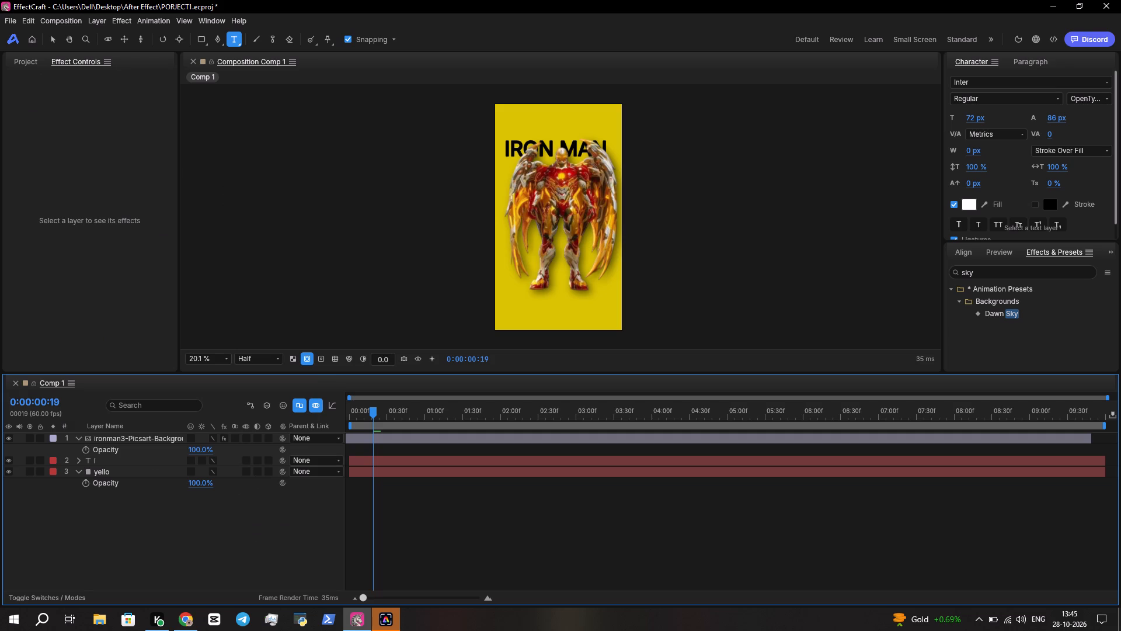
# Apply the Dawn Sky background preset to the IRON MAN text layer.
pyautogui.click(132, 460)
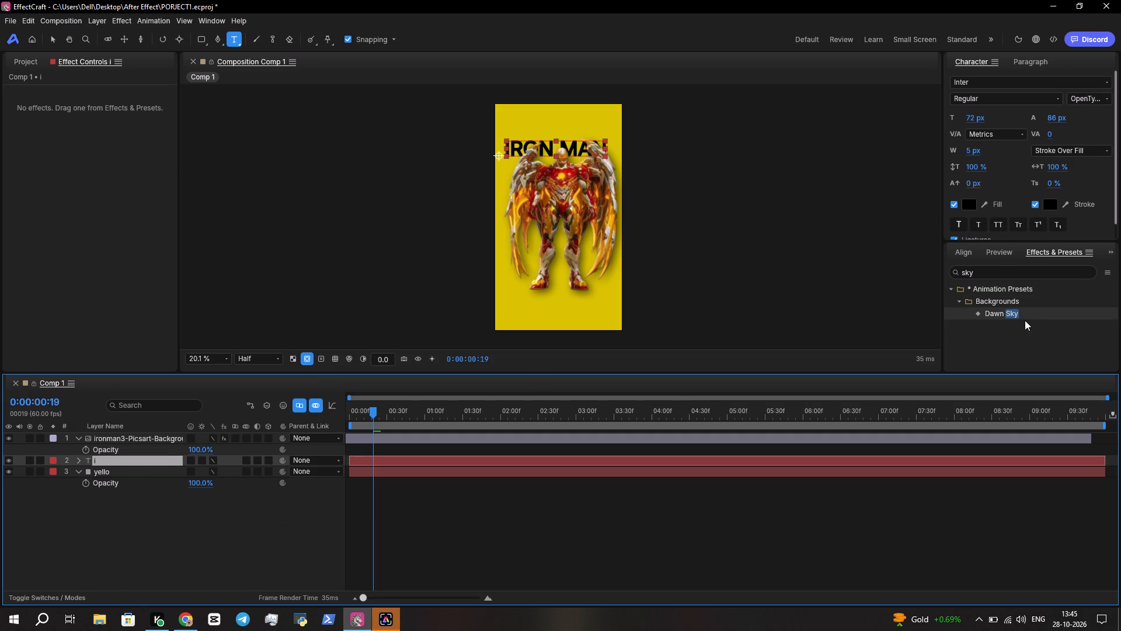
pyautogui.moveTo(1019, 314); pyautogui.dragTo(187, 472)
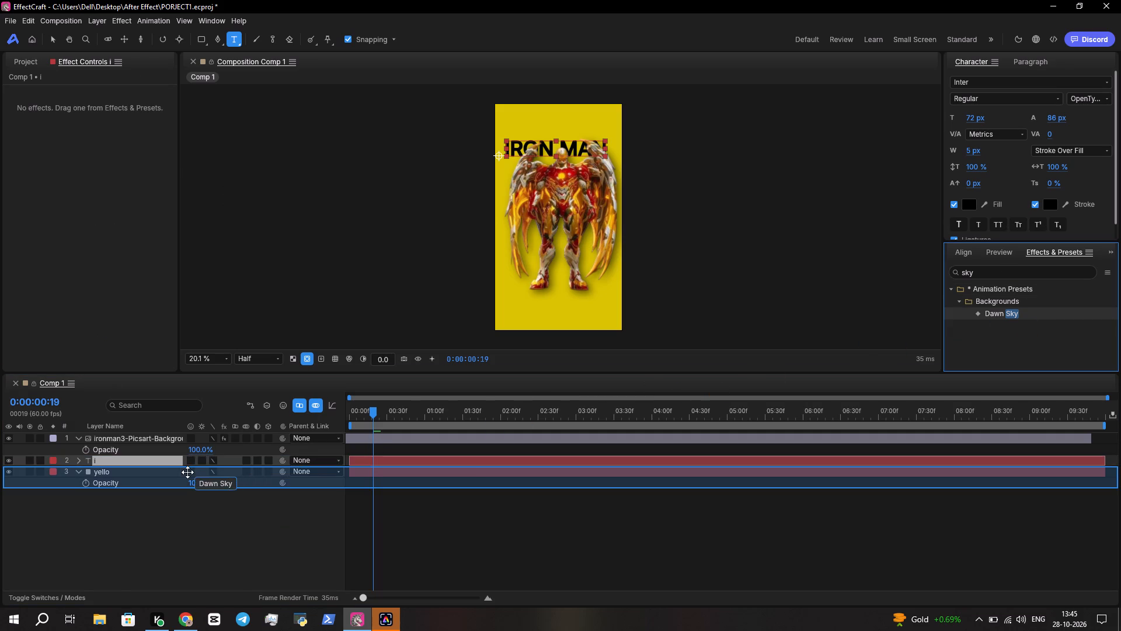
pyautogui.moveTo(187, 472); pyautogui.dragTo(161, 460)
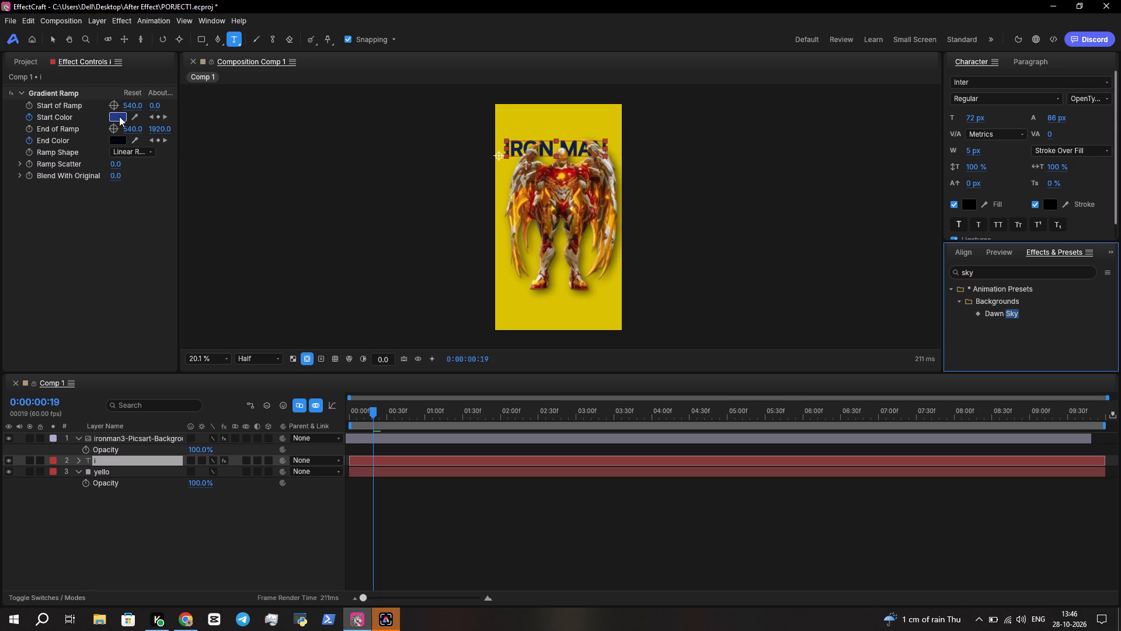
# Set the horizontal Start of Ramp value of the title's Gradient Ramp to 633.0.
pyautogui.moveTo(128, 109); pyautogui.dragTo(201, 117)
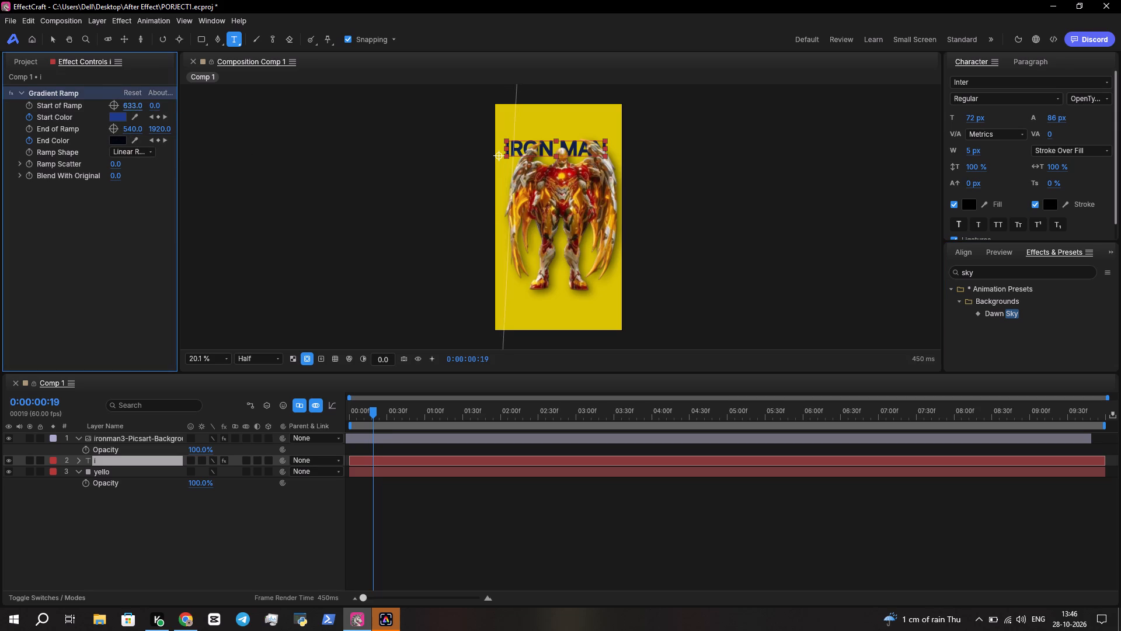
# Set the horizontal Start of Ramp value of the title's Gradient Ramp to 511.0.
pyautogui.moveTo(201, 117); pyautogui.dragTo(545, 195)
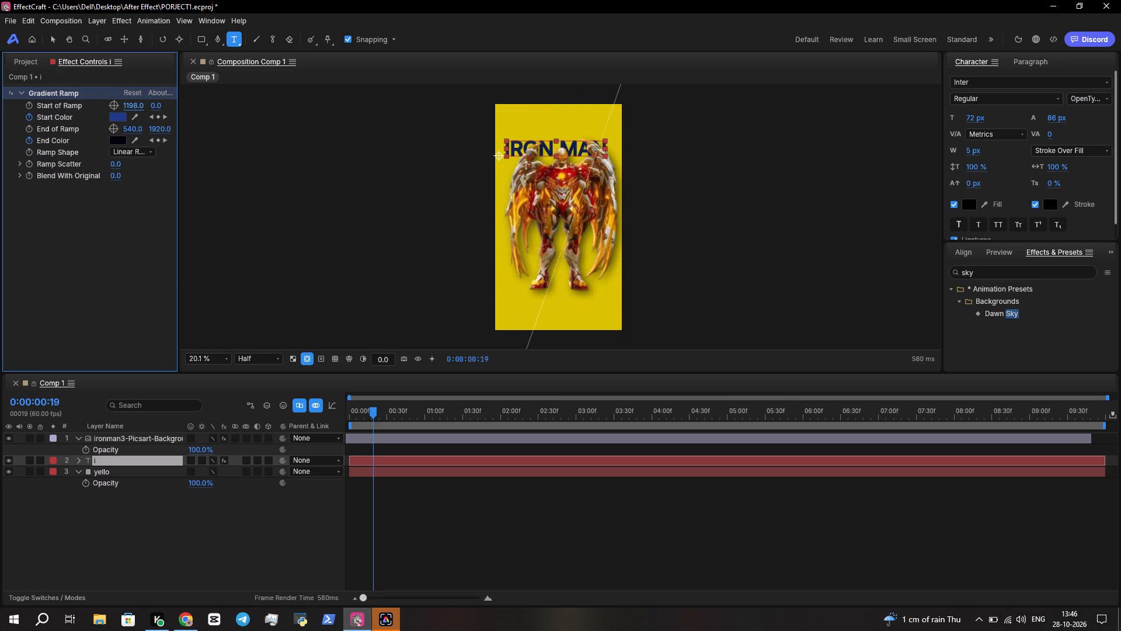
pyautogui.moveTo(545, 195); pyautogui.dragTo(284, 174)
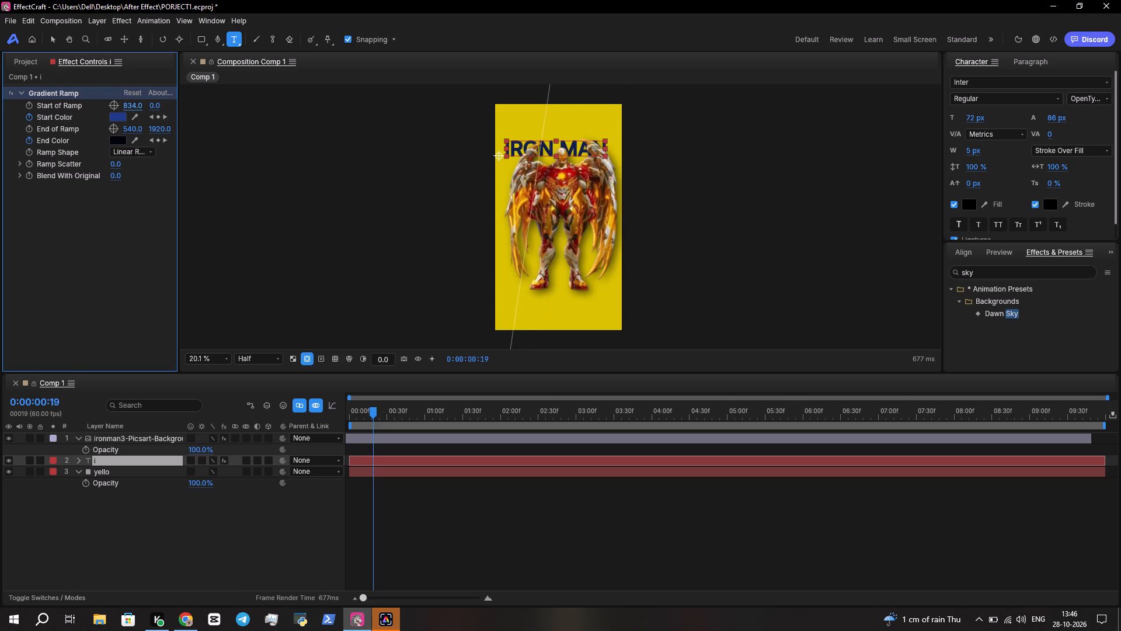
pyautogui.moveTo(284, 174); pyautogui.dragTo(112, 178)
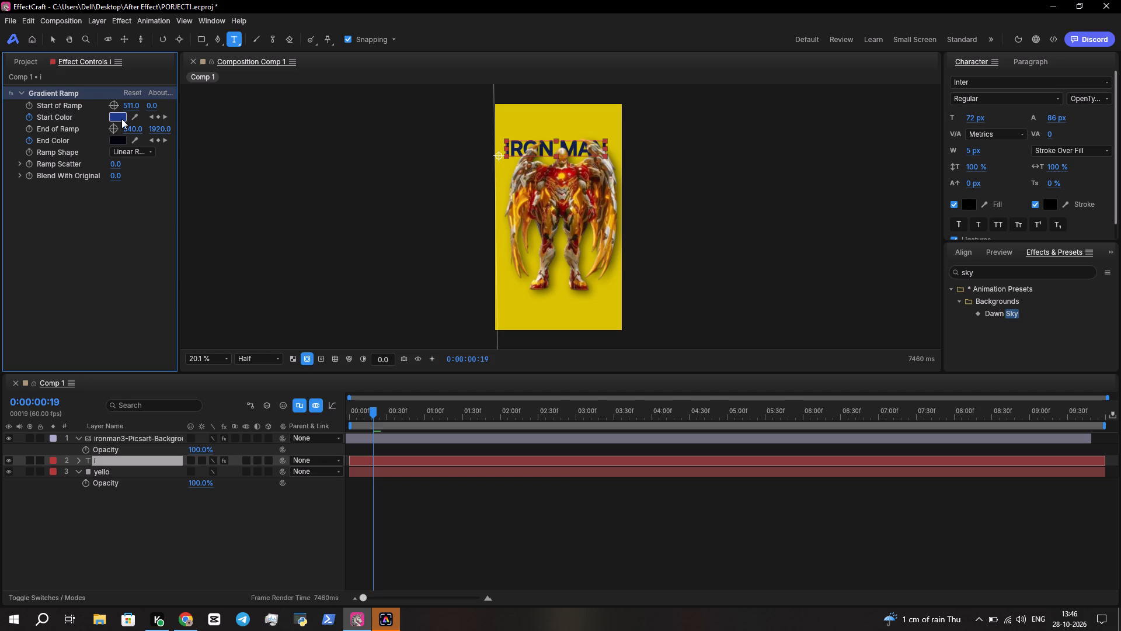
# Set the Gradient Ramp's Start Color to the muted blue 344D98.
pyautogui.click(121, 117)
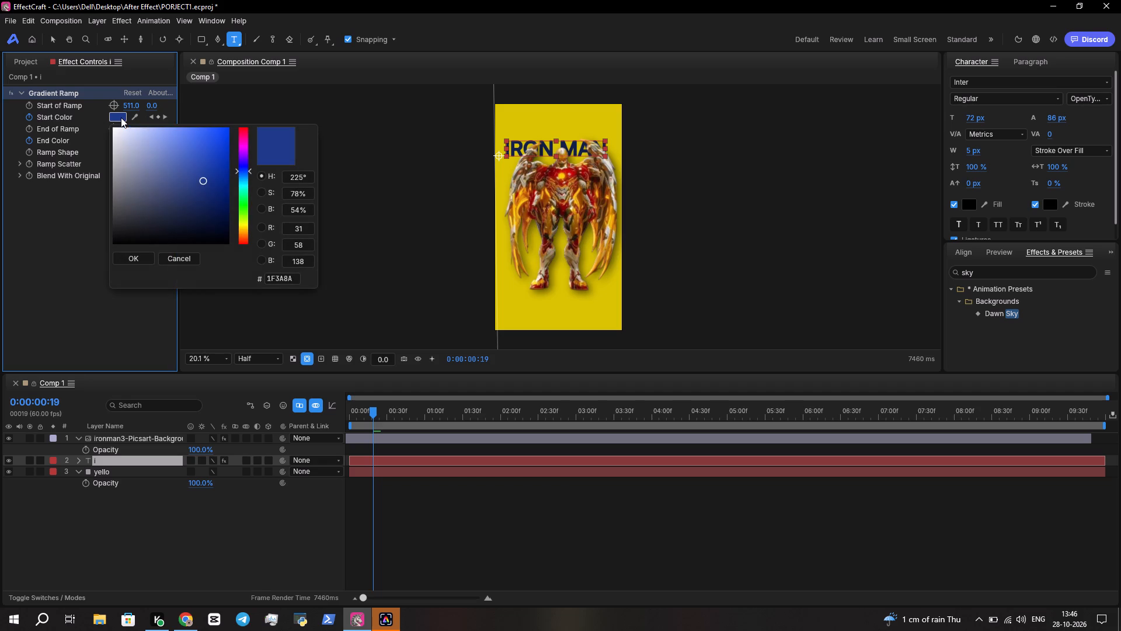
pyautogui.moveTo(200, 183); pyautogui.dragTo(189, 175)
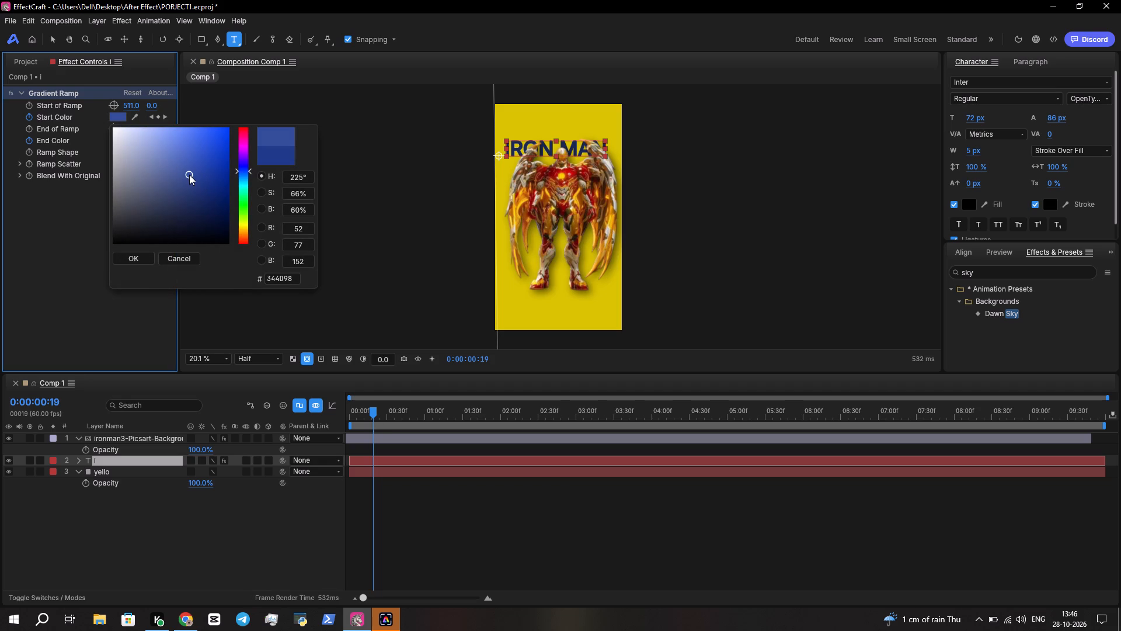
pyautogui.click(135, 254)
pyautogui.click(145, 261)
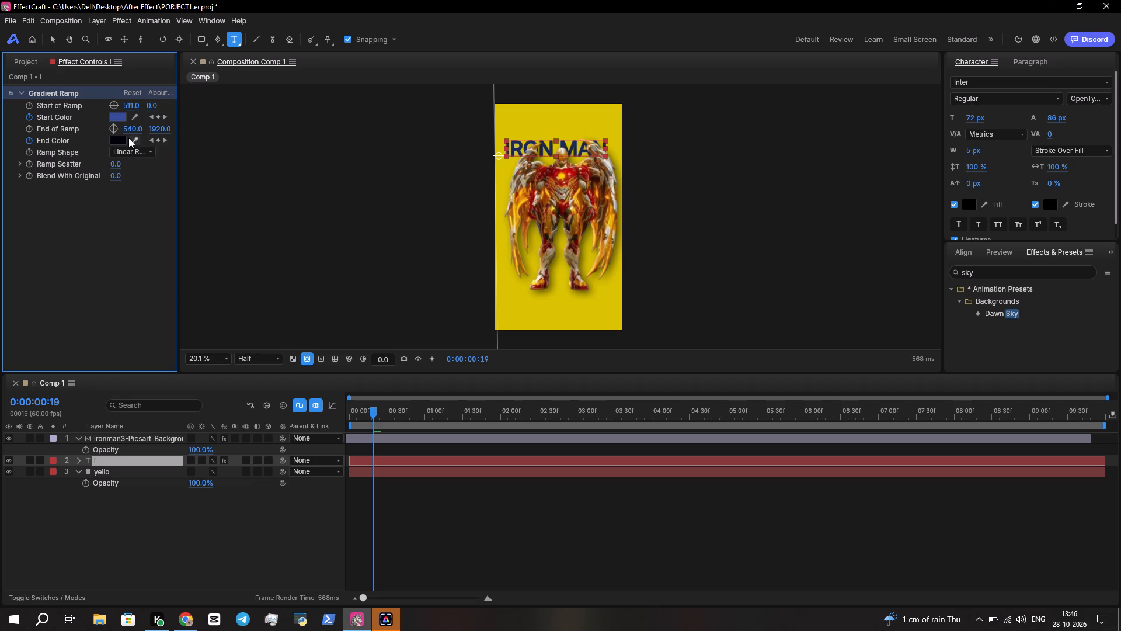
# Set the Gradient Ramp's End Color to the light blue 2BAEE7, trying dark blue, green and red shades first.
pyautogui.click(134, 140)
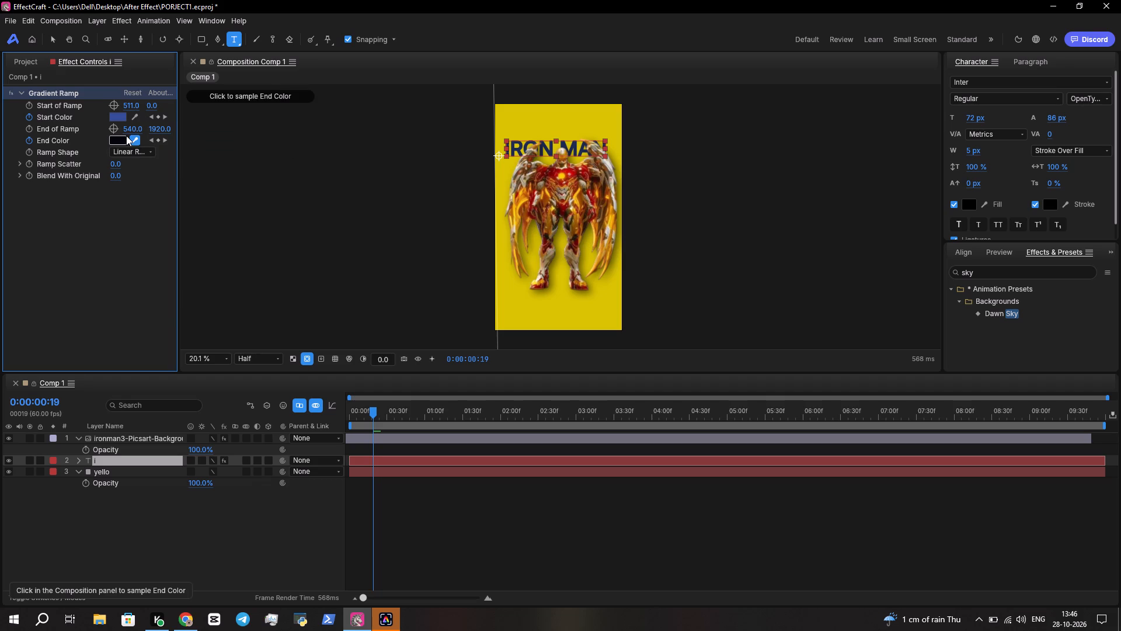
pyautogui.click(125, 136)
pyautogui.click(218, 185)
pyautogui.moveTo(215, 204); pyautogui.dragTo(218, 220)
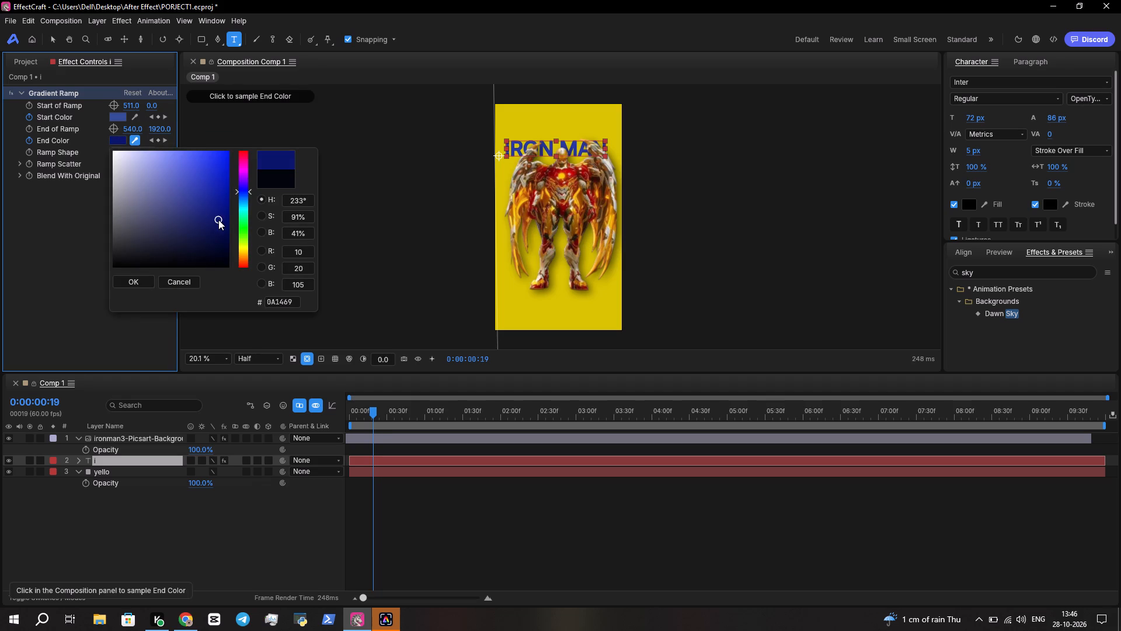
pyautogui.moveTo(218, 220); pyautogui.dragTo(218, 228)
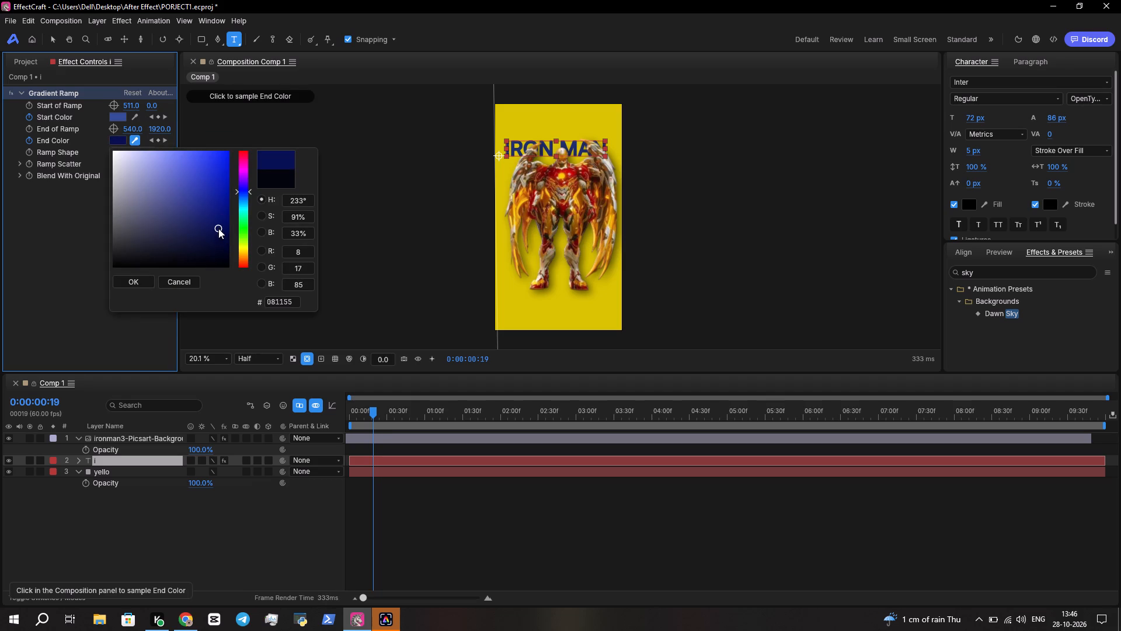
pyautogui.moveTo(218, 228); pyautogui.dragTo(215, 220)
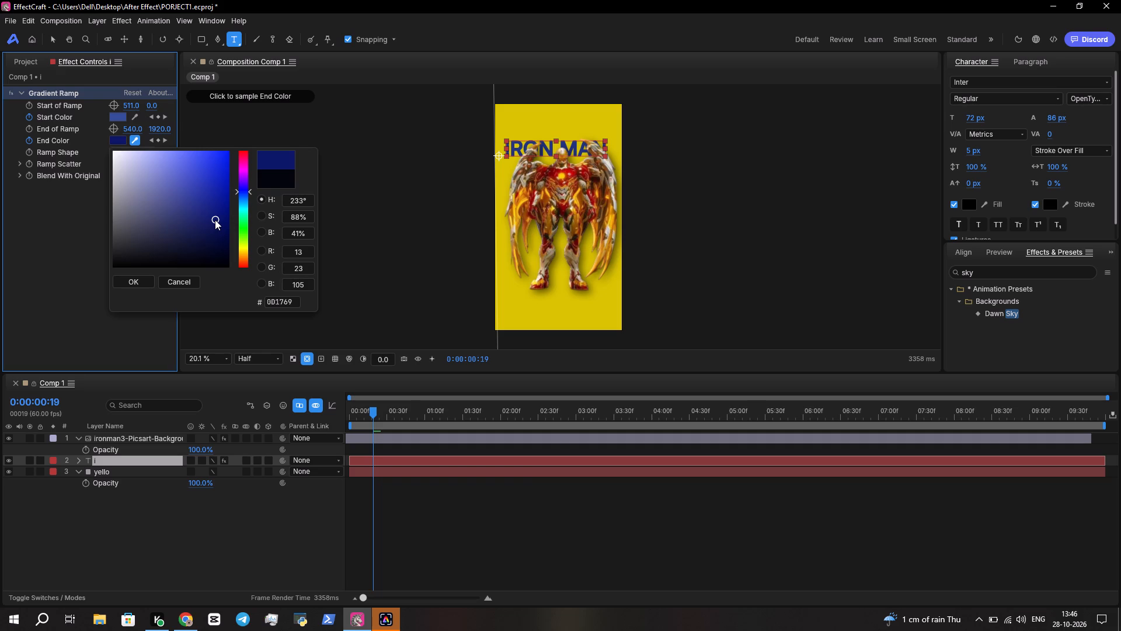
pyautogui.moveTo(209, 219); pyautogui.dragTo(196, 196)
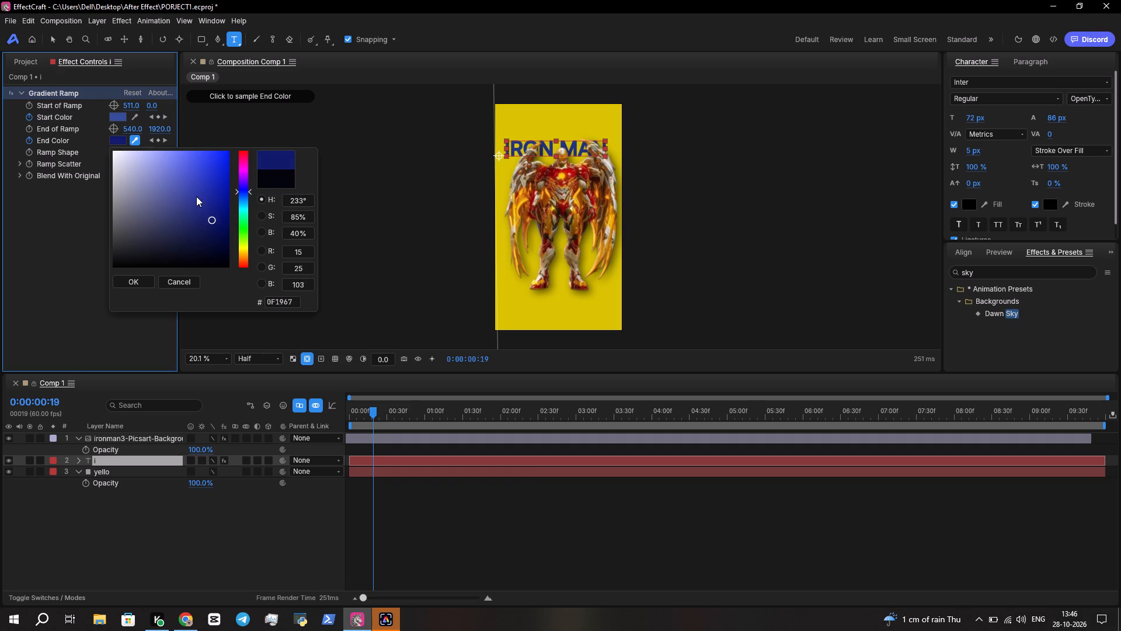
pyautogui.moveTo(196, 196); pyautogui.dragTo(213, 174)
pyautogui.moveTo(239, 216); pyautogui.dragTo(243, 223)
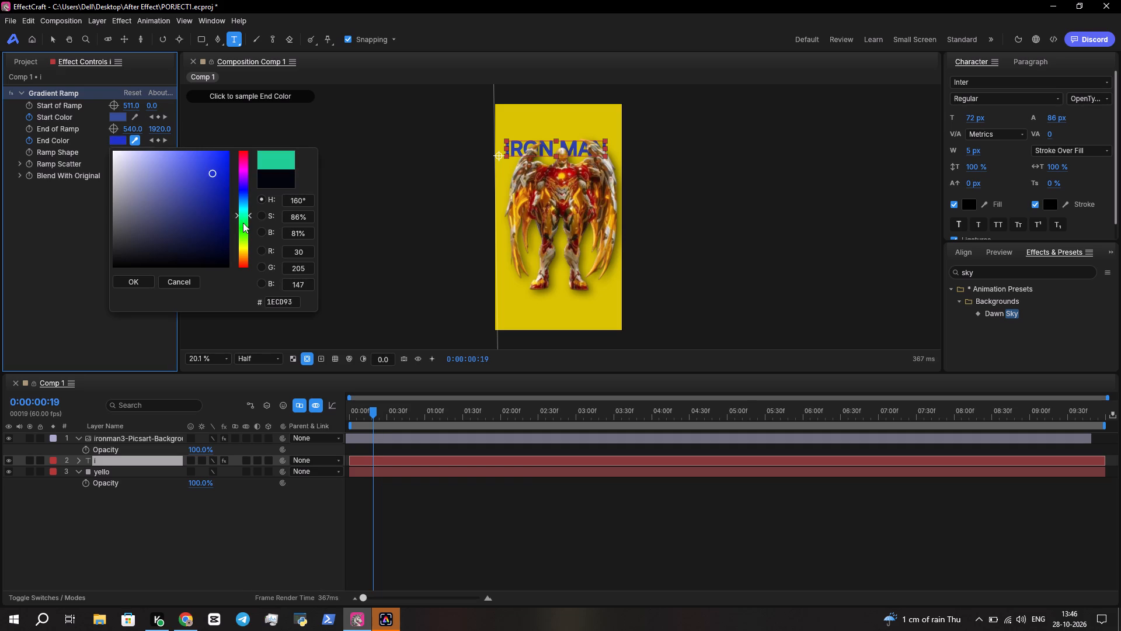
pyautogui.moveTo(243, 223); pyautogui.dragTo(246, 235)
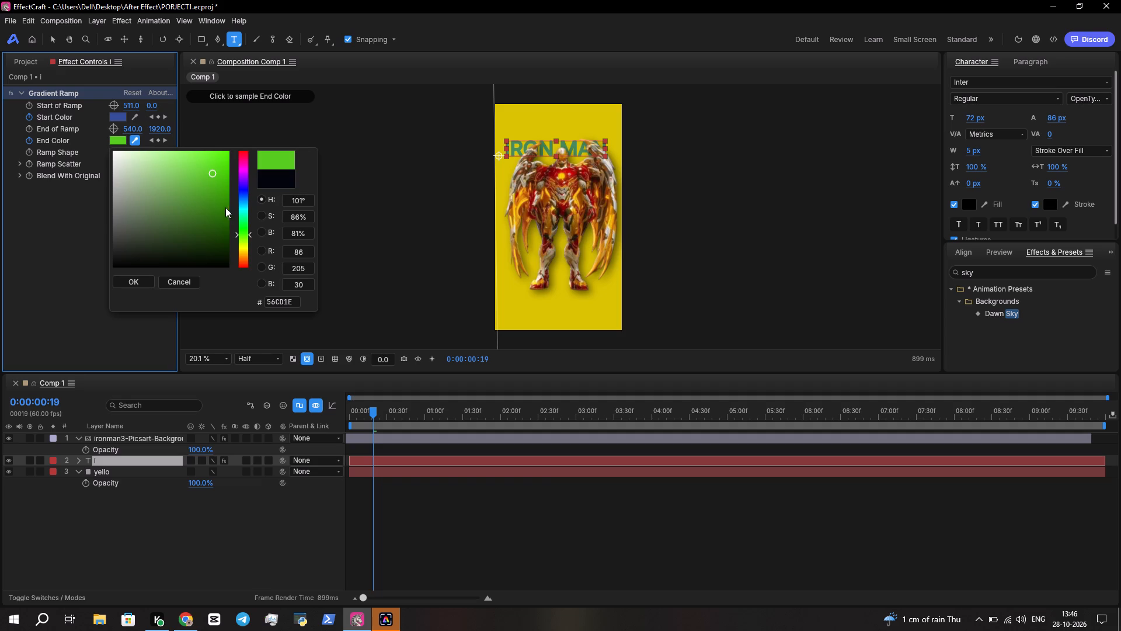
pyautogui.moveTo(246, 234); pyautogui.dragTo(246, 267)
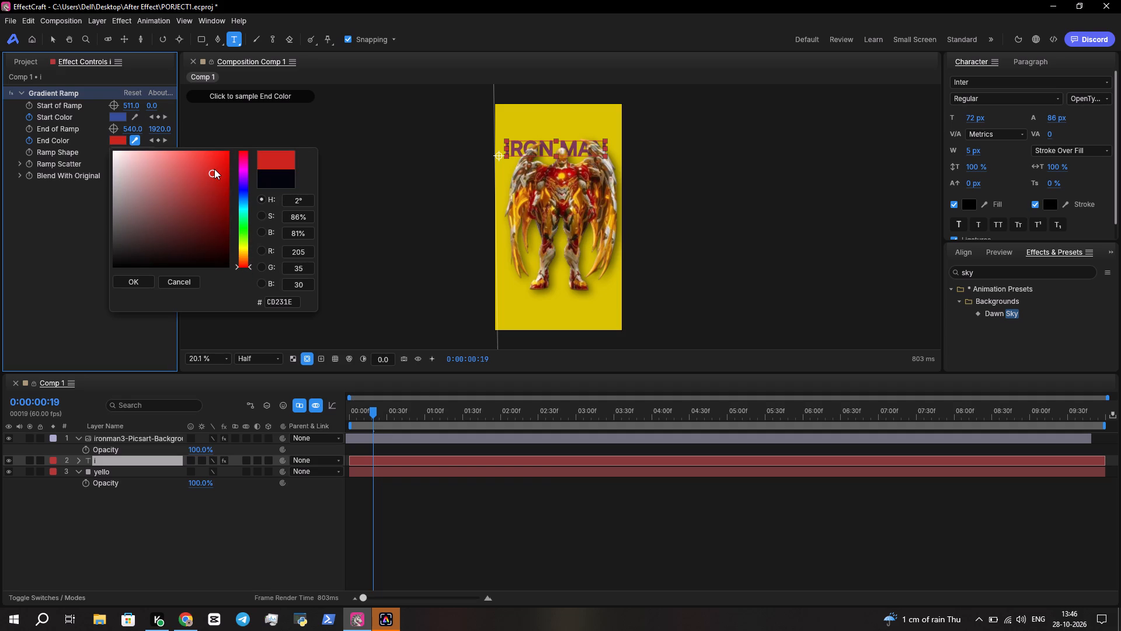
pyautogui.moveTo(214, 169); pyautogui.dragTo(227, 200)
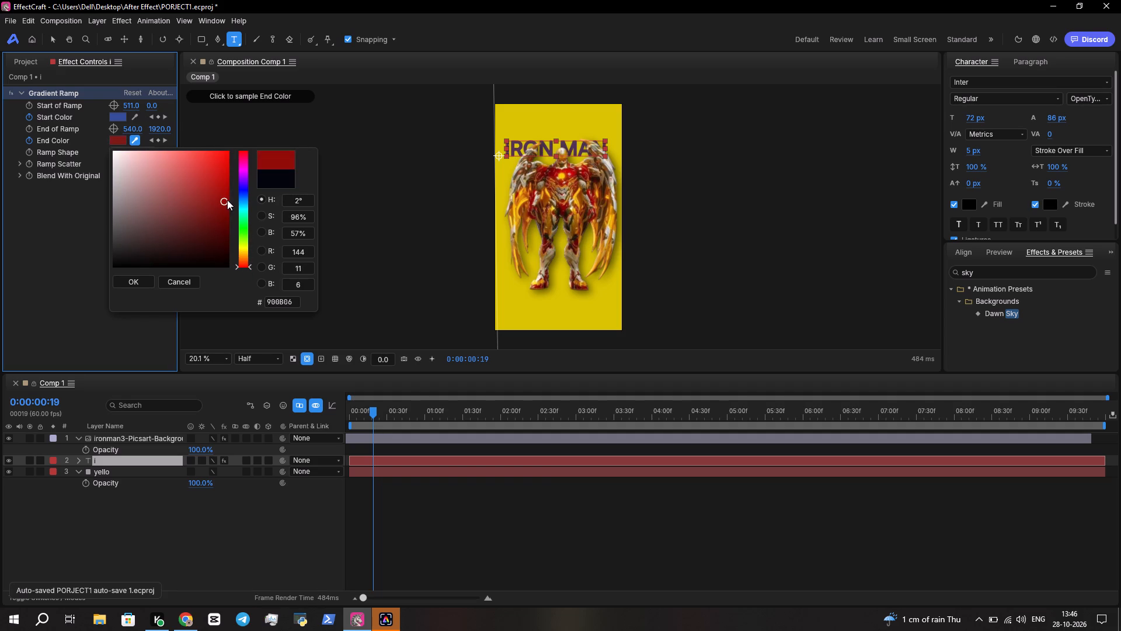
pyautogui.moveTo(227, 200); pyautogui.dragTo(227, 198)
pyautogui.click(243, 203)
pyautogui.moveTo(220, 186); pyautogui.dragTo(208, 162)
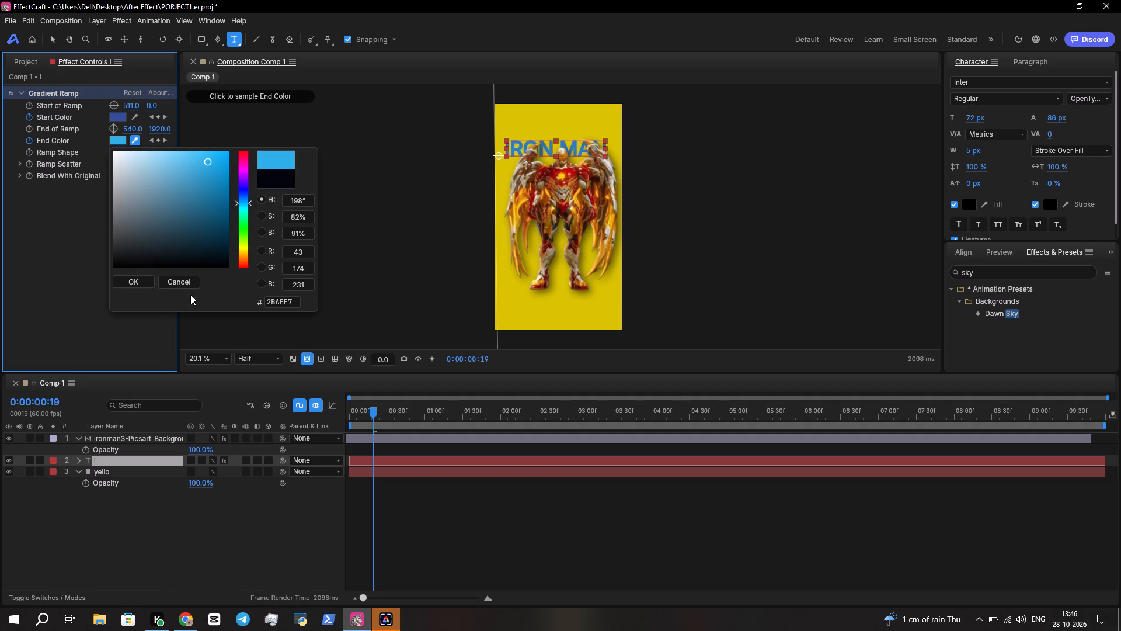
pyautogui.click(146, 275)
pyautogui.click(135, 275)
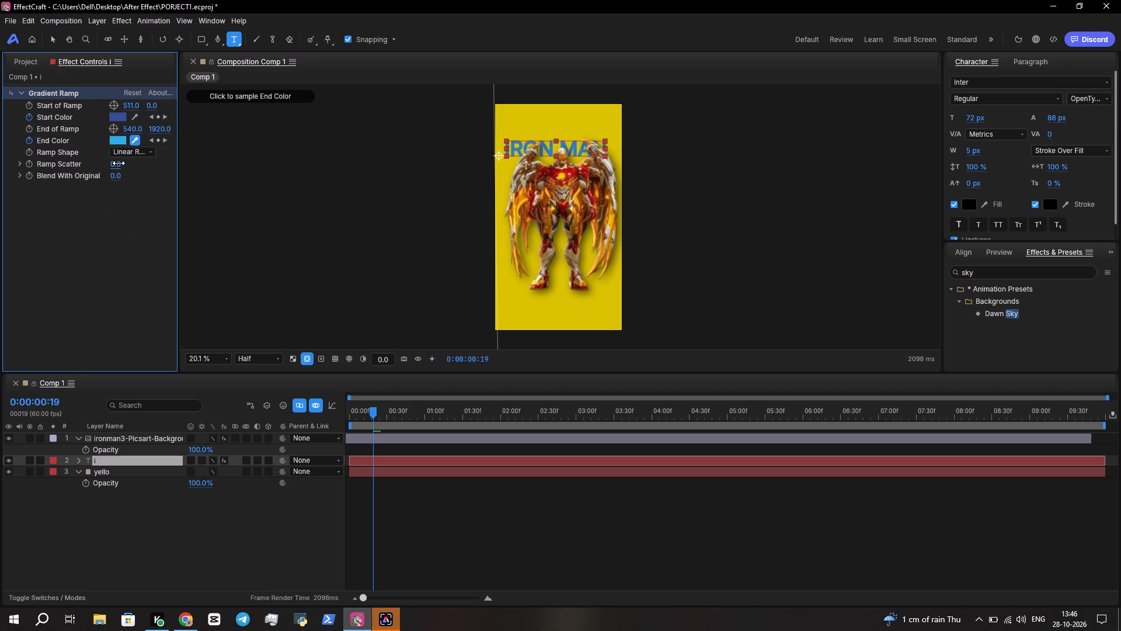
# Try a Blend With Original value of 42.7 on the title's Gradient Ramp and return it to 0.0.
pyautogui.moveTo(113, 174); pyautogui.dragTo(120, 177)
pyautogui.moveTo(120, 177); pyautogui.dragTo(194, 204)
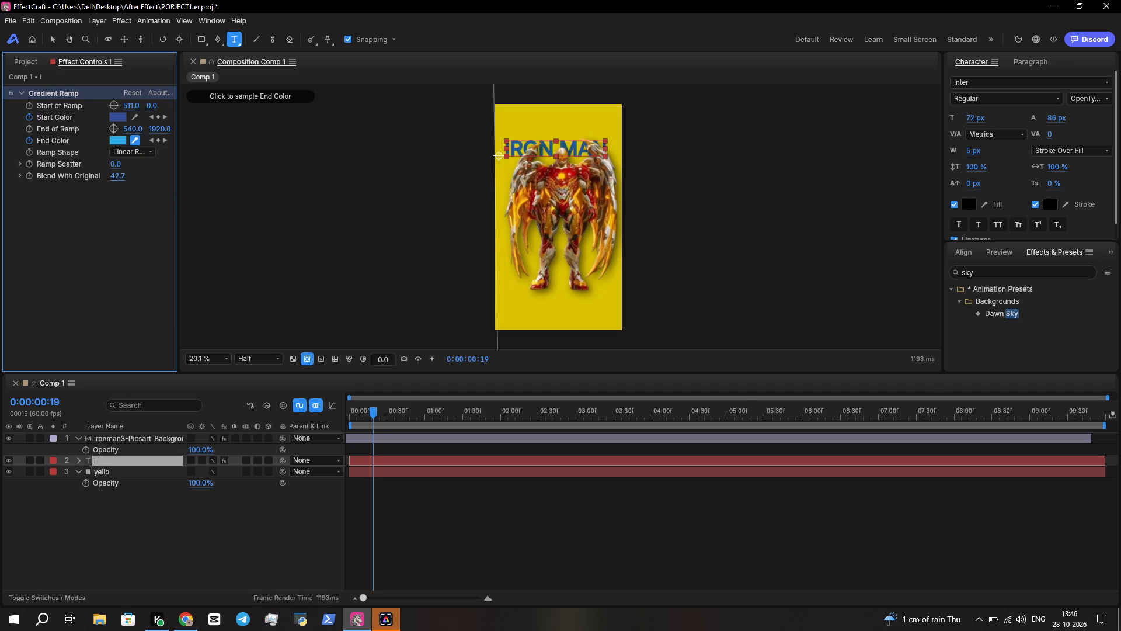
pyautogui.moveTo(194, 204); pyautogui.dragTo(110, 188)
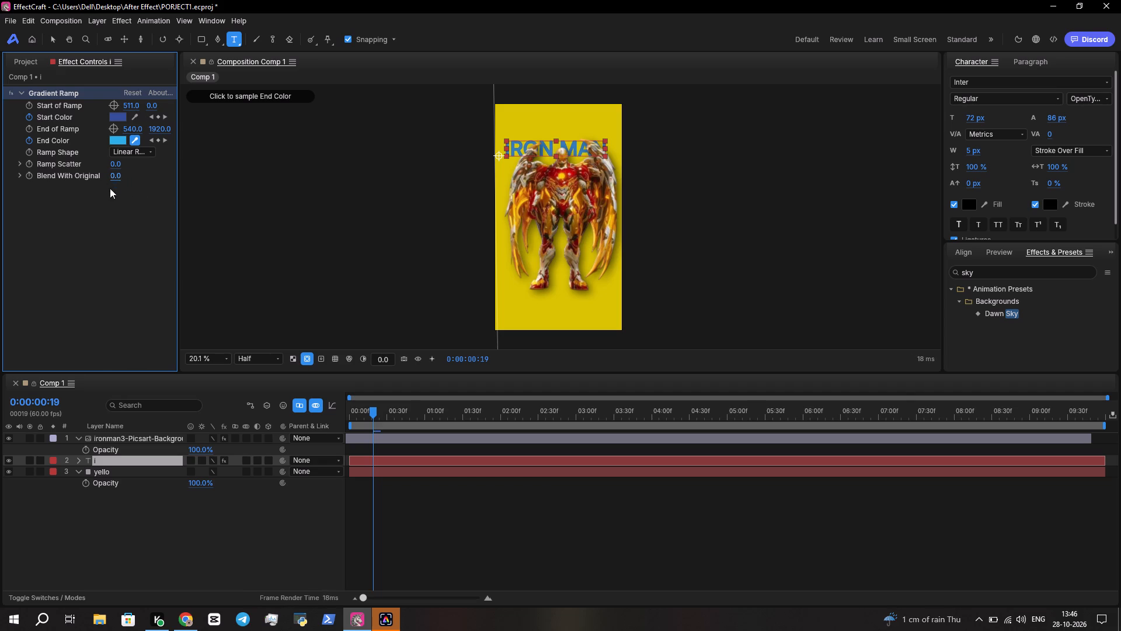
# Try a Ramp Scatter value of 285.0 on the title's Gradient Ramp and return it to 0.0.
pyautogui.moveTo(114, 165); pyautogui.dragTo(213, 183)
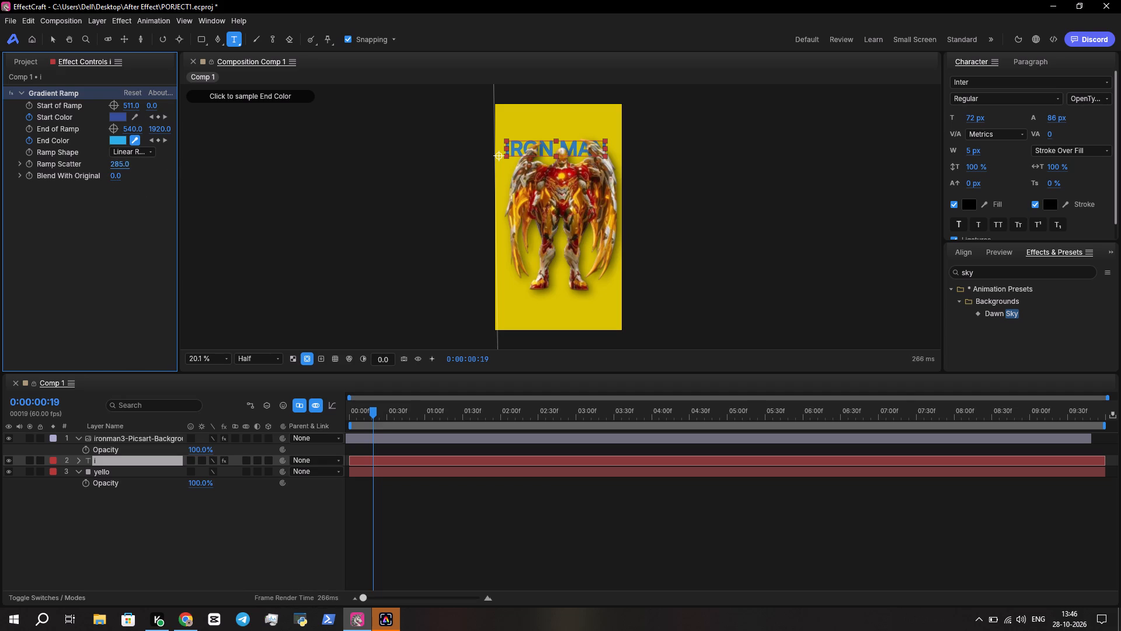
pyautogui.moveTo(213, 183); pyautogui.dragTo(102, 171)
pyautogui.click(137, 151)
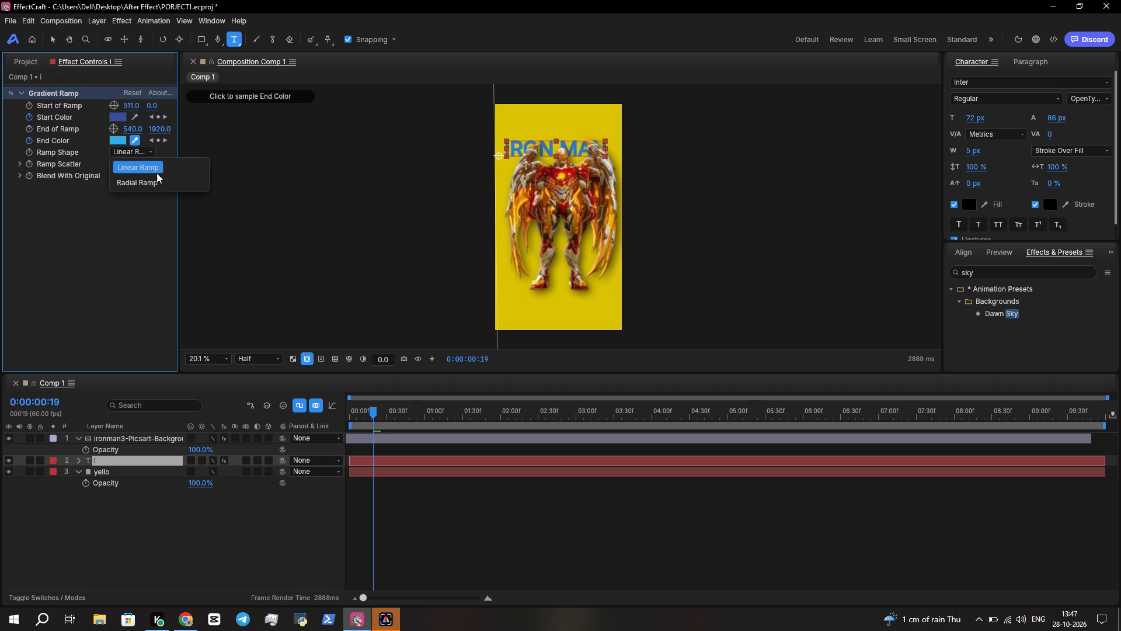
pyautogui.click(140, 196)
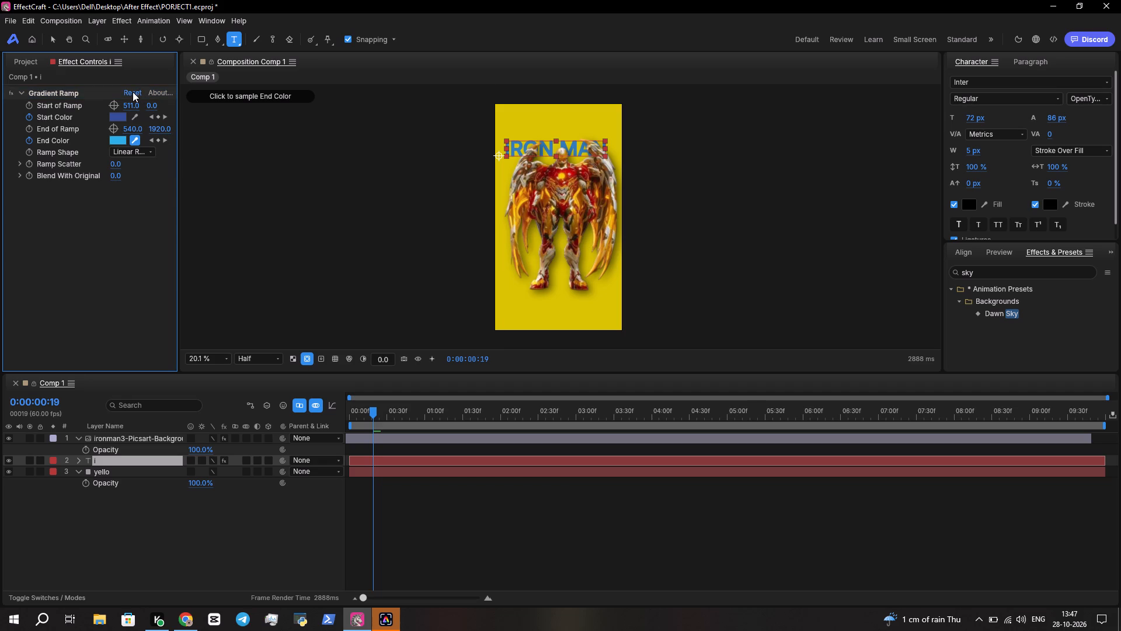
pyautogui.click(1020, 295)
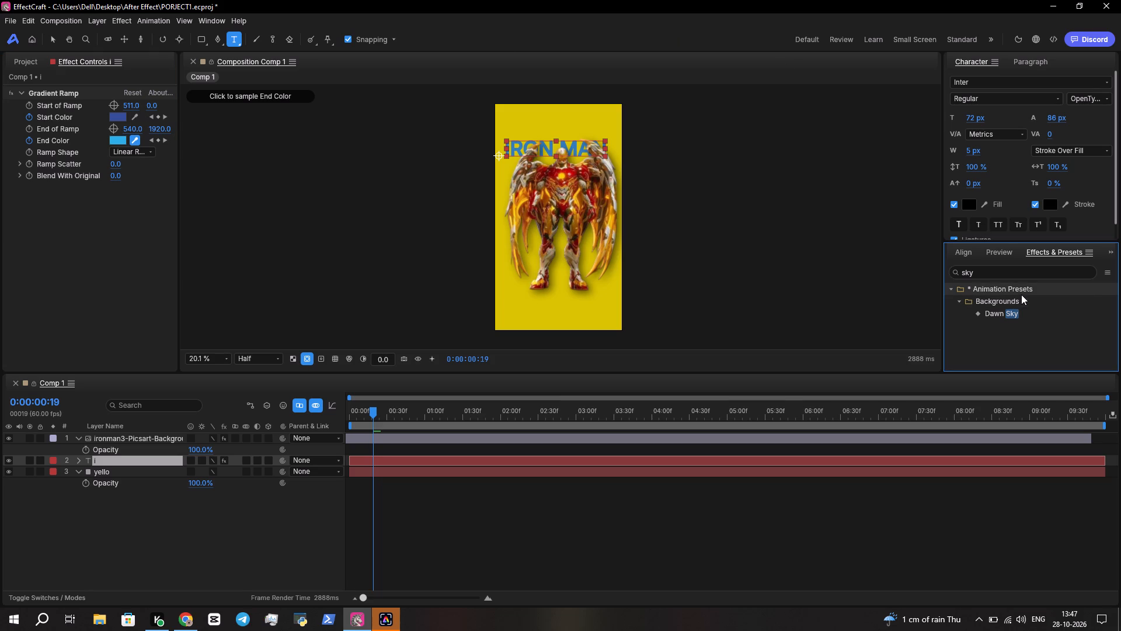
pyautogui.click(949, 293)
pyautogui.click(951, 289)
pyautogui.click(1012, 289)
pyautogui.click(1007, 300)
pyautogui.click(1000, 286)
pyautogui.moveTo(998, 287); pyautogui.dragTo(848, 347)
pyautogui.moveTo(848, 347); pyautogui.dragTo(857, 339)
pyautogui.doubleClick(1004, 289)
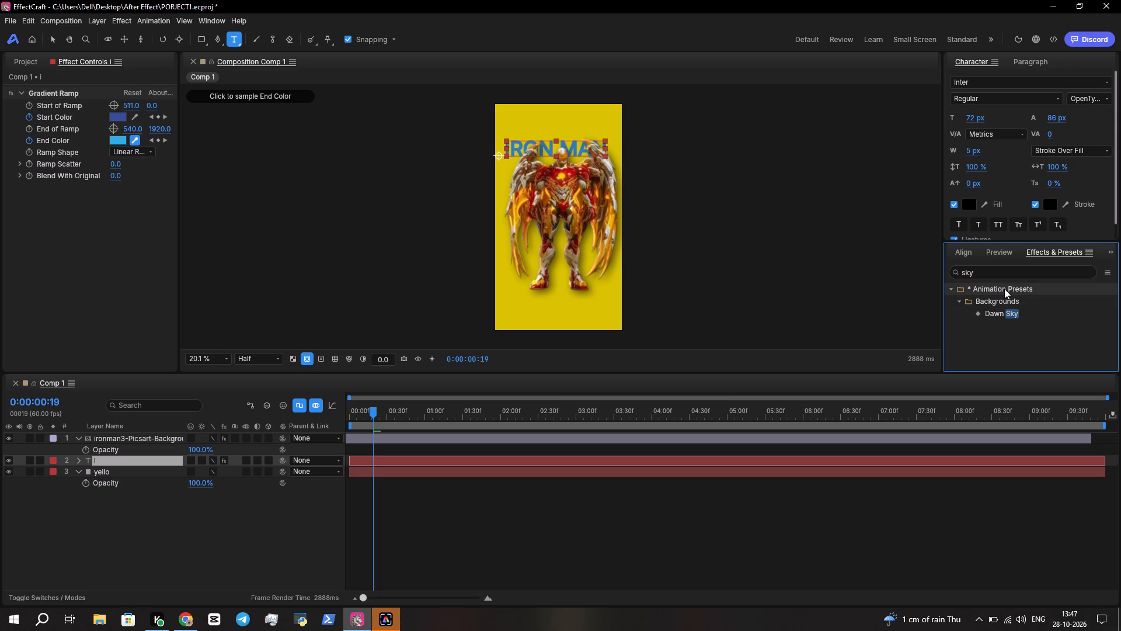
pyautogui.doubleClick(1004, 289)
# Set the stroke width of the IRON MAN title text to 8 px.
pyautogui.moveTo(976, 152); pyautogui.dragTo(1010, 155)
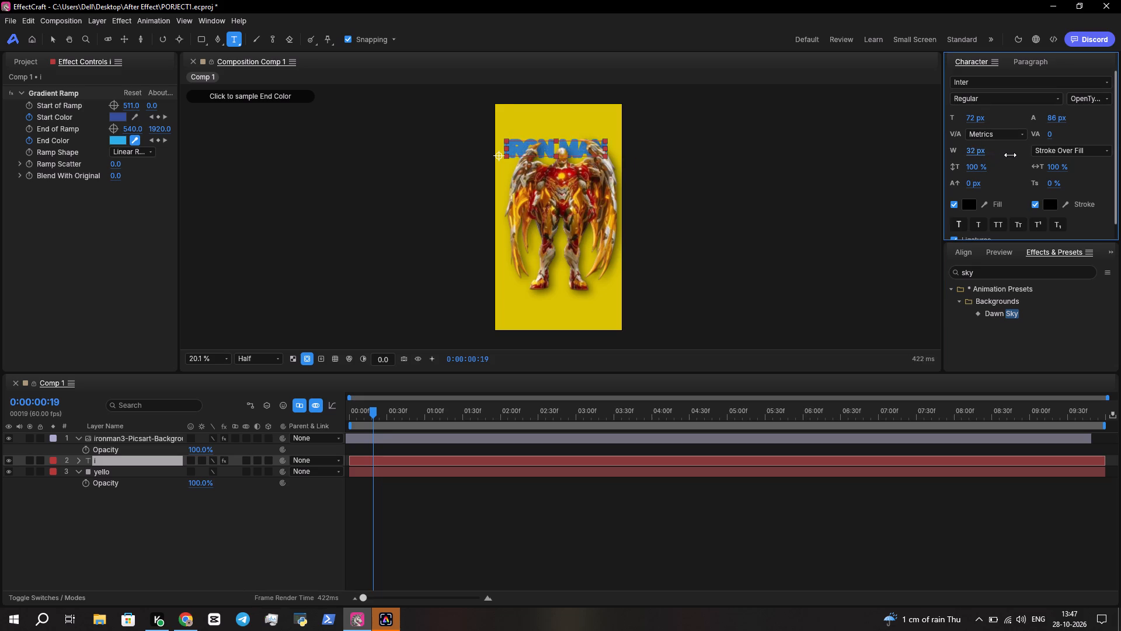
pyautogui.moveTo(1010, 155); pyautogui.dragTo(997, 163)
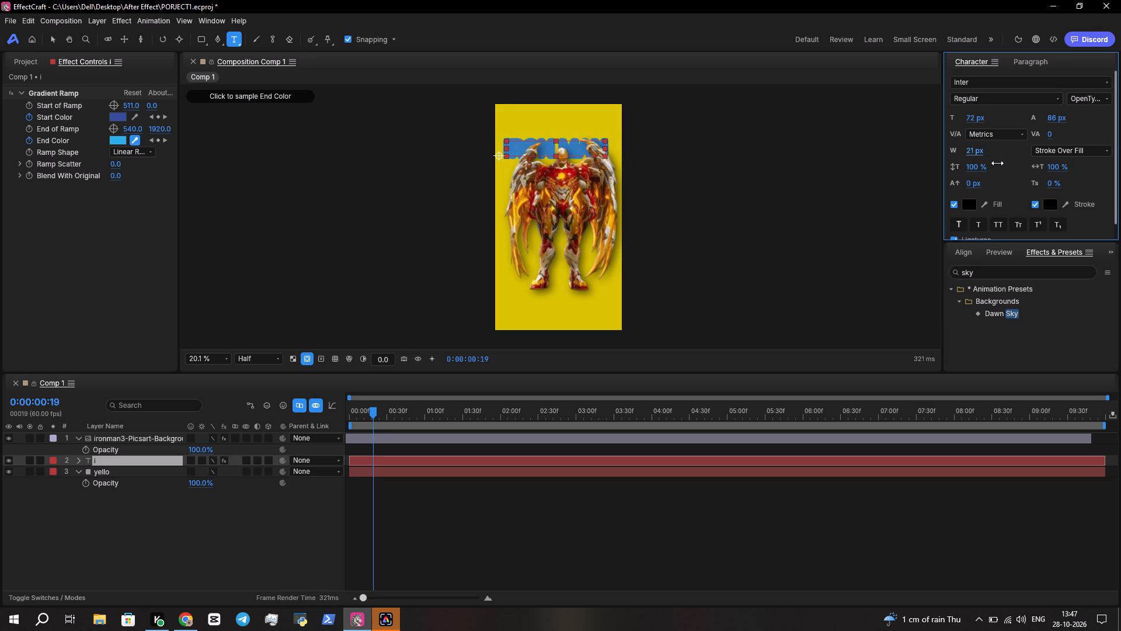
pyautogui.moveTo(997, 163); pyautogui.dragTo(991, 164)
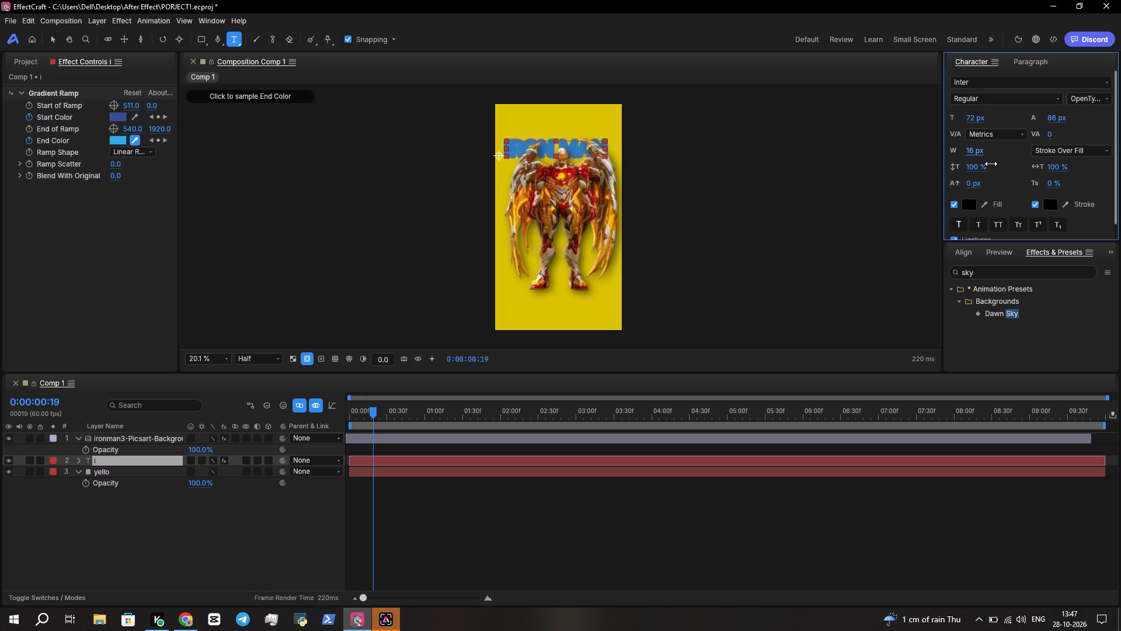
pyautogui.moveTo(991, 164); pyautogui.dragTo(986, 165)
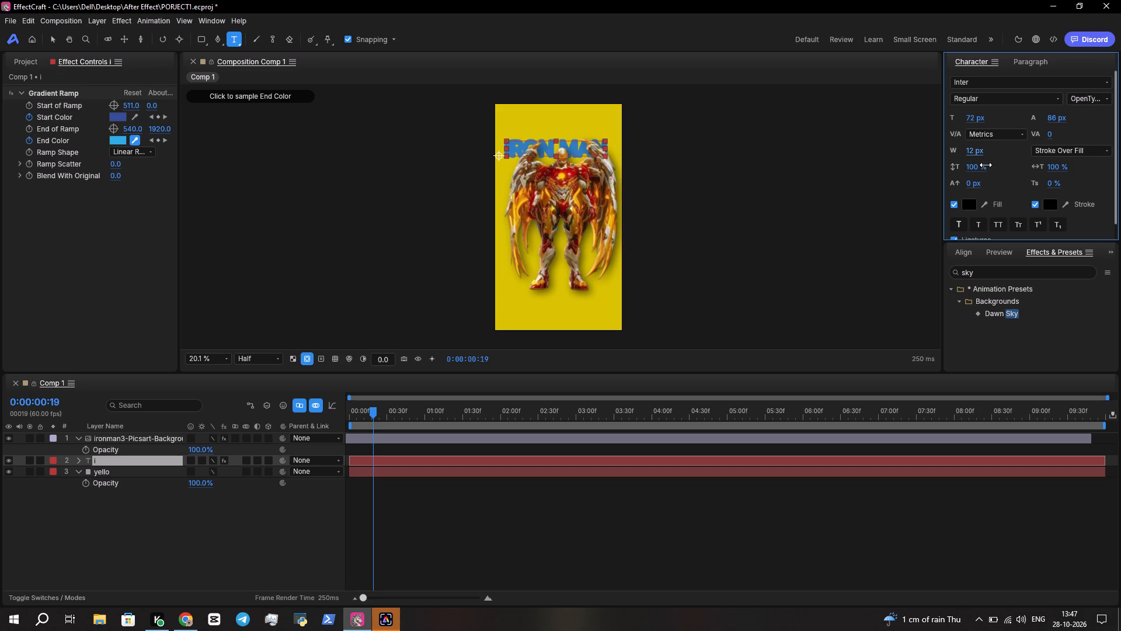
pyautogui.moveTo(986, 165); pyautogui.dragTo(981, 171)
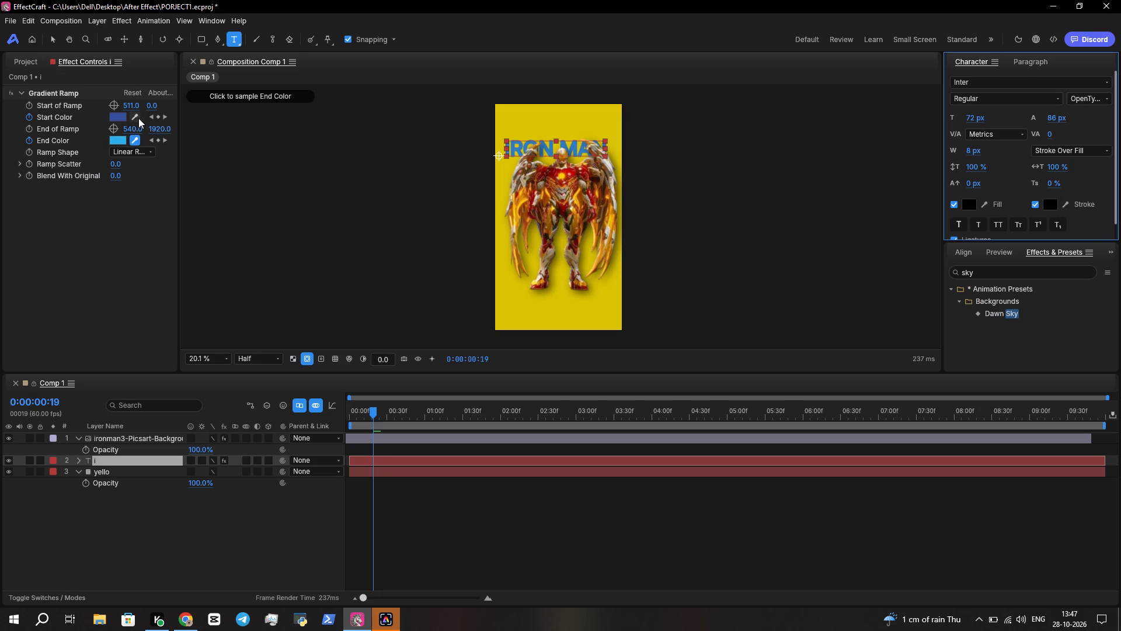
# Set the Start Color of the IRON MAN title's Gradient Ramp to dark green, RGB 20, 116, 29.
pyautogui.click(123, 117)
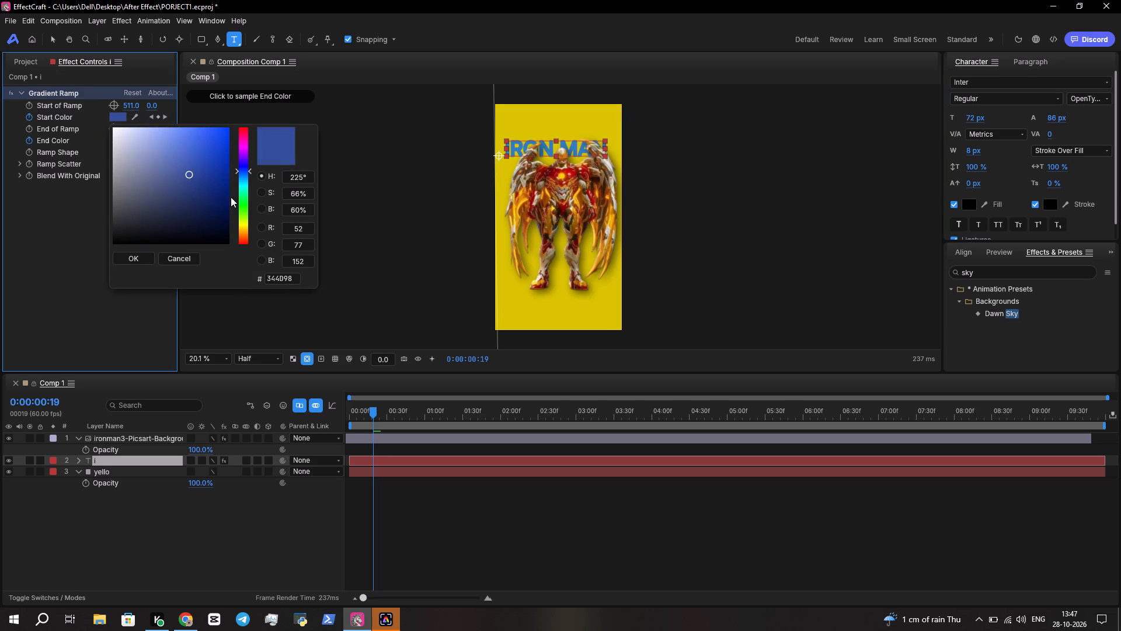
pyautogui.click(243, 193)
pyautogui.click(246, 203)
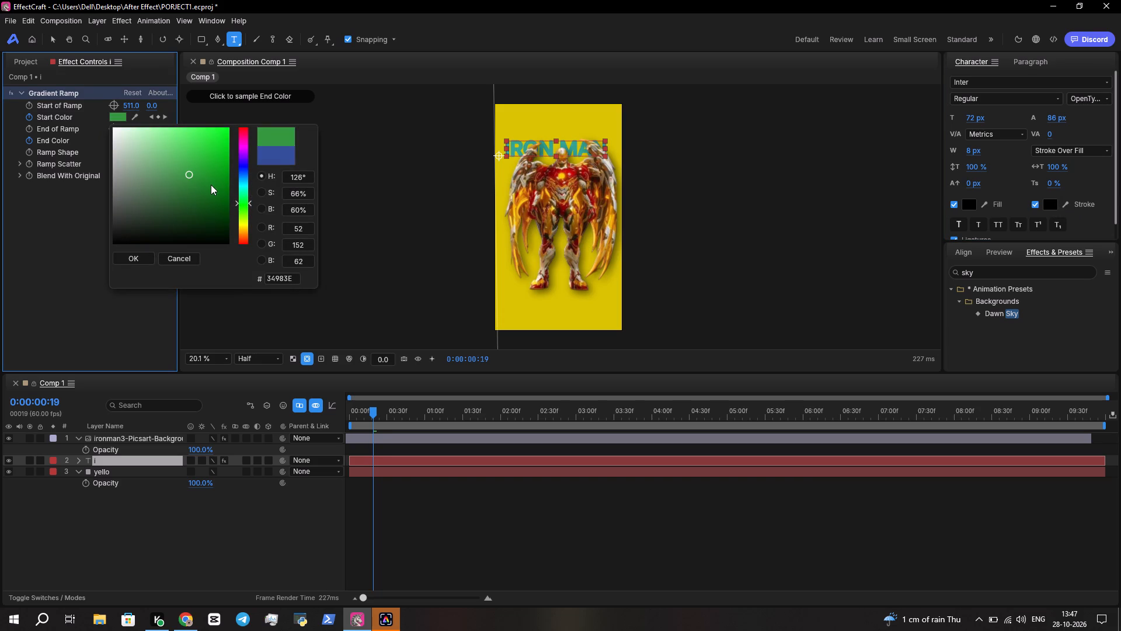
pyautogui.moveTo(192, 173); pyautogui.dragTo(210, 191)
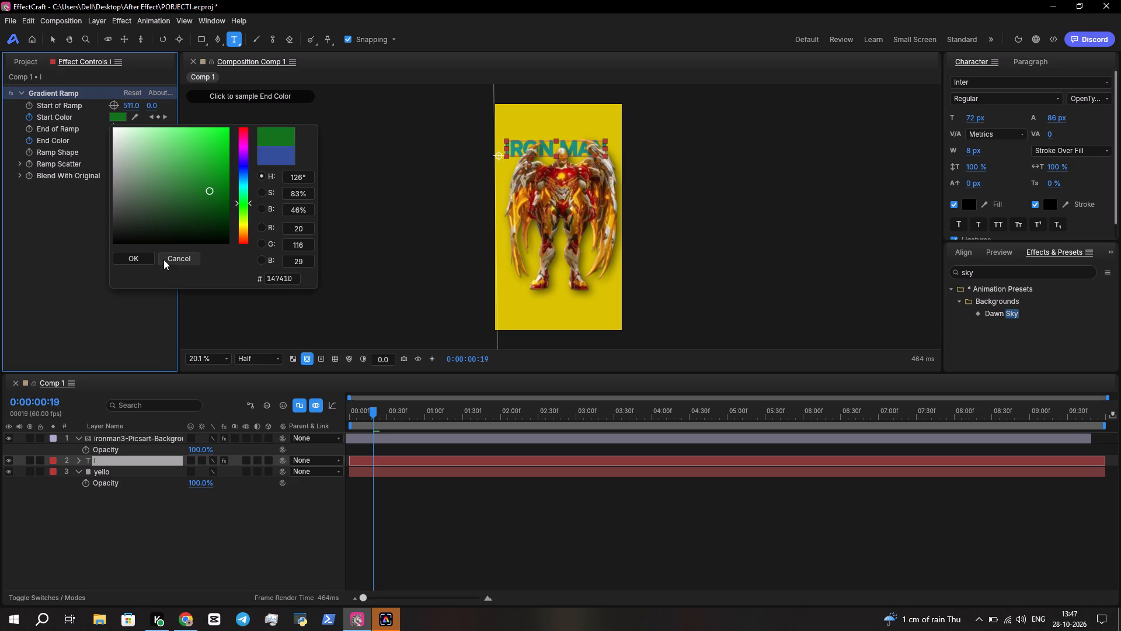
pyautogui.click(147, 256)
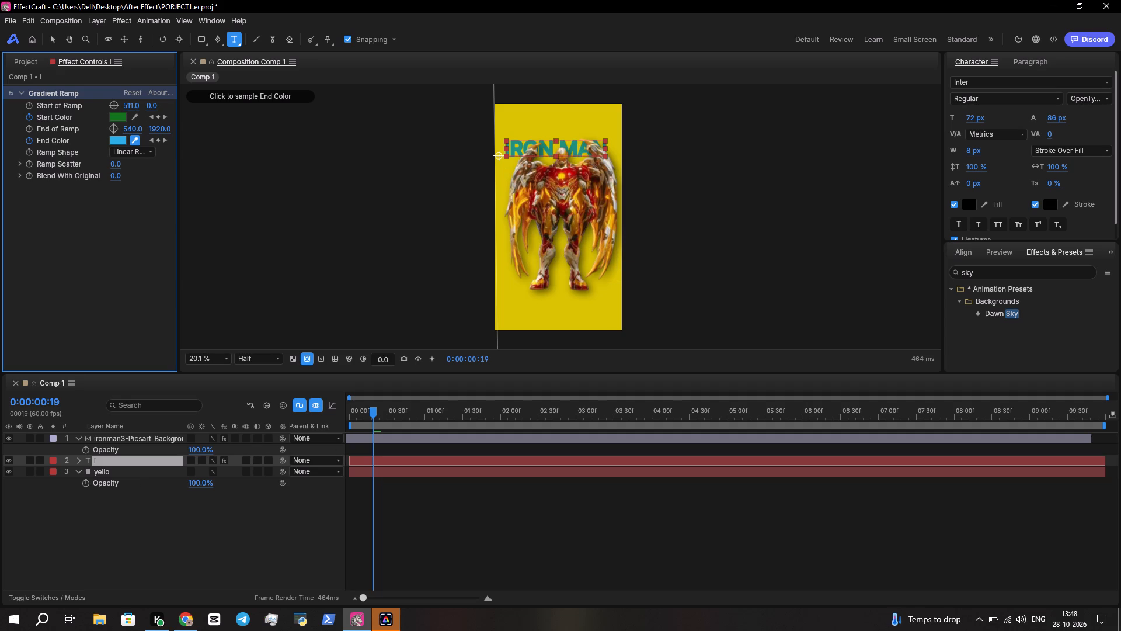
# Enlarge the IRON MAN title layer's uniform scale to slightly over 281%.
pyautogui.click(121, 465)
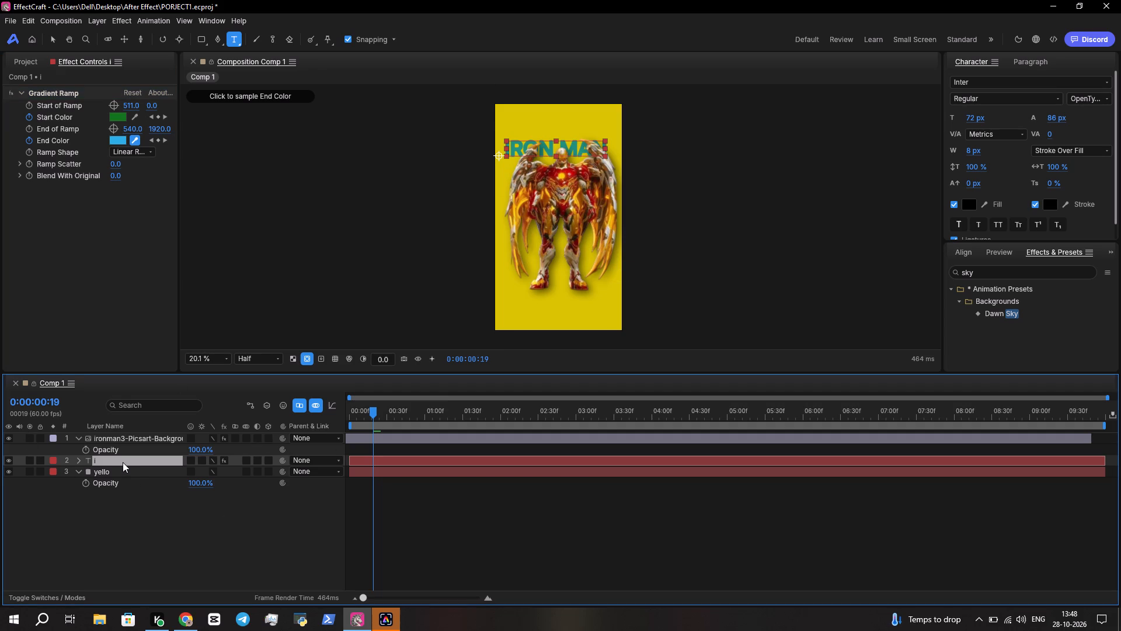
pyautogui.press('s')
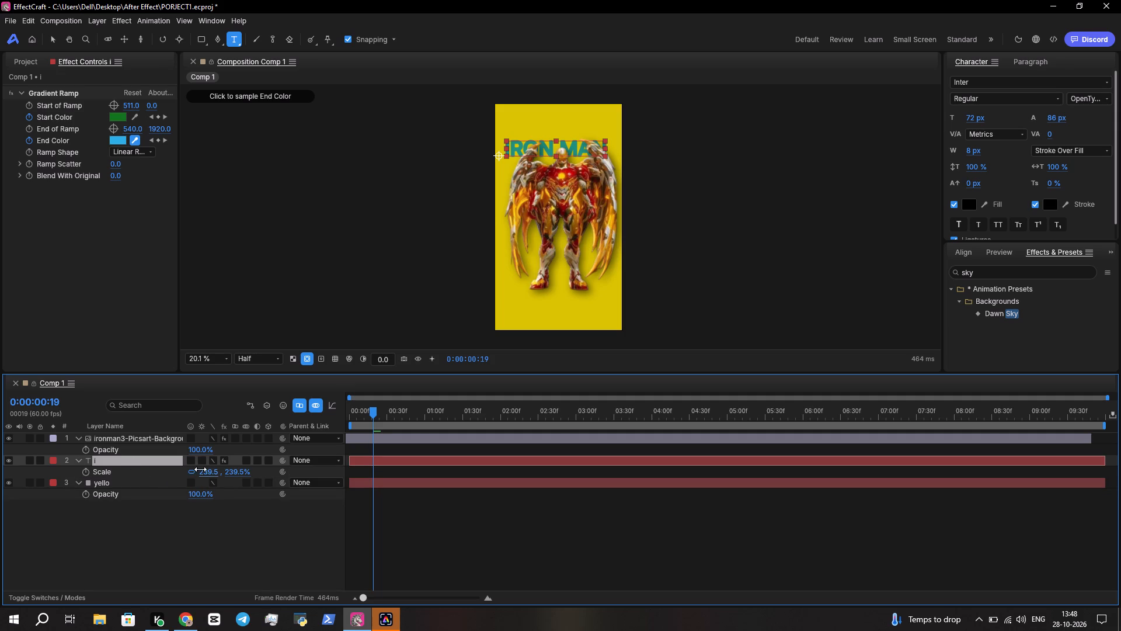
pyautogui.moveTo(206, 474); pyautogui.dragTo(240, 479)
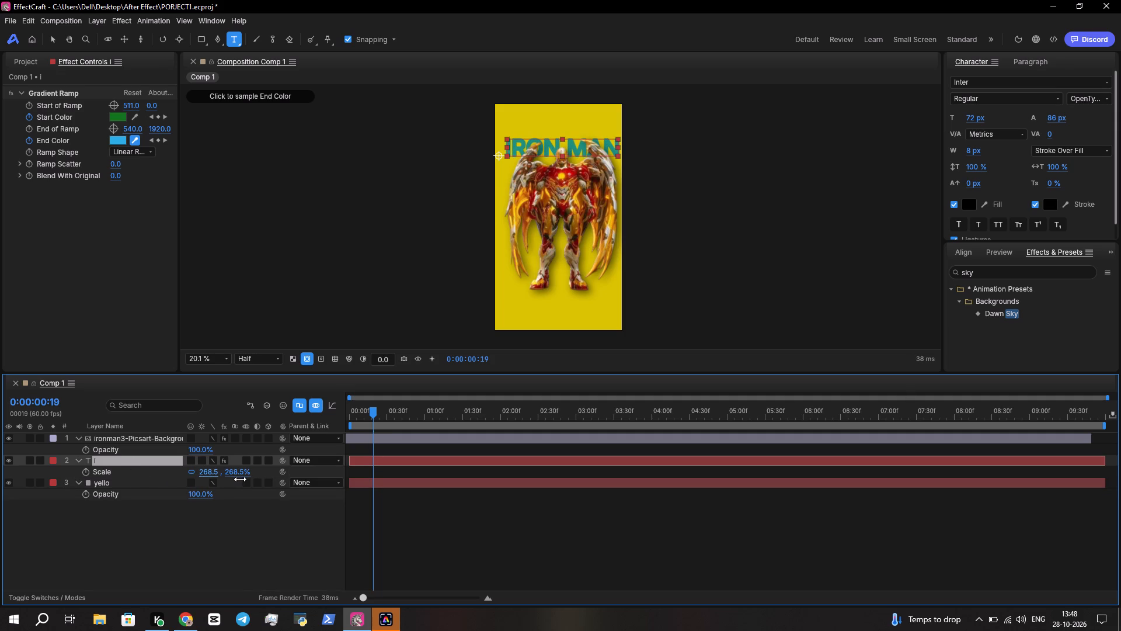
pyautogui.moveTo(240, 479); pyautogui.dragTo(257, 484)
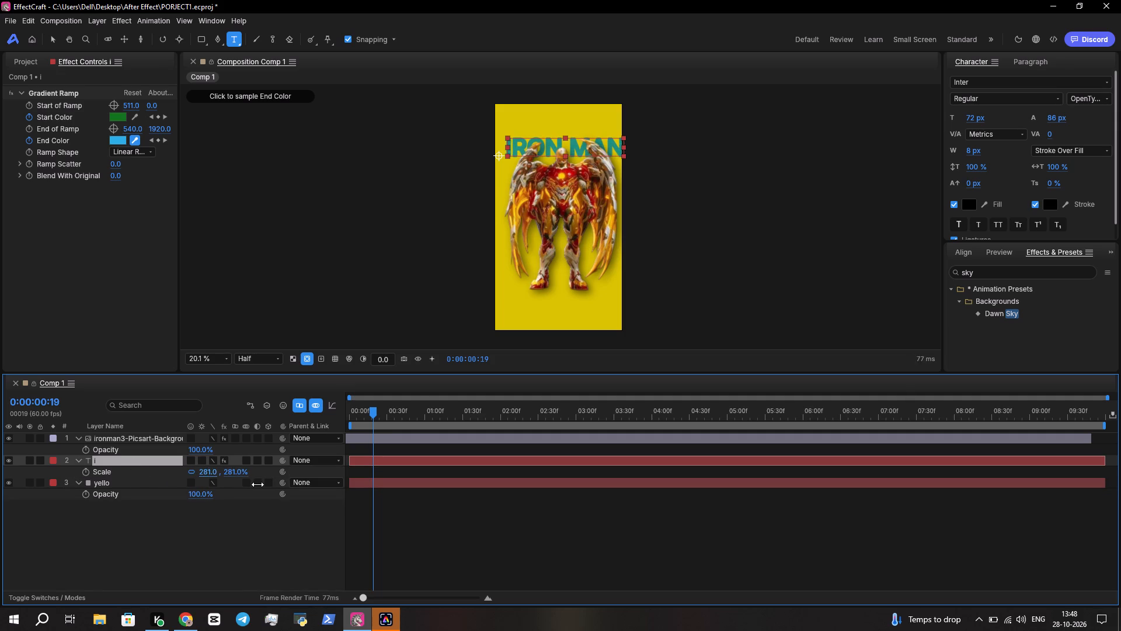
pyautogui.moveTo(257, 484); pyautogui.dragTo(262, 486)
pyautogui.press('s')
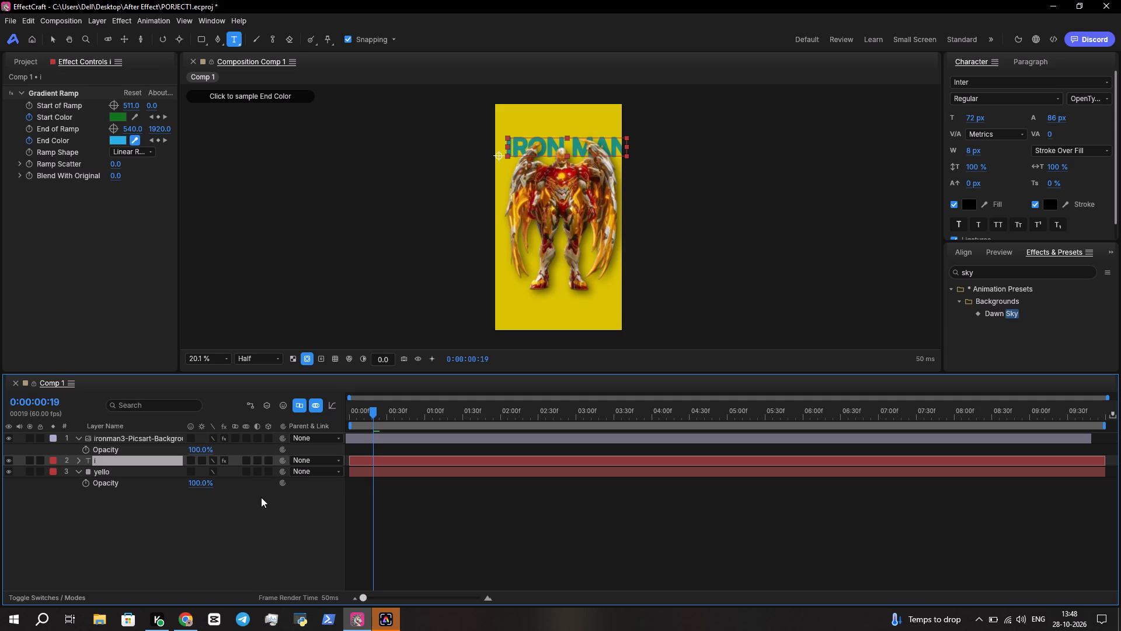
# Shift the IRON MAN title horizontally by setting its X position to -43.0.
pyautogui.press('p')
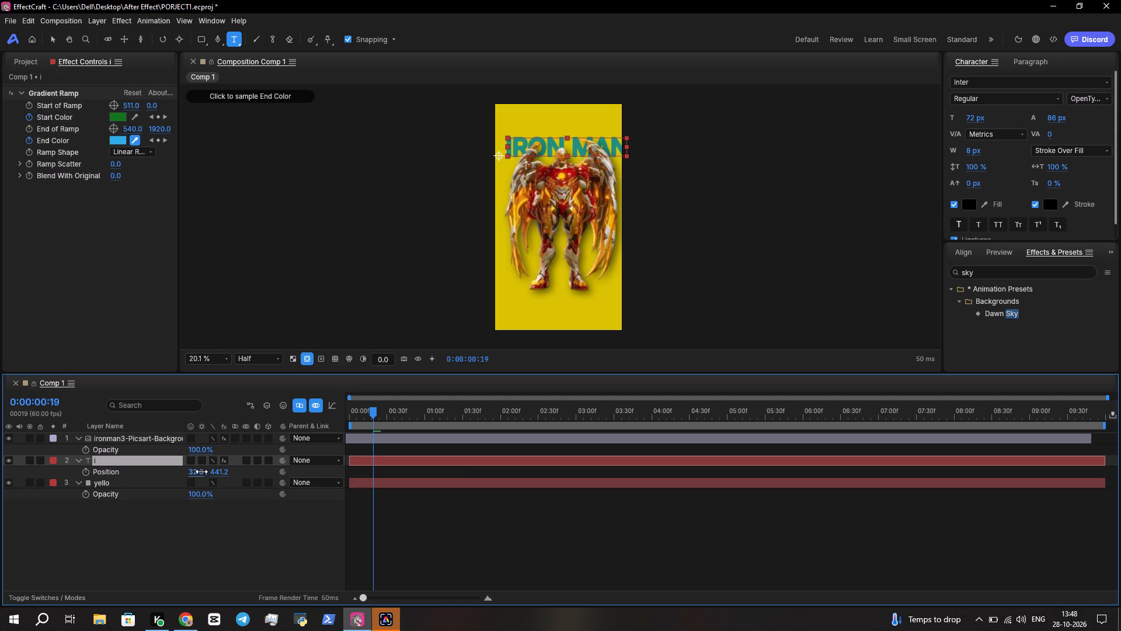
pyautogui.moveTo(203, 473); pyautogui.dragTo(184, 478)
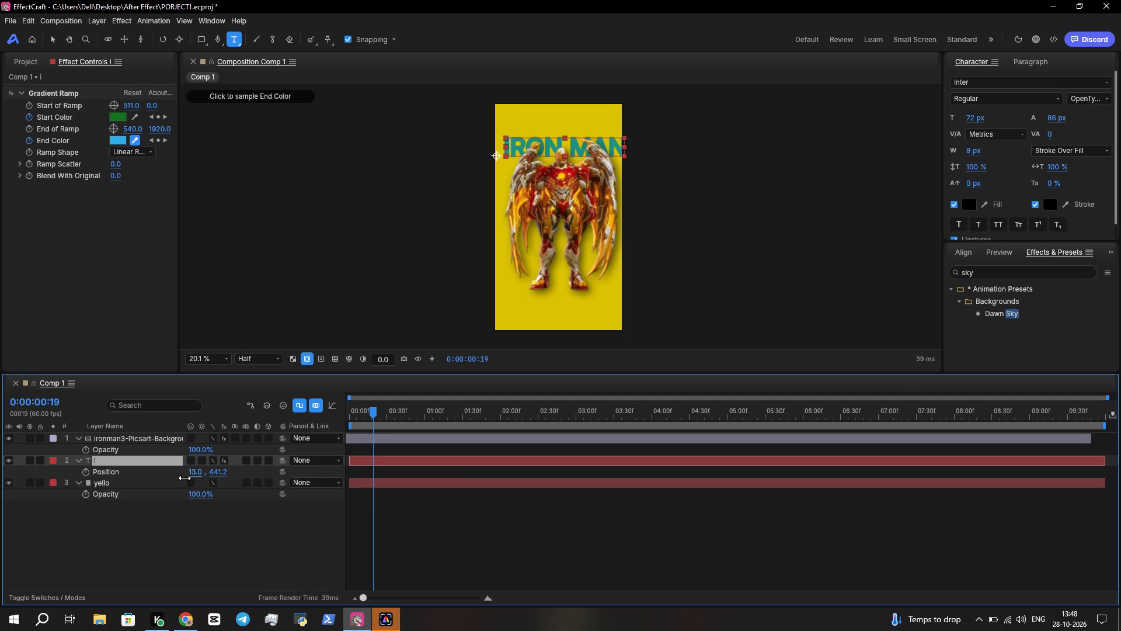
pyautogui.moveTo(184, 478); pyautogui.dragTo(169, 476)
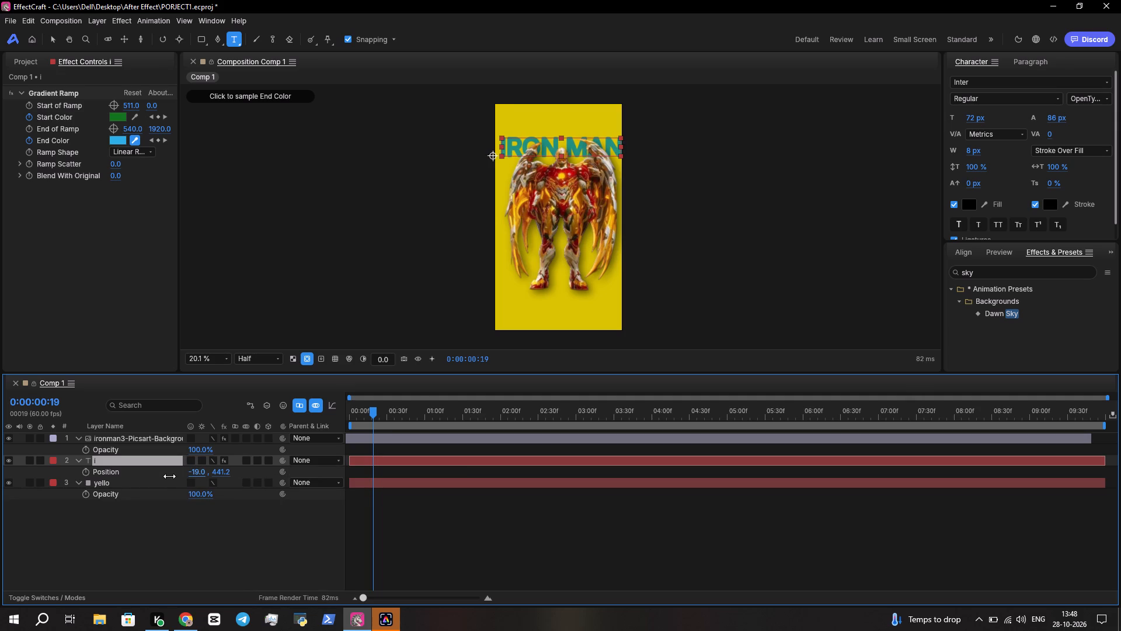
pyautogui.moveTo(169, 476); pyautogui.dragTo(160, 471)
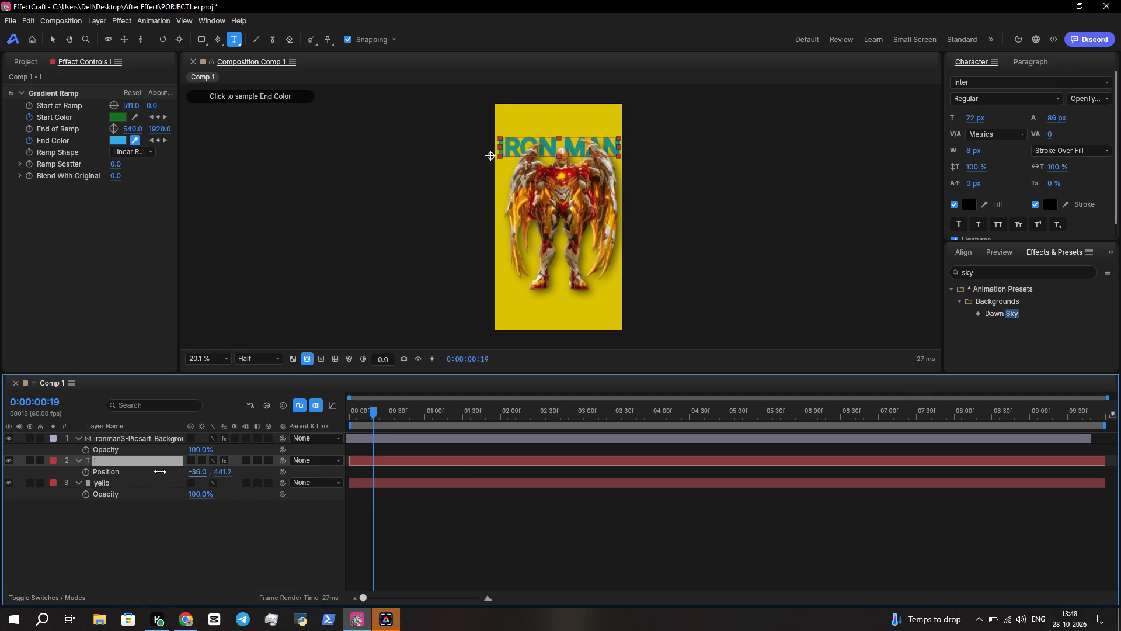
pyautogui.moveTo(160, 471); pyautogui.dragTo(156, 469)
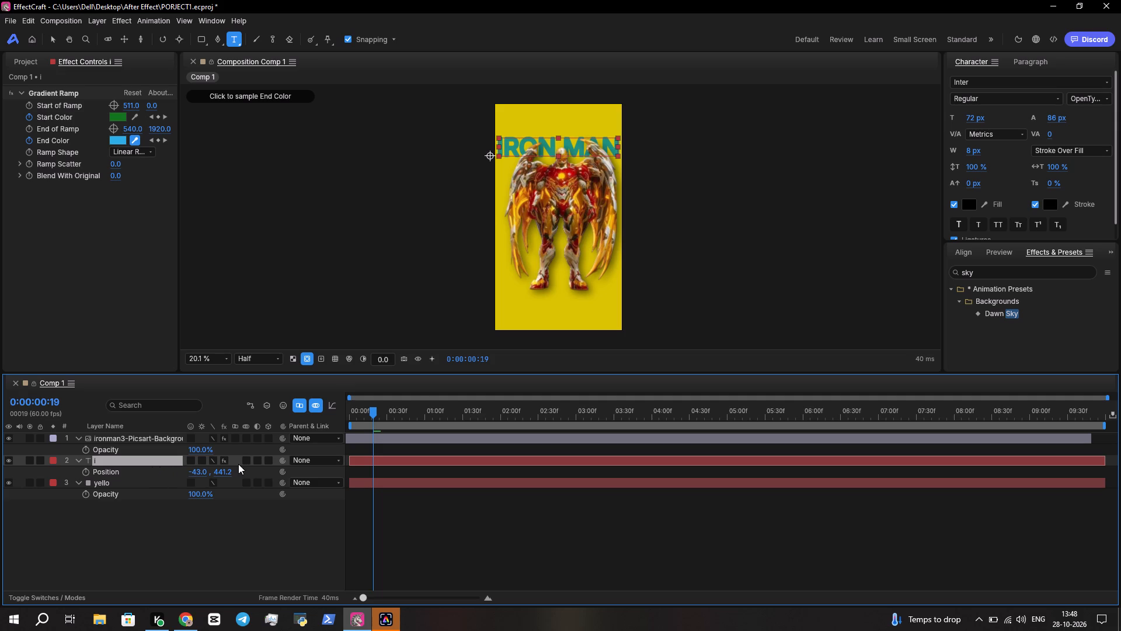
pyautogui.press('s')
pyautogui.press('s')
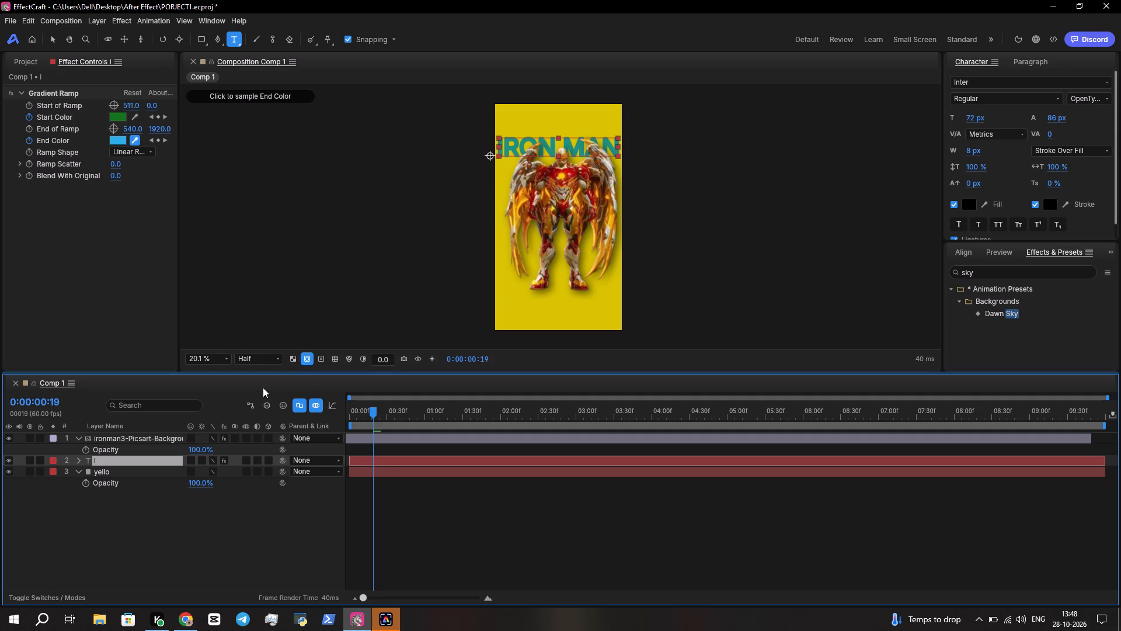
# Move the playhead to the out point of the ironman3 layer at 0:00:09:48.
pyautogui.click(117, 439)
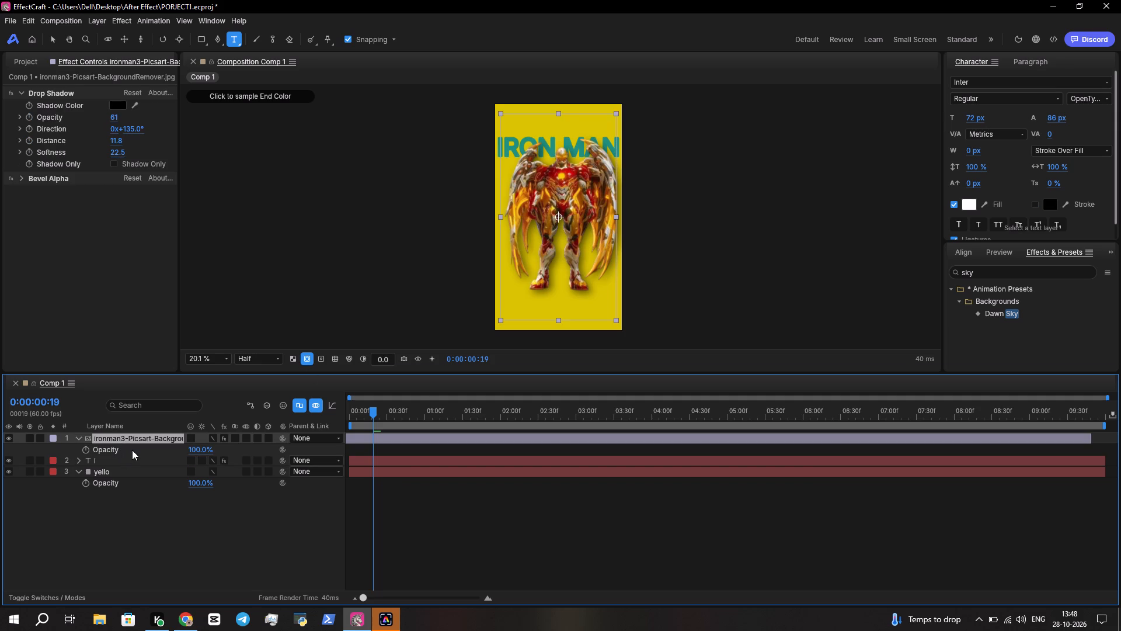
pyautogui.press('o')
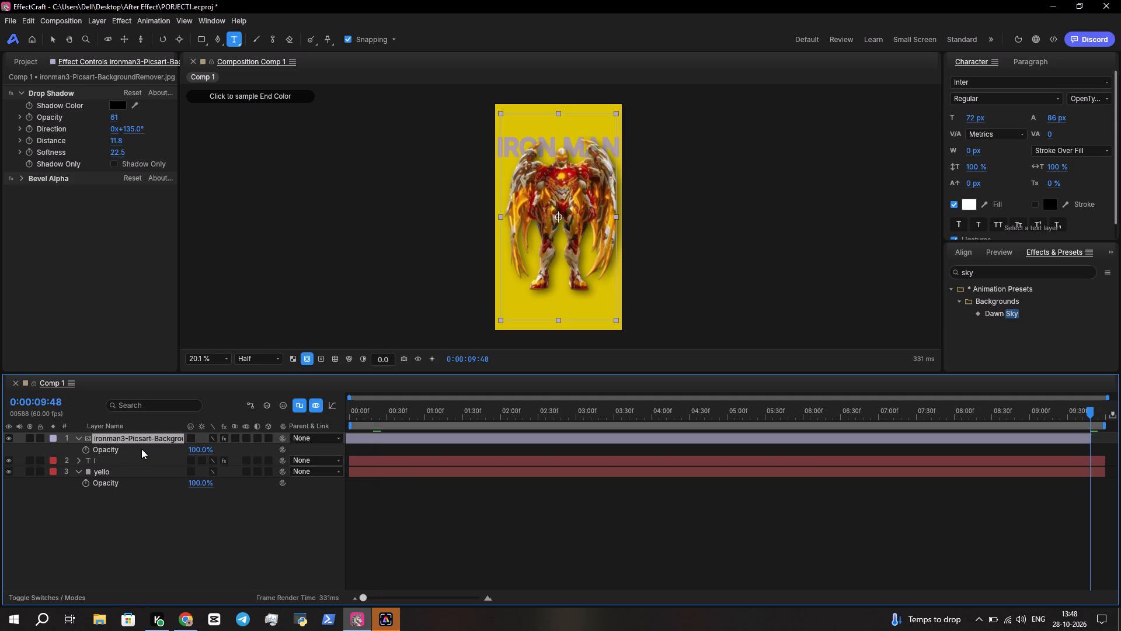
pyautogui.press('o')
pyautogui.press('o')
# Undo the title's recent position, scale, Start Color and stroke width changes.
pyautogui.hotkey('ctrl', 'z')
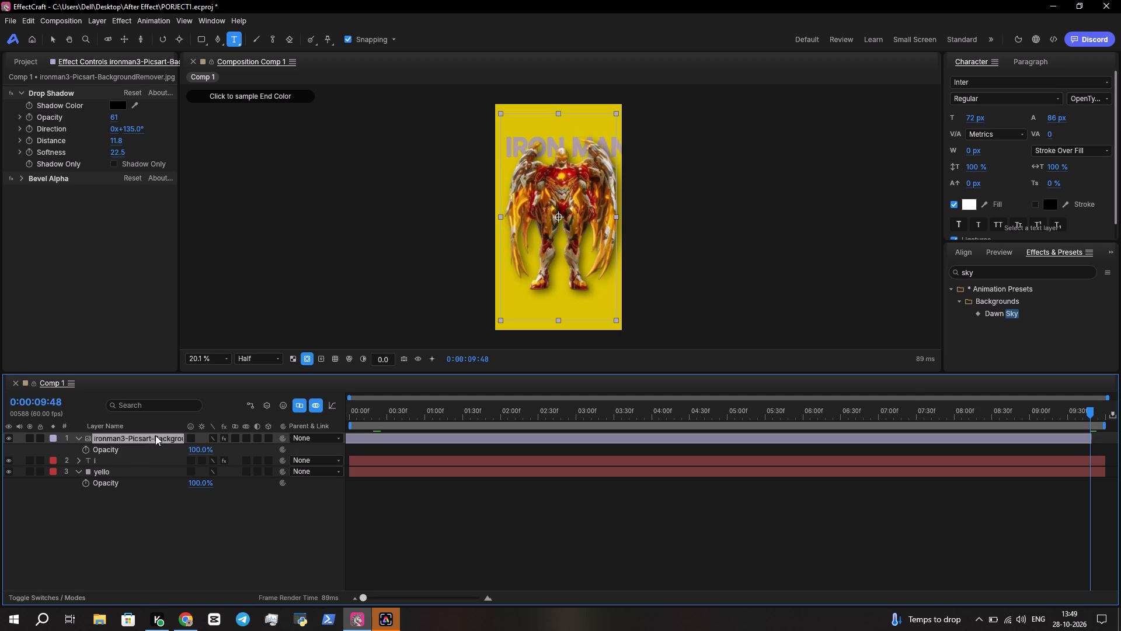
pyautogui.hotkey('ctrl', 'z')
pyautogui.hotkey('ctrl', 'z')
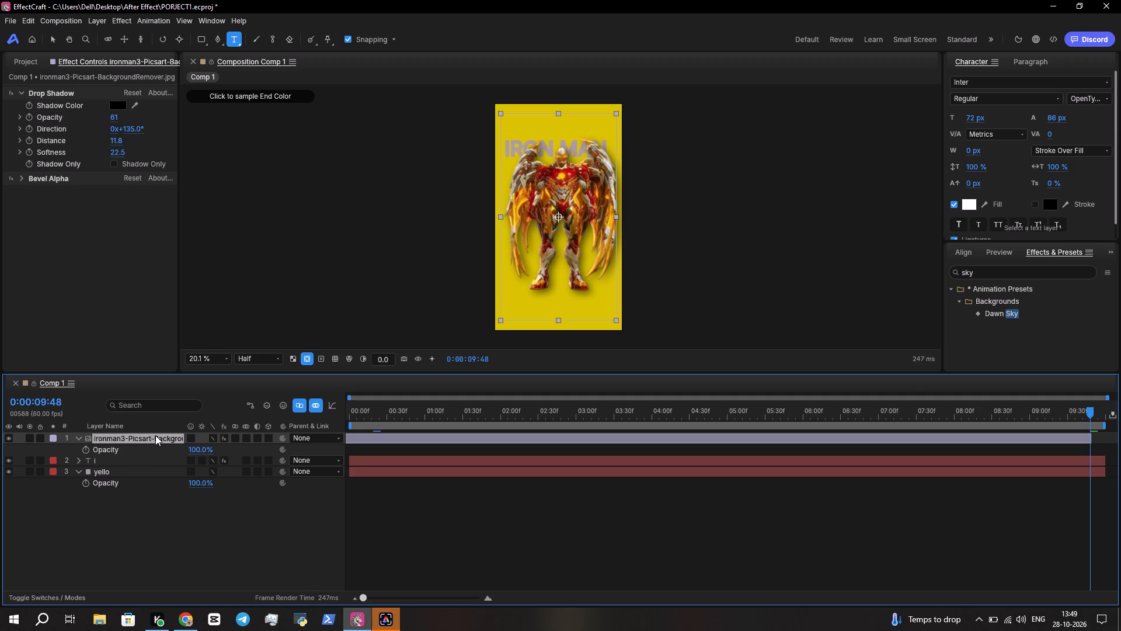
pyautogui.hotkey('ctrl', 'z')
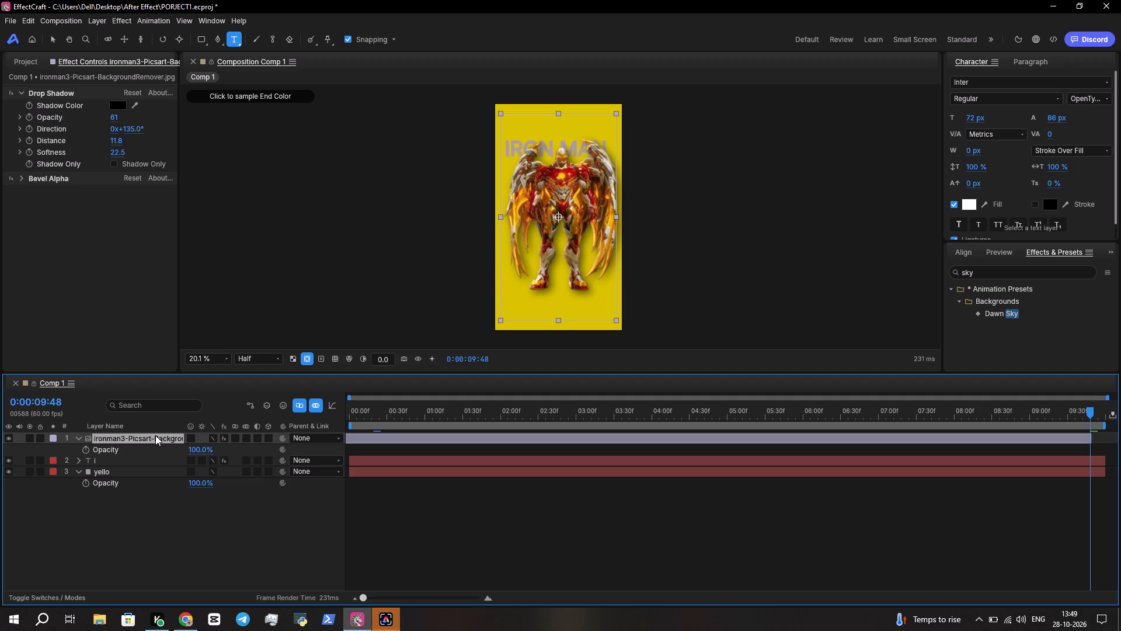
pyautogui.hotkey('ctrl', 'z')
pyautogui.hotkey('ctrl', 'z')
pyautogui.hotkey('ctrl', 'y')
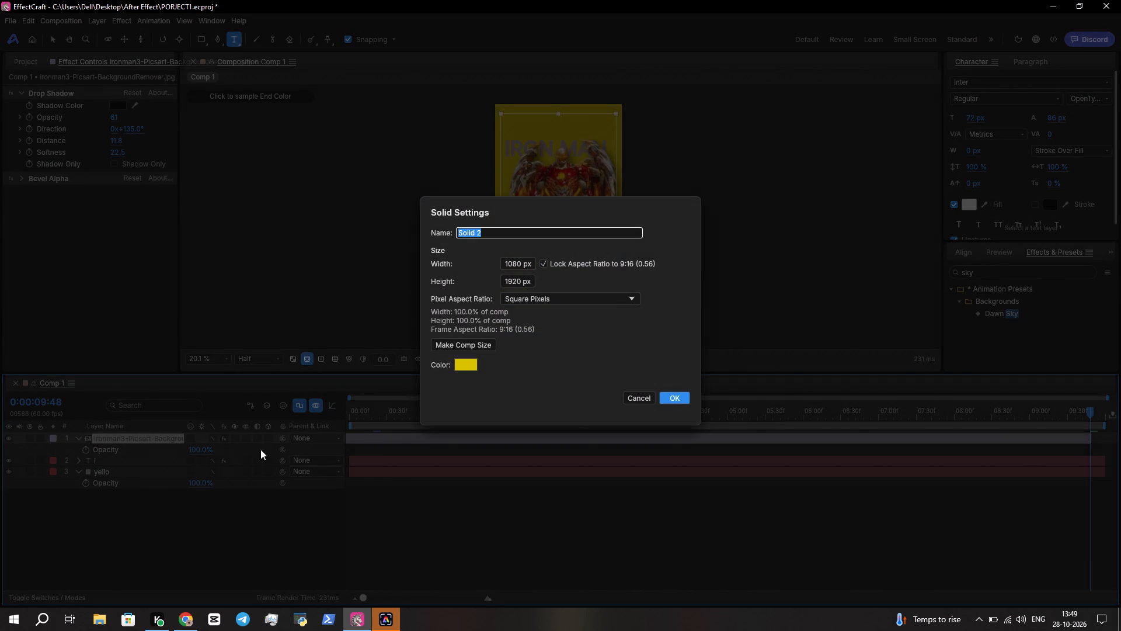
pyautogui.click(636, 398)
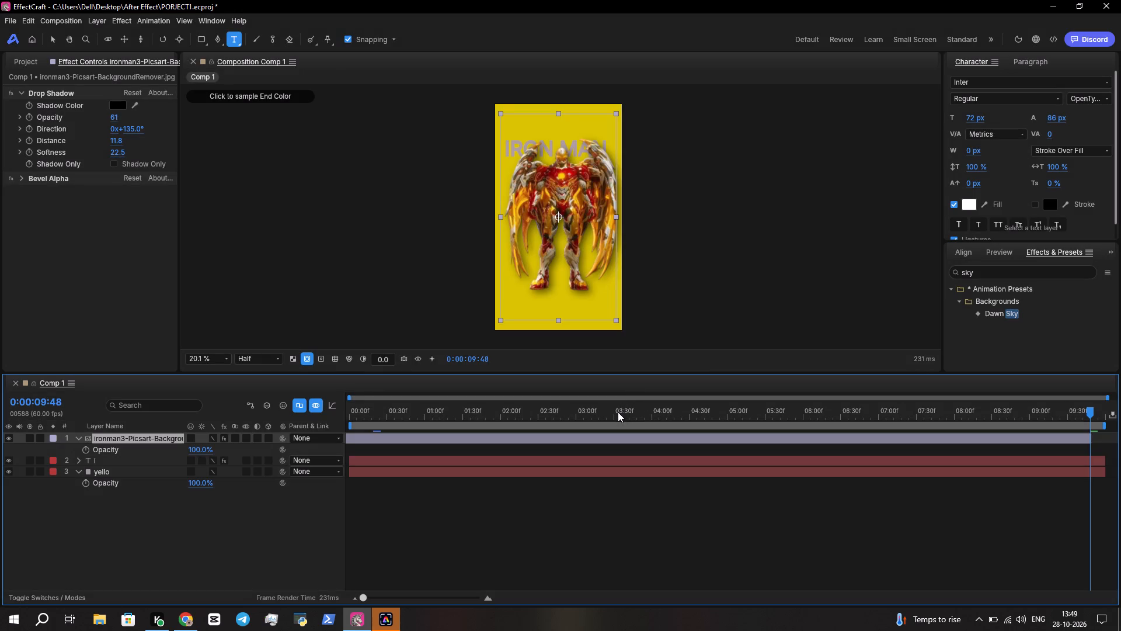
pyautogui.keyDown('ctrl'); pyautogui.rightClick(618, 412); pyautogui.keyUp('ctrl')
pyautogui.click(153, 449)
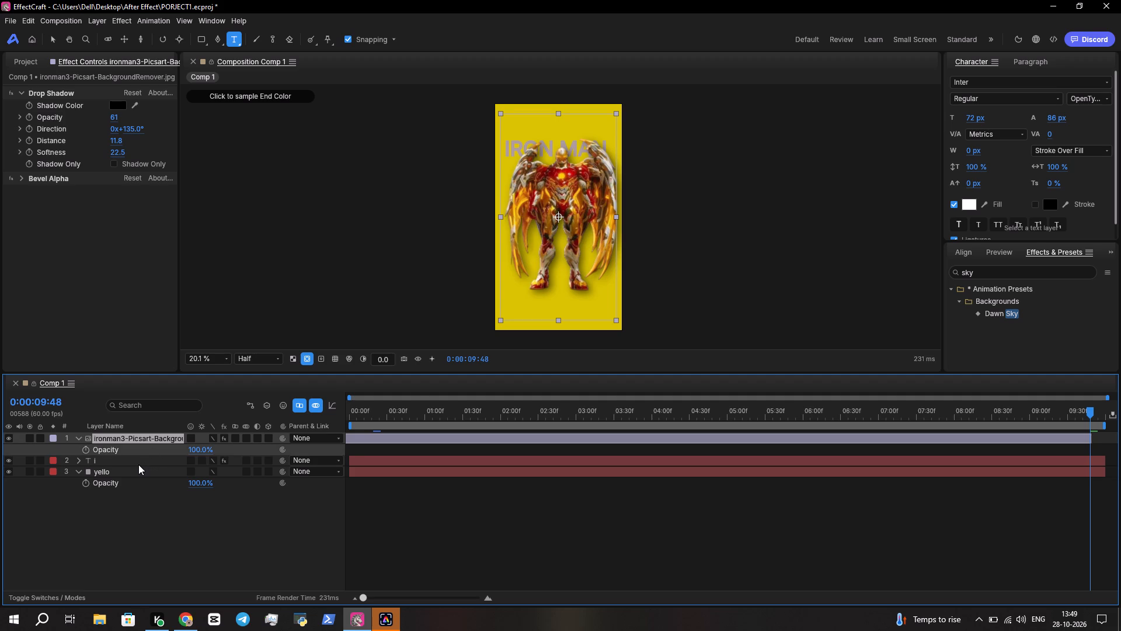
# Set the End Color of the title's Gradient Ramp to dark brown 5D3006 at 0:00:09:48, trying darker and lighter shades first.
pyautogui.click(138, 464)
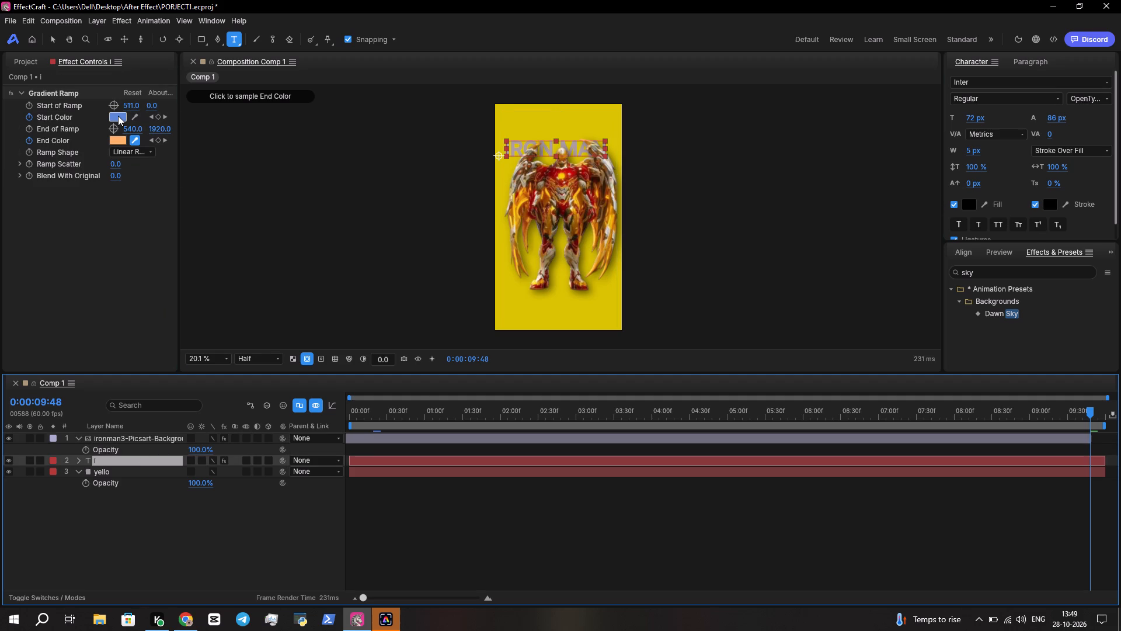
pyautogui.click(120, 142)
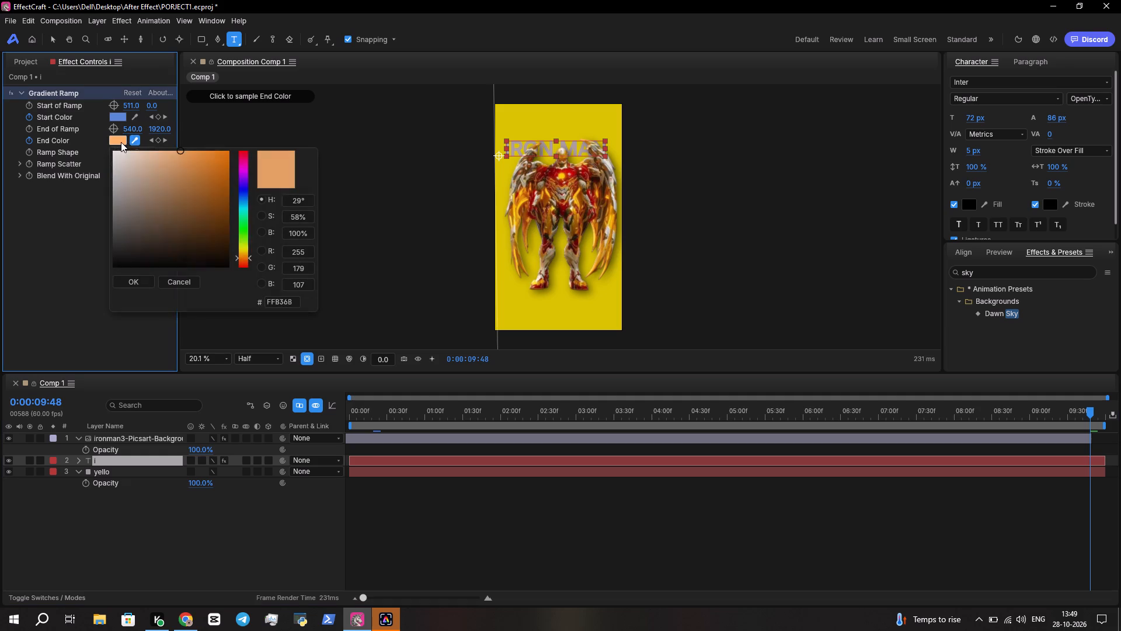
pyautogui.moveTo(169, 161); pyautogui.dragTo(204, 262)
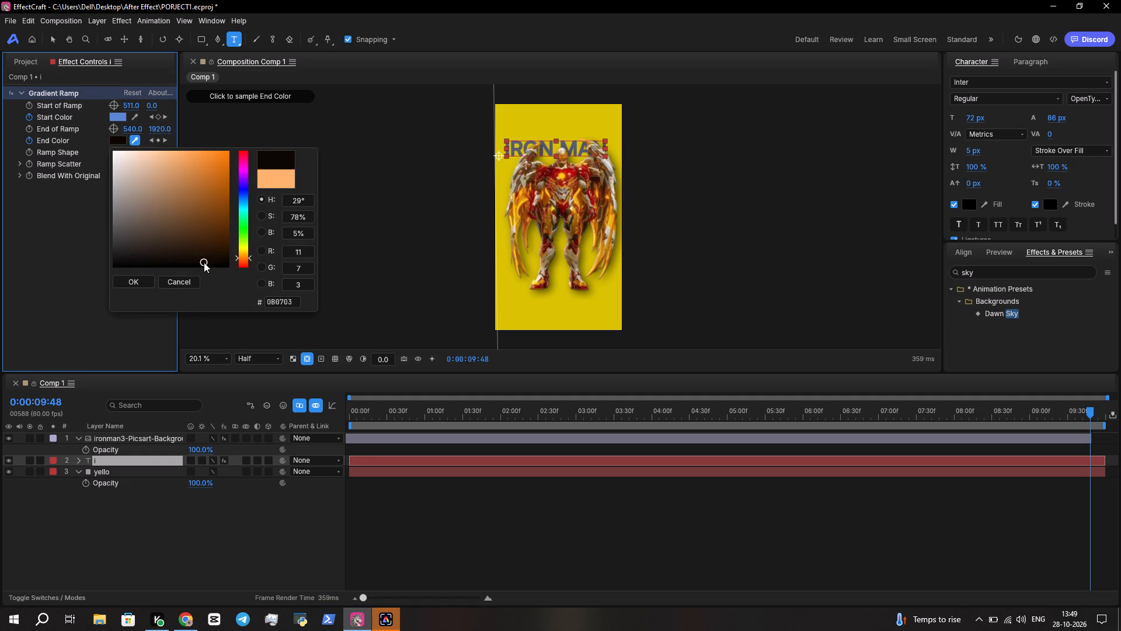
pyautogui.moveTo(204, 262); pyautogui.dragTo(201, 203)
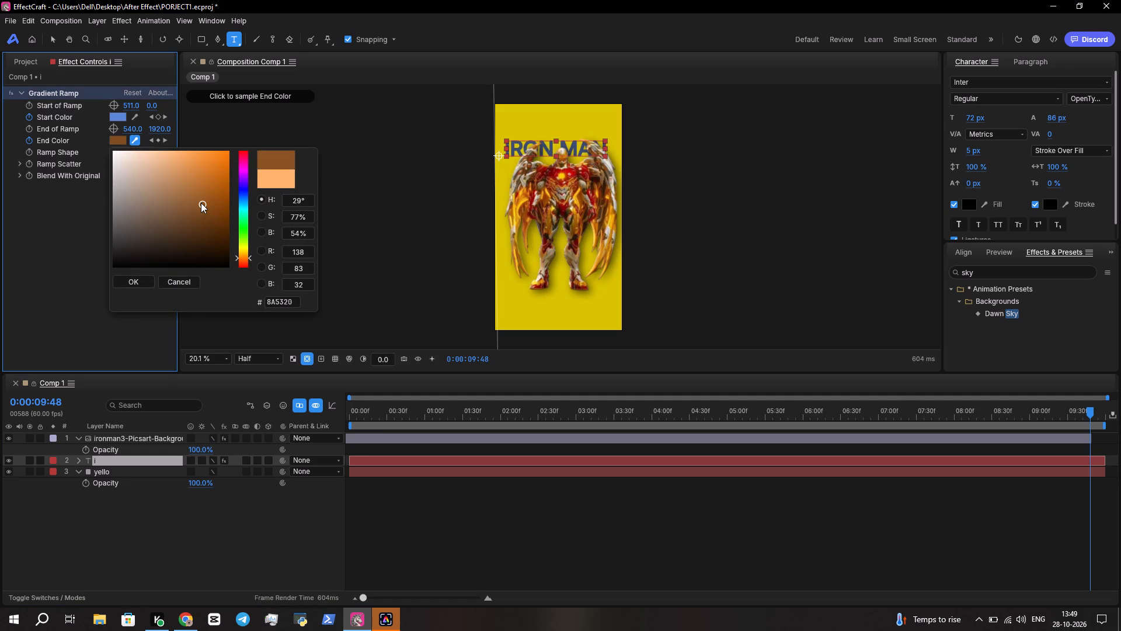
pyautogui.moveTo(201, 203); pyautogui.dragTo(222, 225)
# Set the Start Color of the title's Gradient Ramp to dark blue 0E2A60 at 0:00:09:48.
pyautogui.click(114, 113)
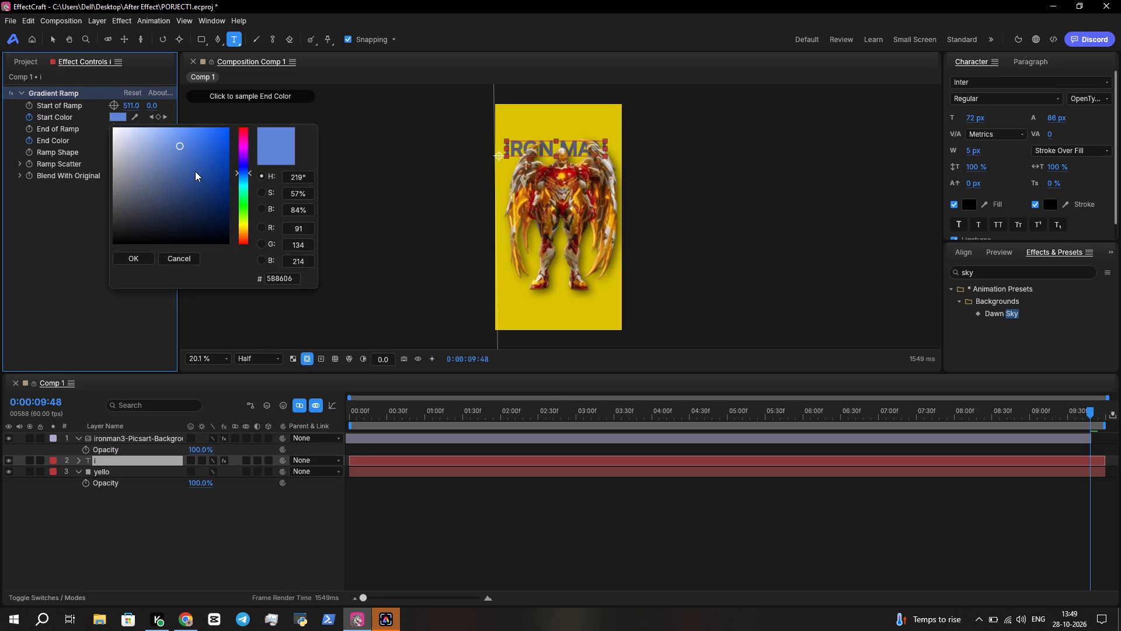
pyautogui.moveTo(196, 174); pyautogui.dragTo(213, 200)
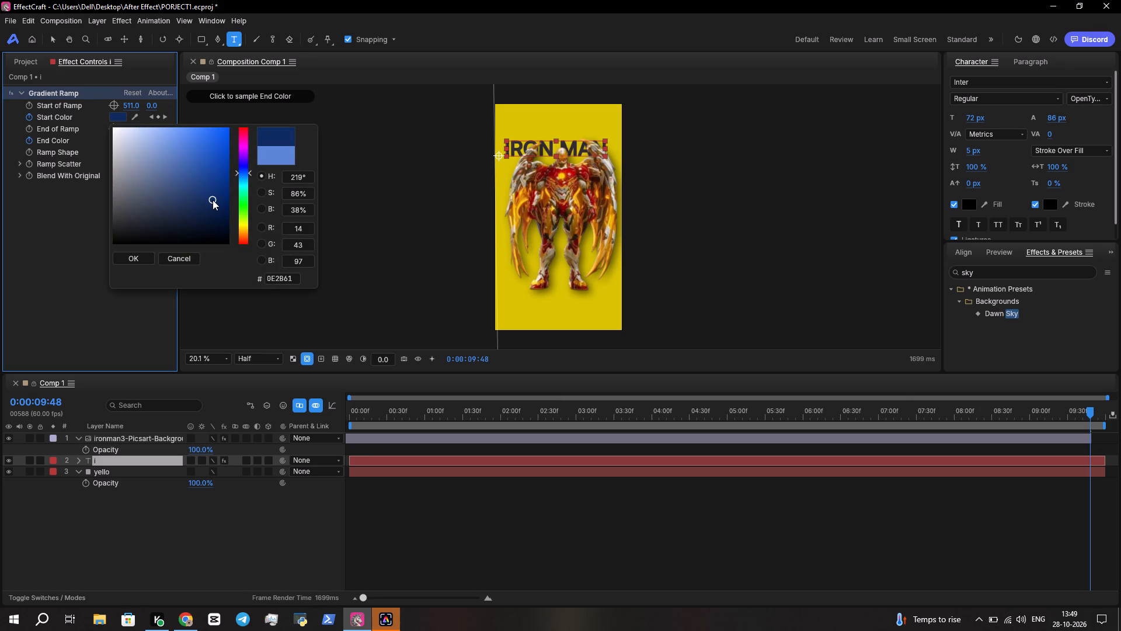
pyautogui.moveTo(213, 200); pyautogui.dragTo(213, 200)
pyautogui.click(121, 116)
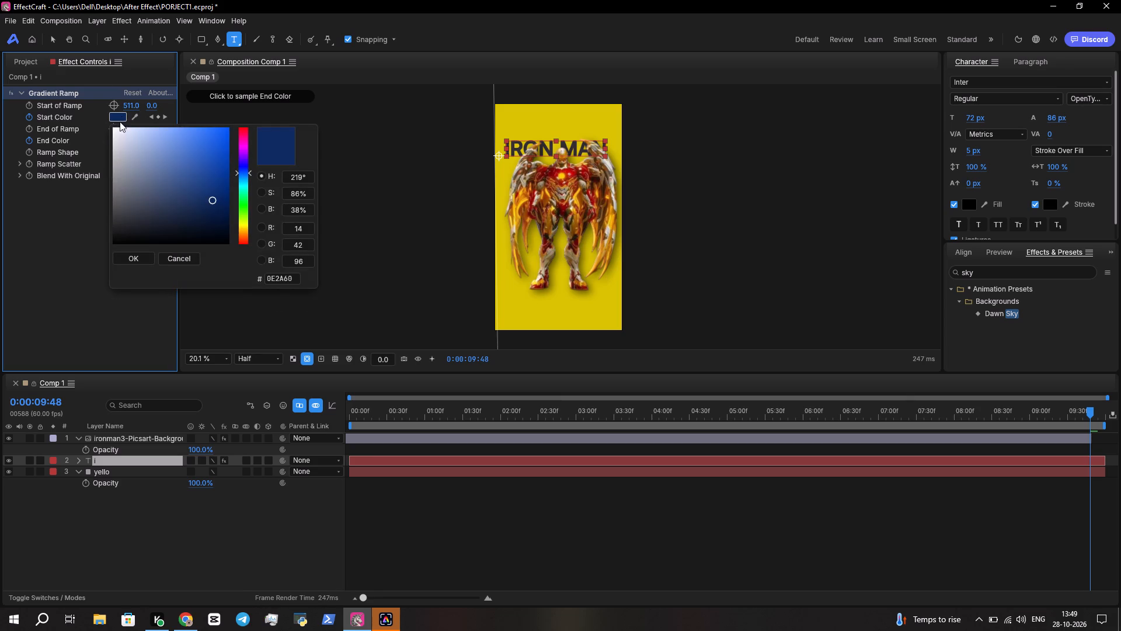
pyautogui.click(98, 130)
# Set the End Color of the title's Gradient Ramp to green 44AD84 at 0:00:09:48, trying other hues and shades first.
pyautogui.click(113, 136)
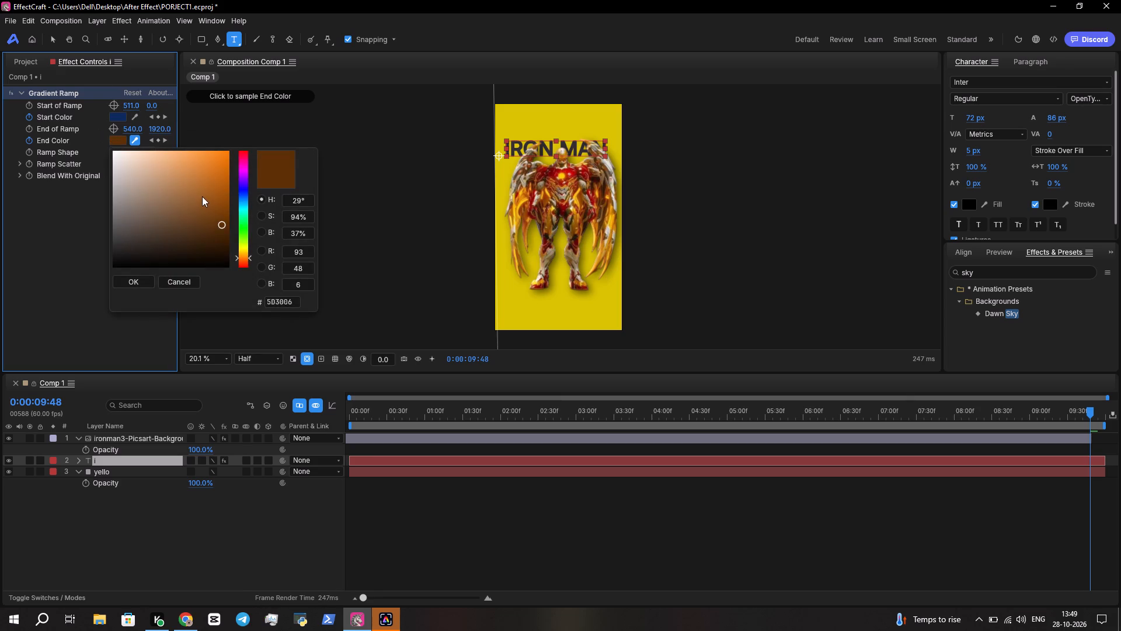
pyautogui.moveTo(203, 197); pyautogui.dragTo(224, 221)
pyautogui.moveTo(245, 252); pyautogui.dragTo(246, 262)
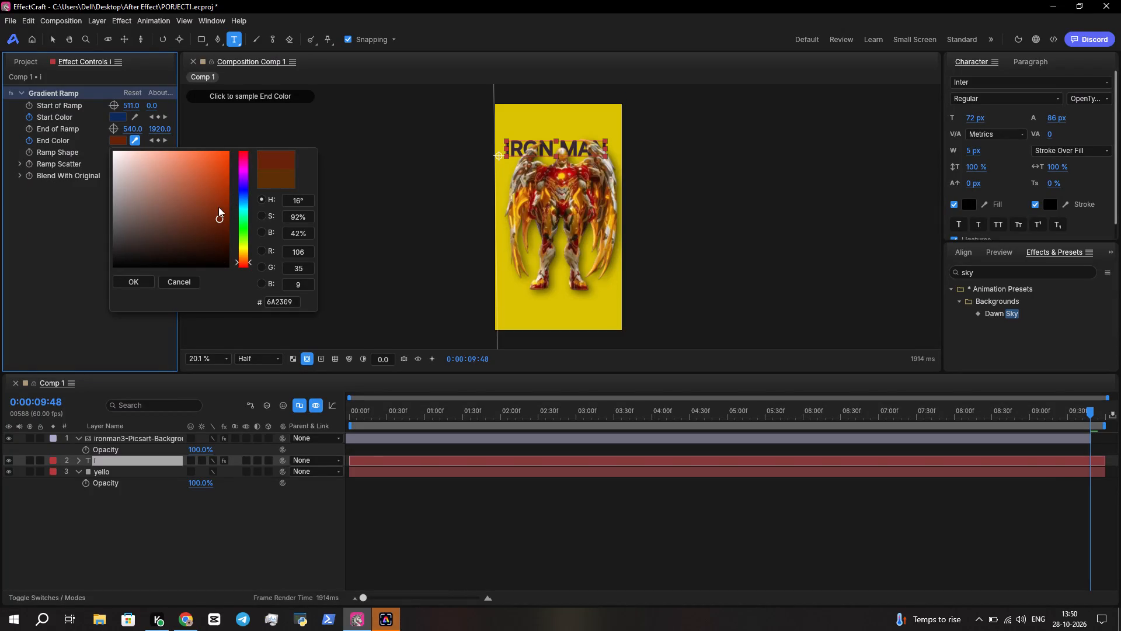
pyautogui.moveTo(217, 217); pyautogui.dragTo(225, 151)
pyautogui.click(236, 217)
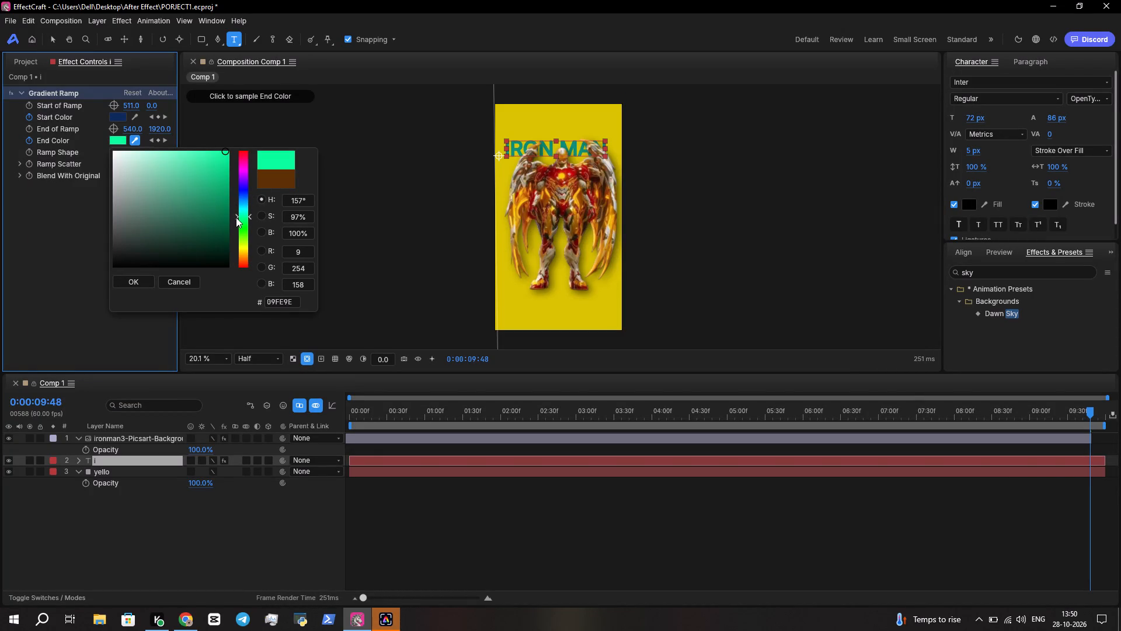
pyautogui.moveTo(218, 181); pyautogui.dragTo(184, 188)
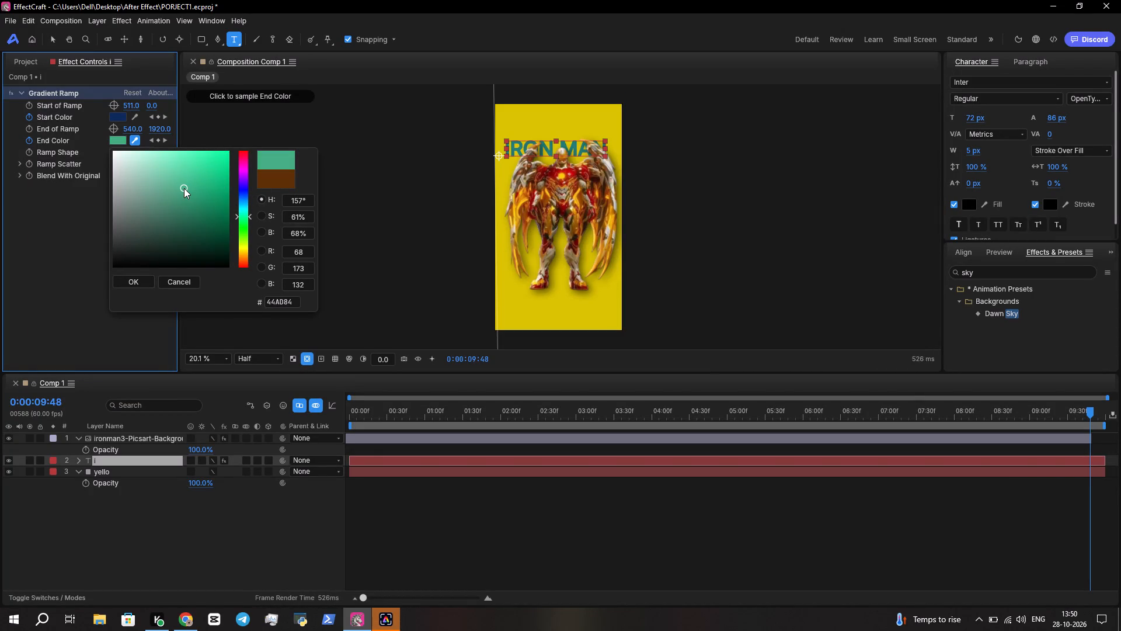
pyautogui.click(136, 280)
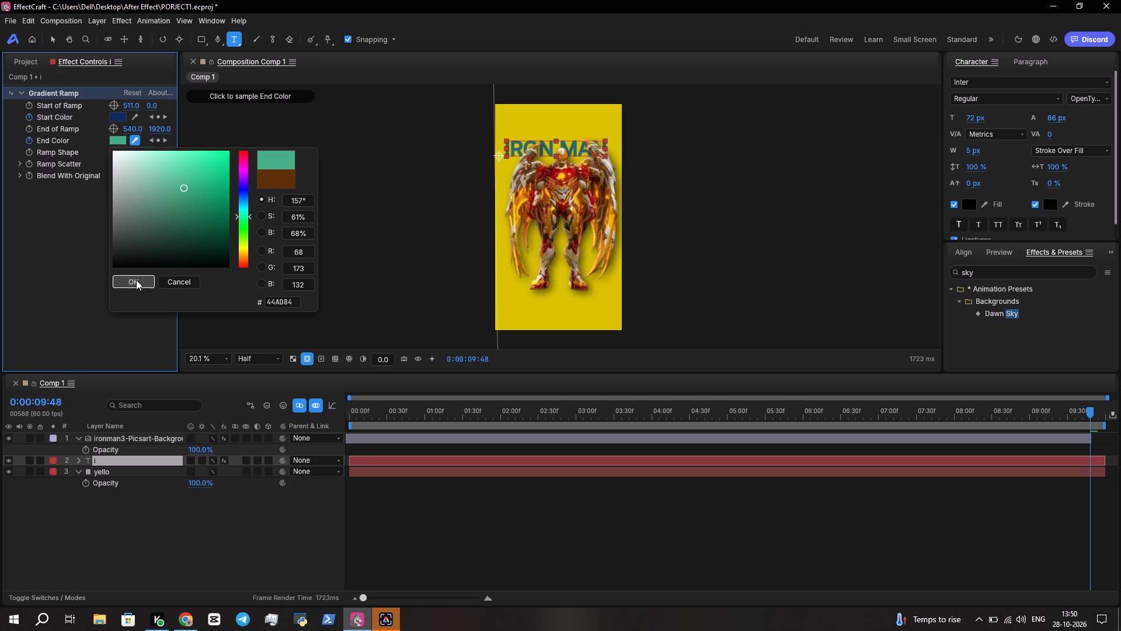
# Scale the IRON MAN title up to 296%.
pyautogui.click(114, 459)
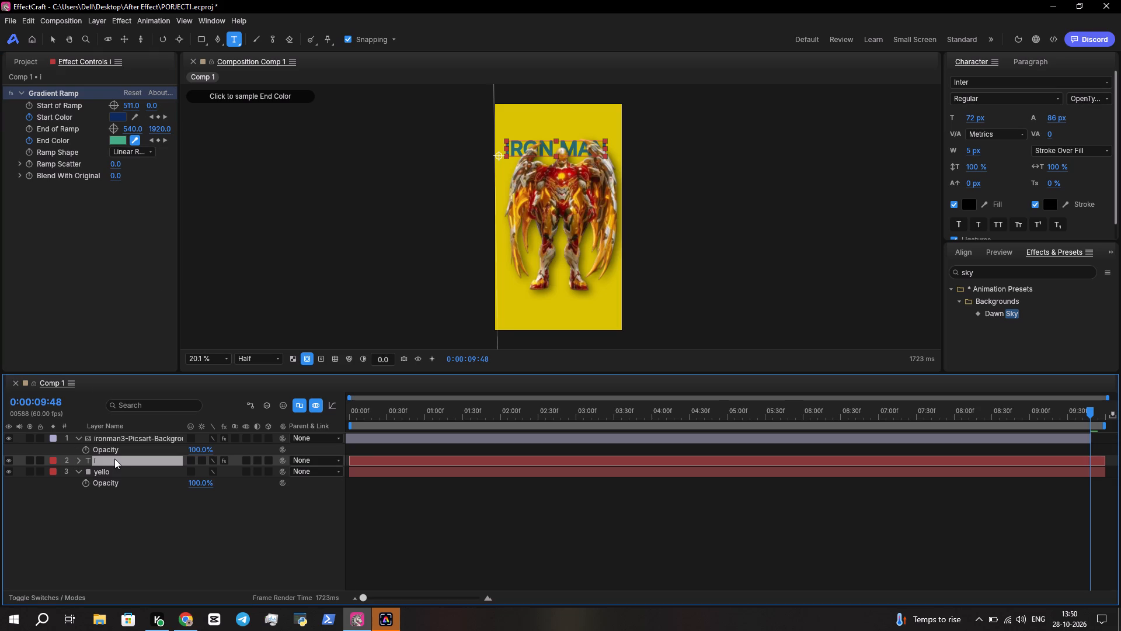
pyautogui.press('s')
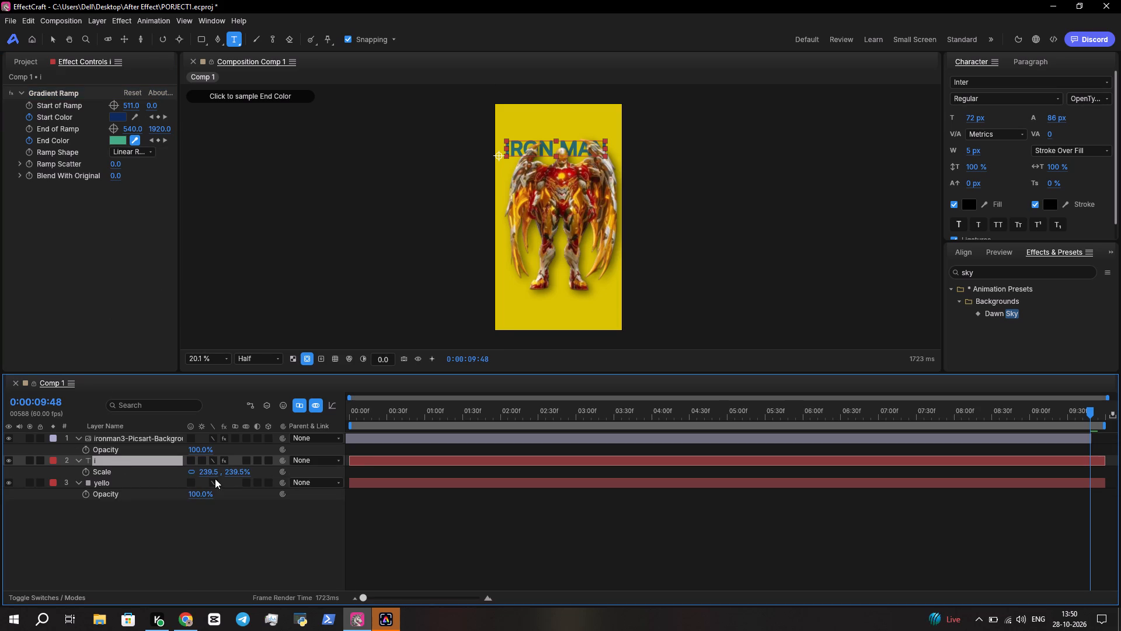
pyautogui.moveTo(206, 473); pyautogui.dragTo(190, 468)
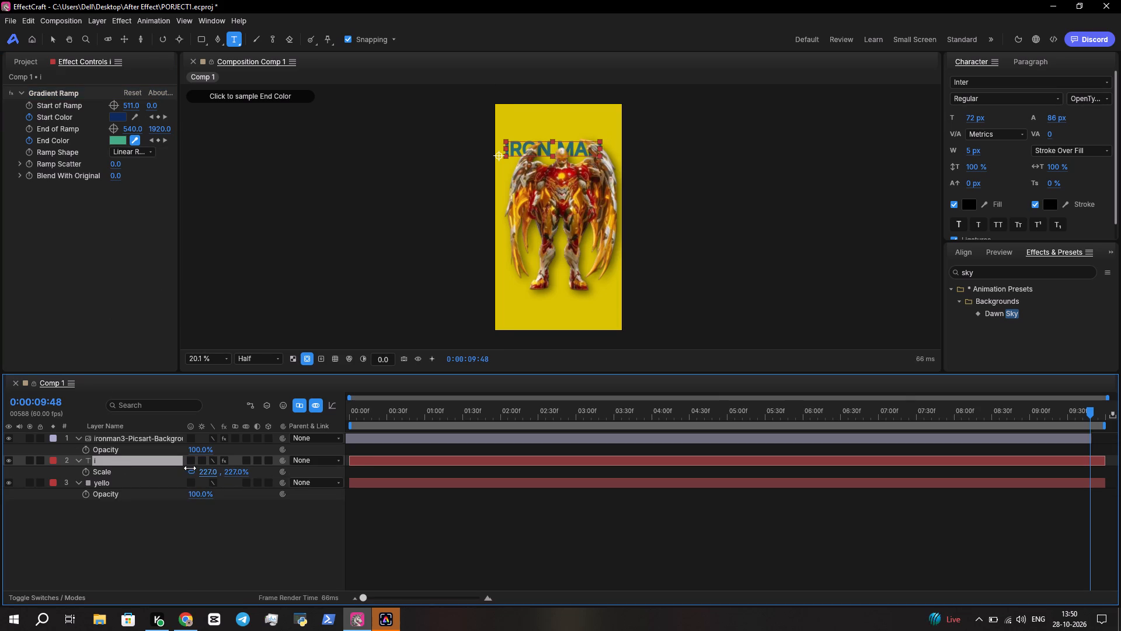
pyautogui.moveTo(190, 468); pyautogui.dragTo(250, 481)
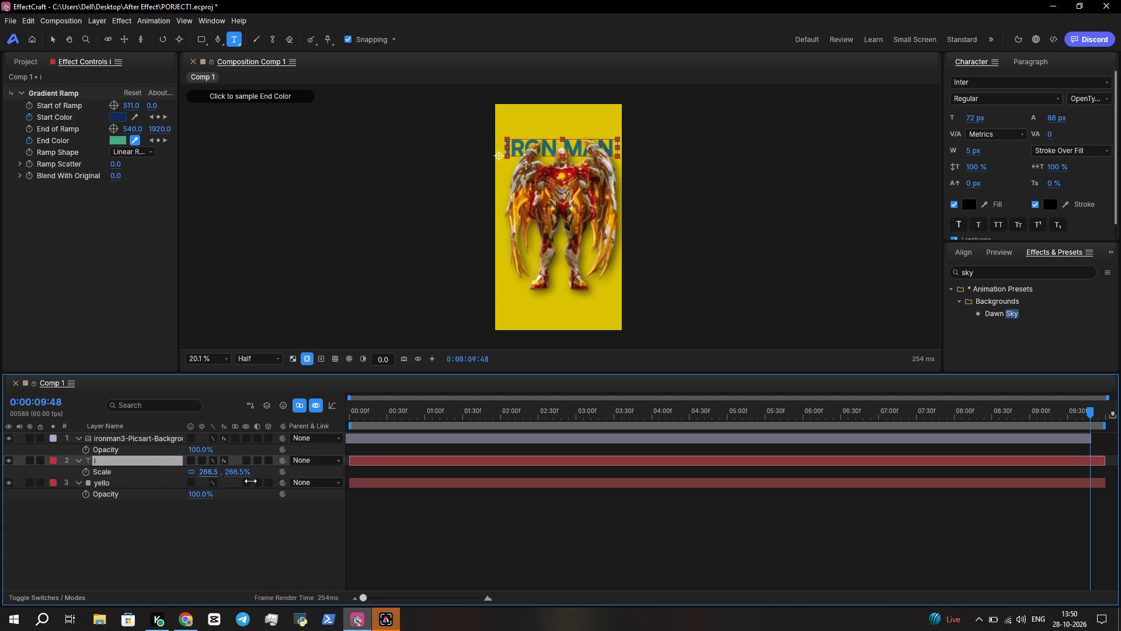
pyautogui.moveTo(250, 481); pyautogui.dragTo(270, 487)
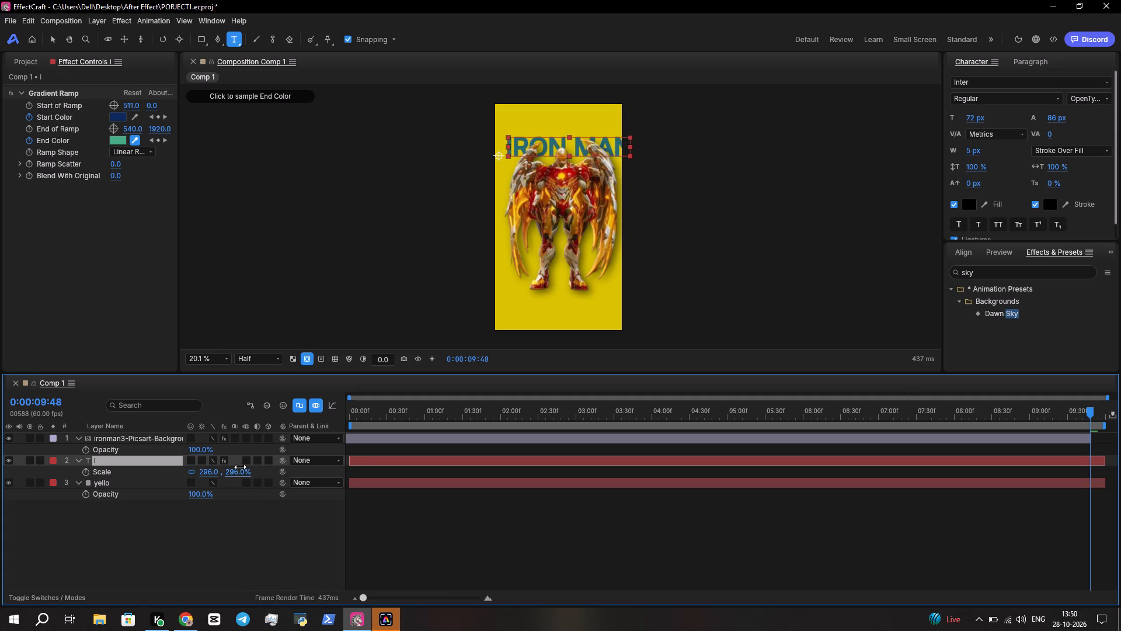
pyautogui.press('s')
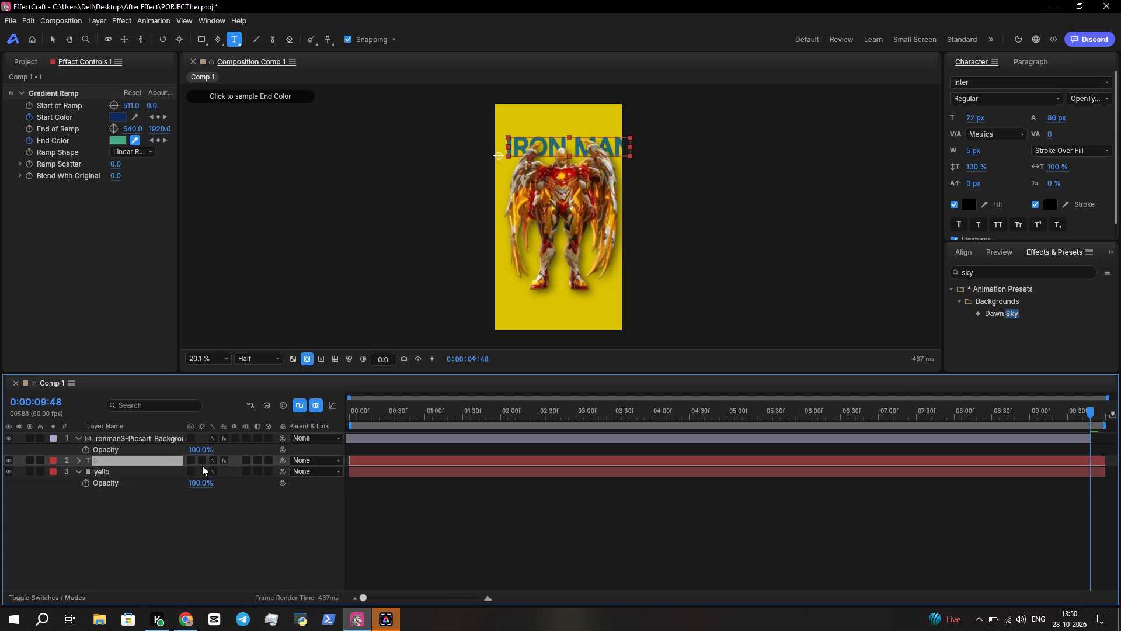
# Shift the title horizontally to position -65, 441.2 so it spans the composition's width.
pyautogui.press('p')
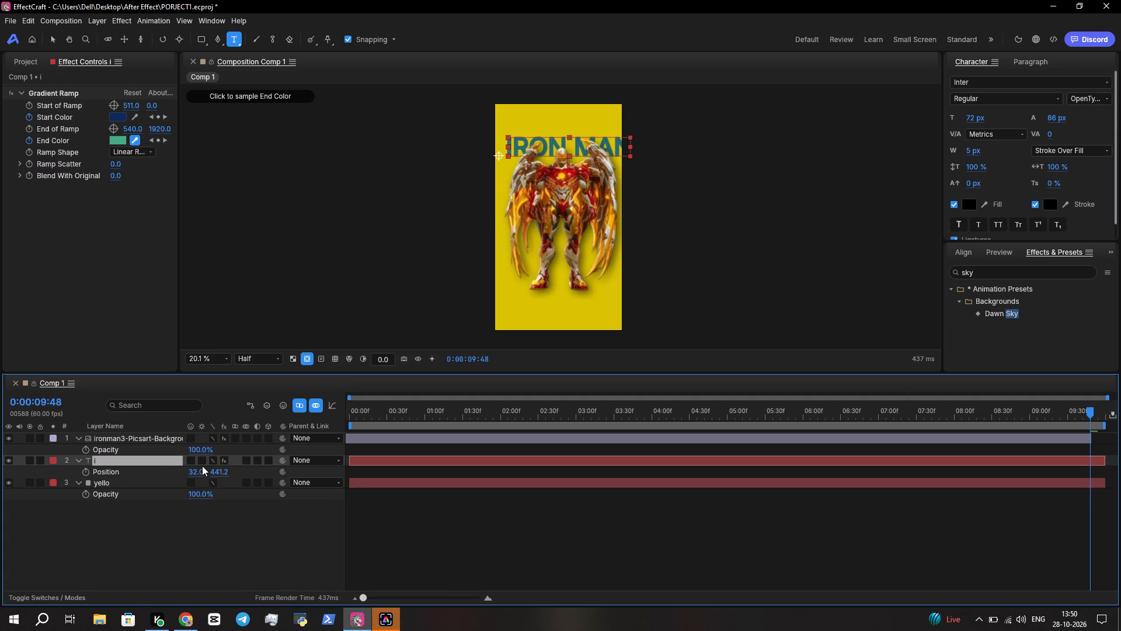
pyautogui.moveTo(195, 474); pyautogui.dragTo(179, 466)
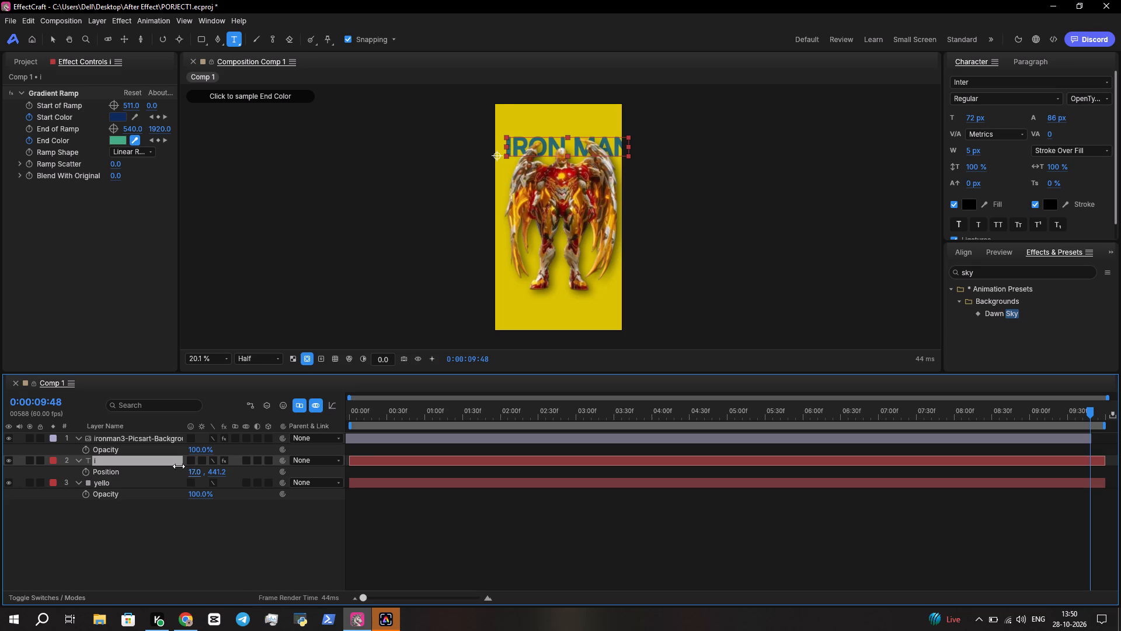
pyautogui.moveTo(179, 466); pyautogui.dragTo(159, 455)
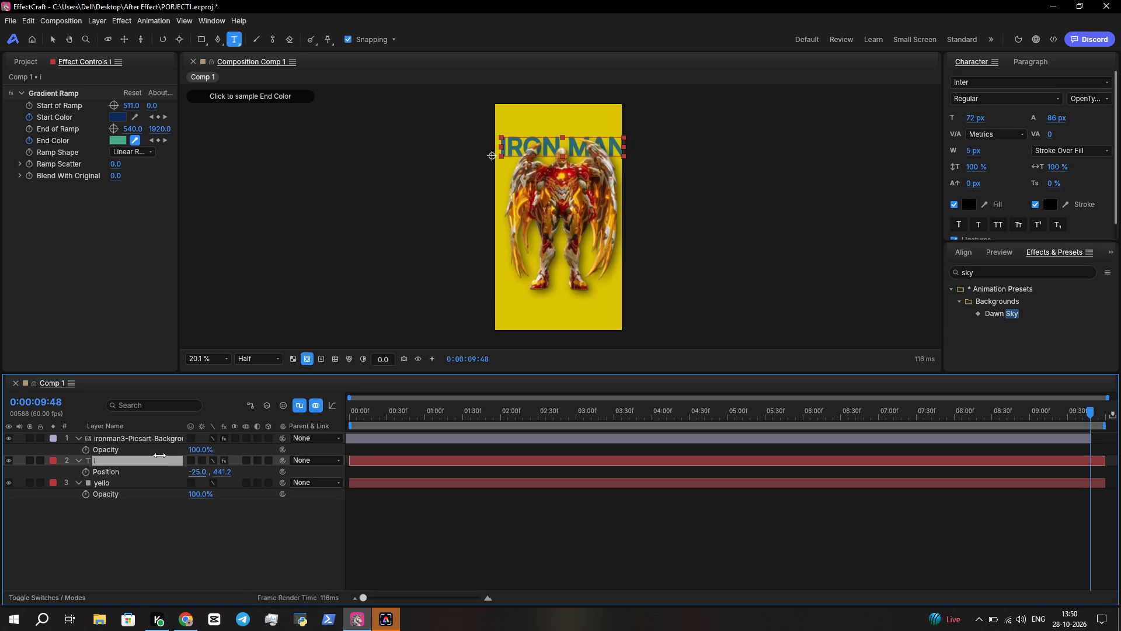
pyautogui.moveTo(159, 455); pyautogui.dragTo(138, 437)
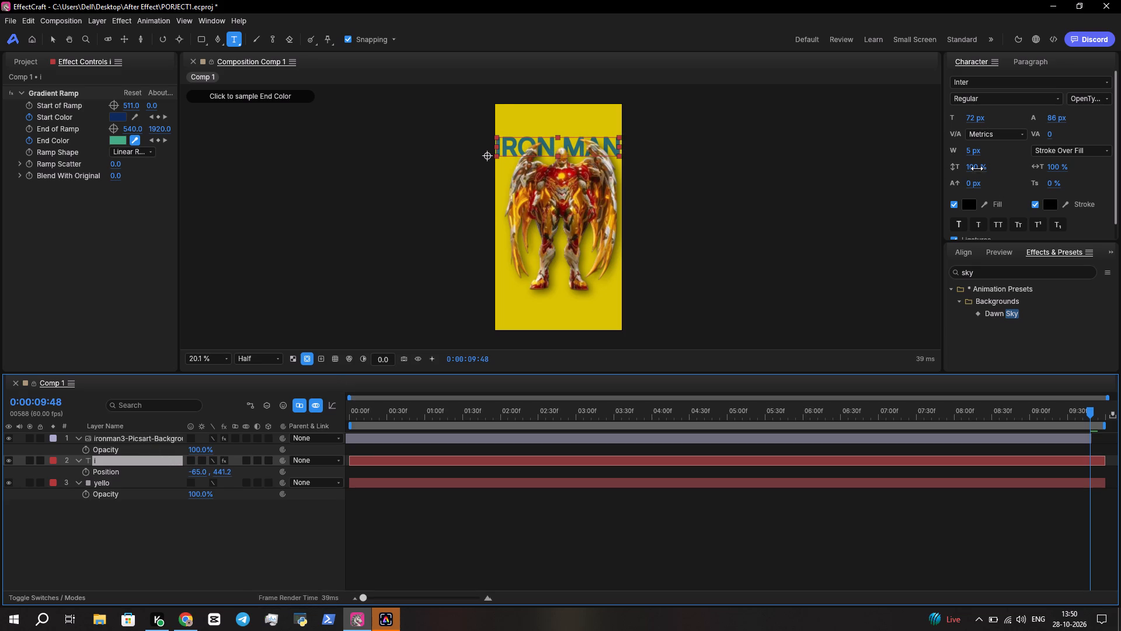
# Set the title's stroke width to 10 px, trying thicker and thinner strokes first.
pyautogui.moveTo(970, 151); pyautogui.dragTo(994, 153)
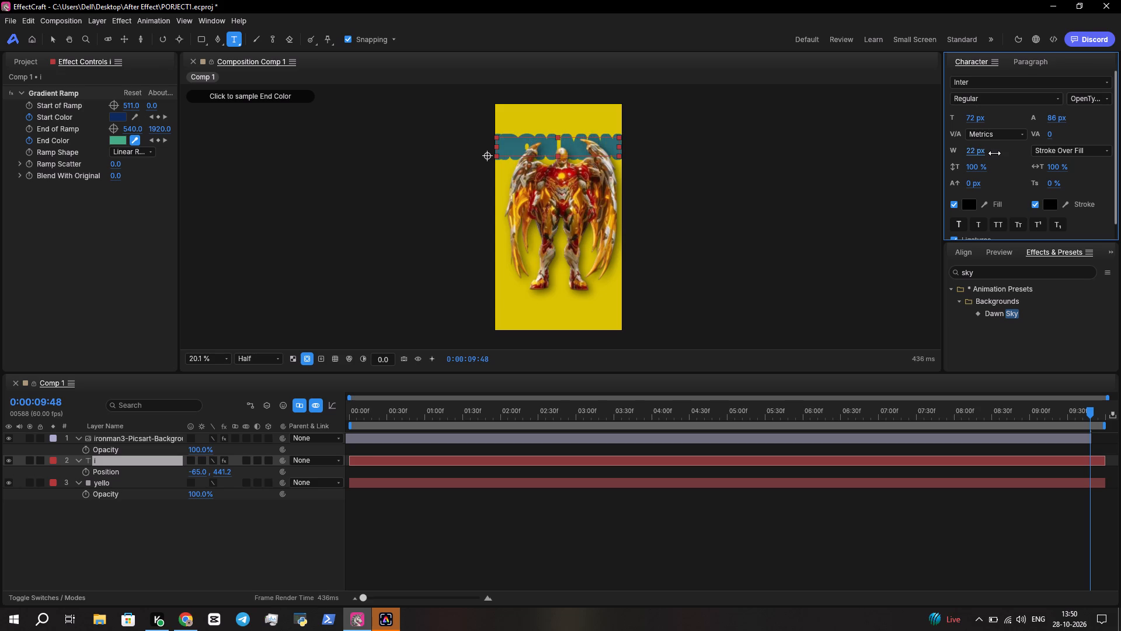
pyautogui.moveTo(994, 153); pyautogui.dragTo(977, 148)
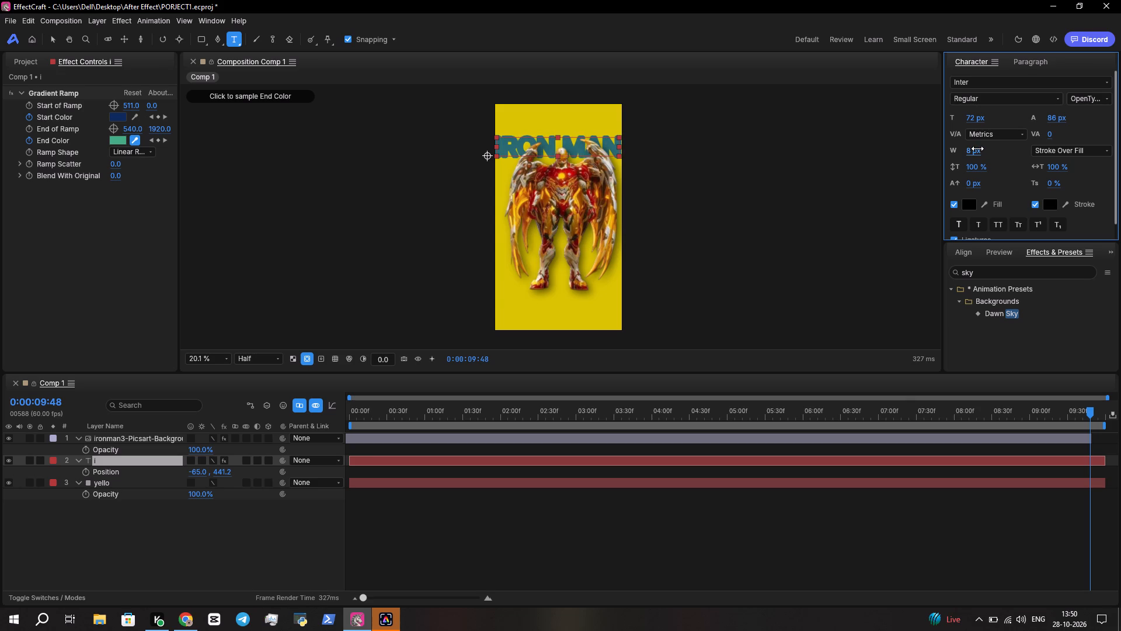
pyautogui.moveTo(977, 148); pyautogui.dragTo(979, 148)
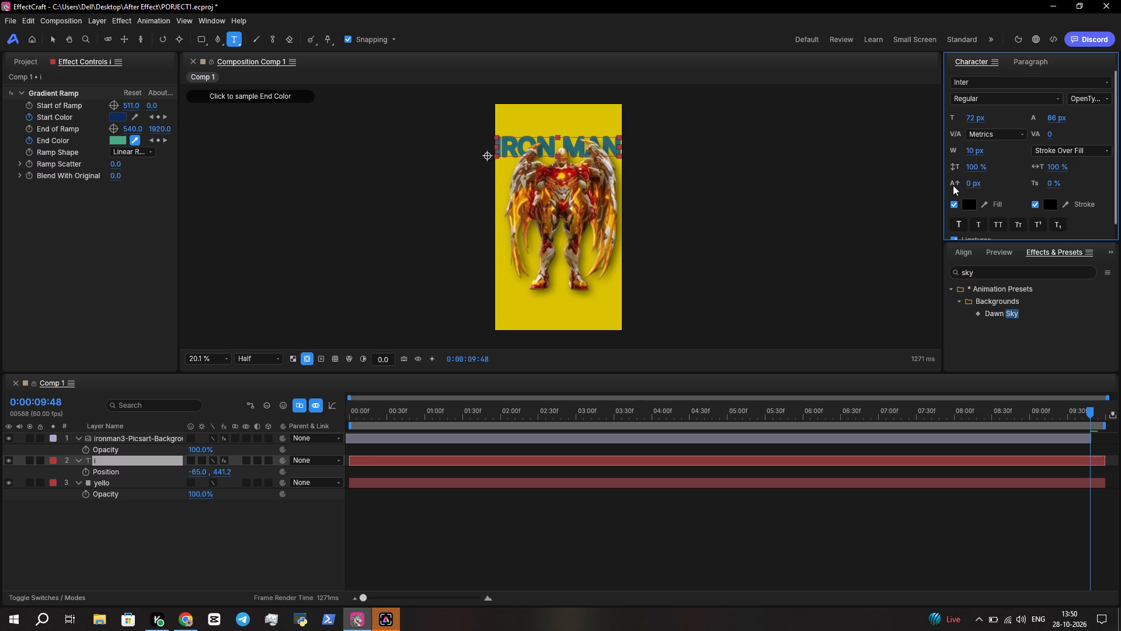
# Save the project and collapse the title's Position property.
pyautogui.hotkey('ctrl', 's')
pyautogui.press('p')
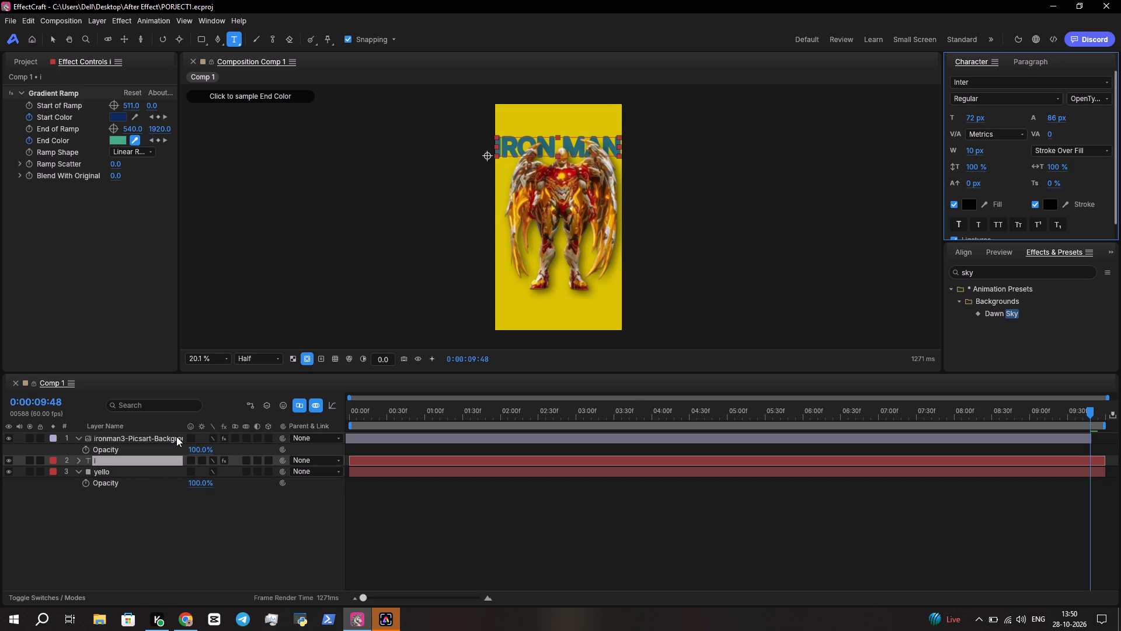
# With the ironman3 layer selected, search the effects and presets for "wigg", then shorten the search to "wi".
pyautogui.click(176, 436)
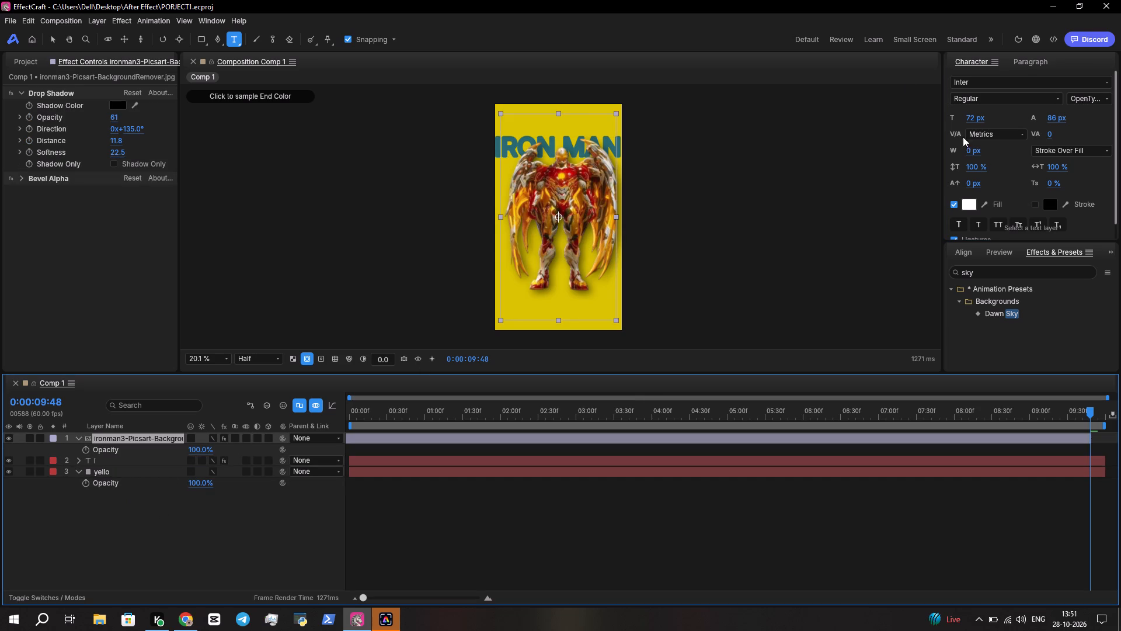
pyautogui.click(1006, 275)
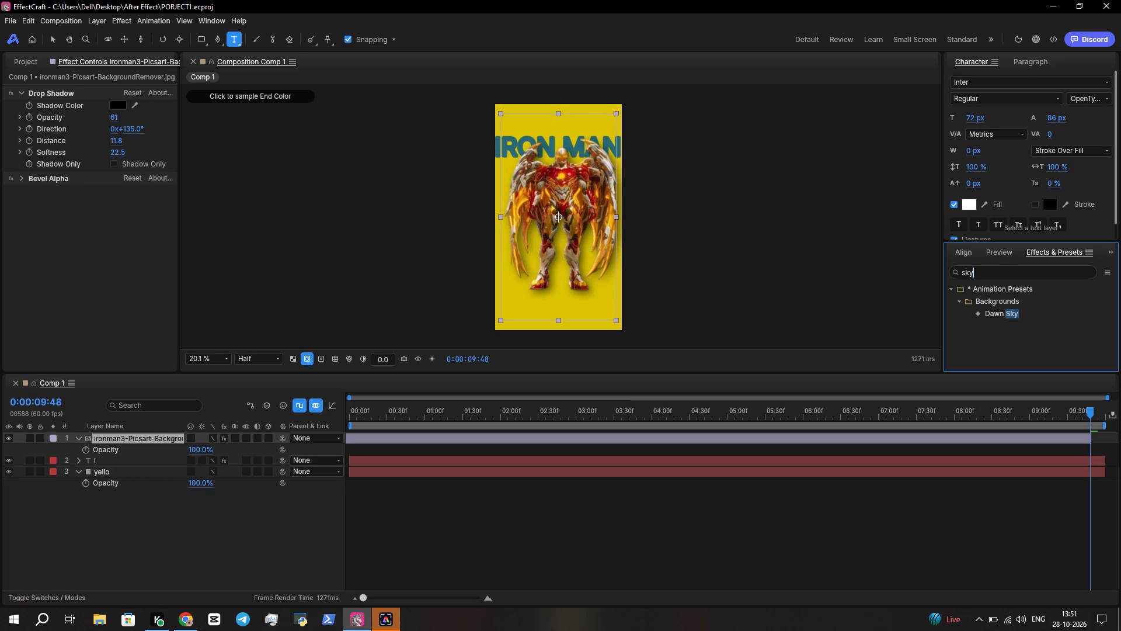
pyautogui.press('BackSpace')
pyautogui.press('BackSpace')
pyautogui.press('BackSpace')
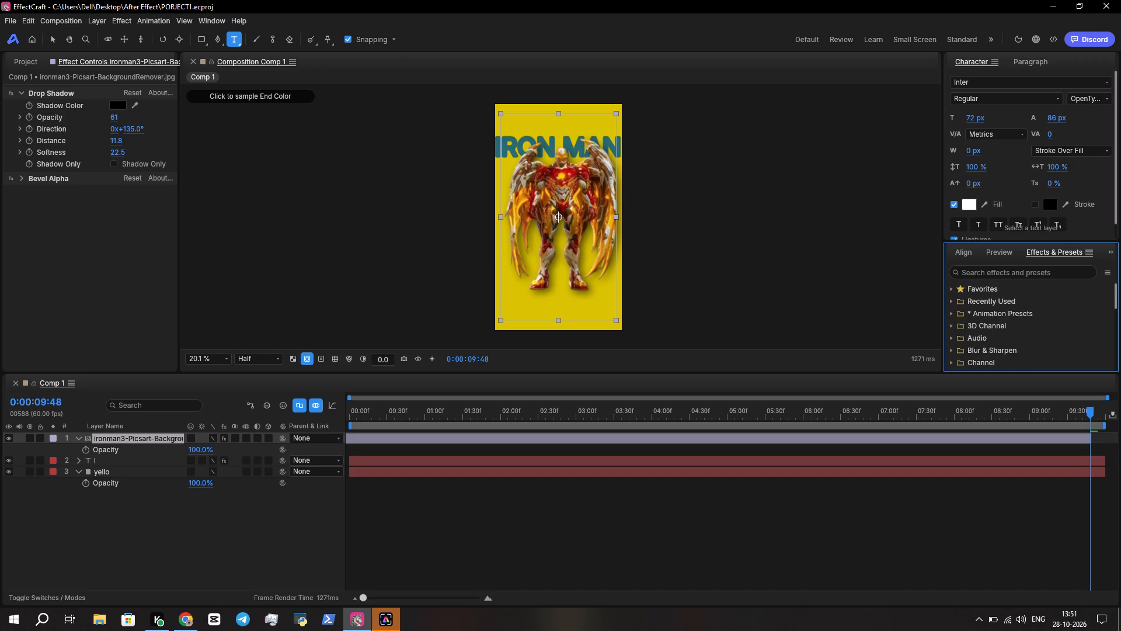
pyautogui.press('w')
pyautogui.press('i')
pyautogui.write('ggg')
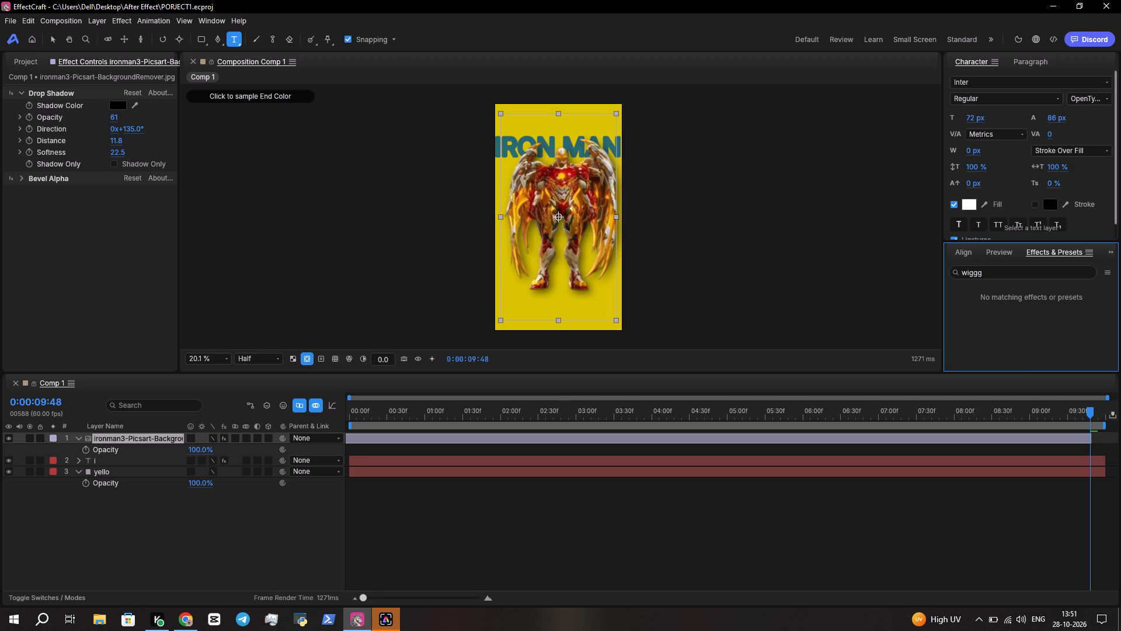
pyautogui.press('BackSpace')
pyautogui.press('BackSpace')
pyautogui.press('BackSpace')
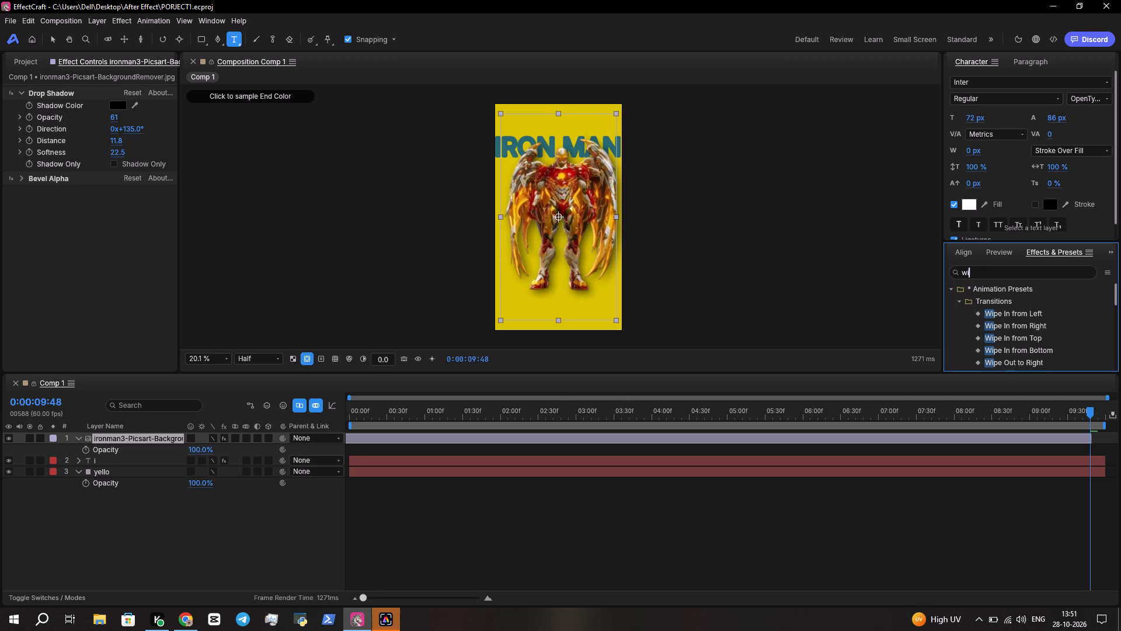
pyautogui.write('gg')
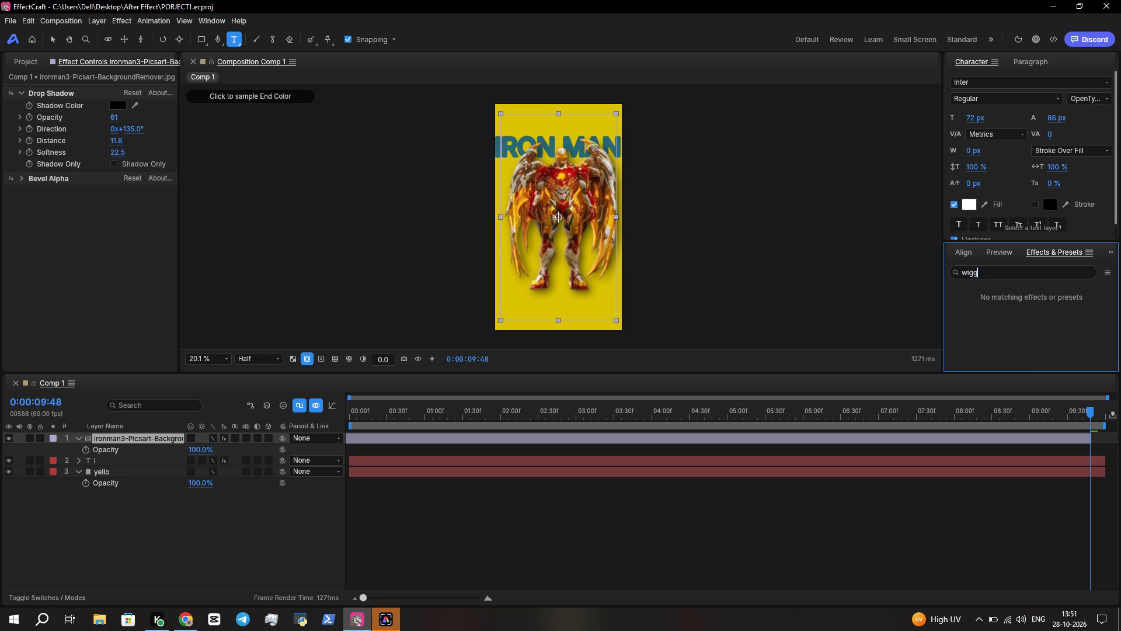
pyautogui.press('BackSpace')
pyautogui.press('BackSpace')
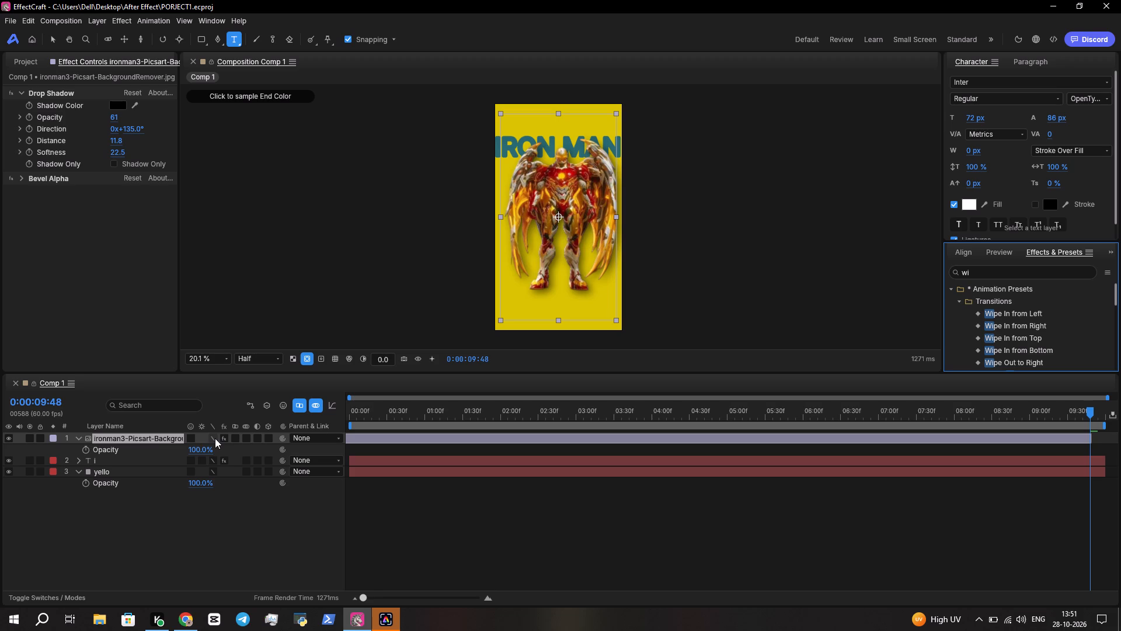
# Show the ironman3 layer's Position property and move the playhead to 0:00:00:00.
pyautogui.click(153, 435)
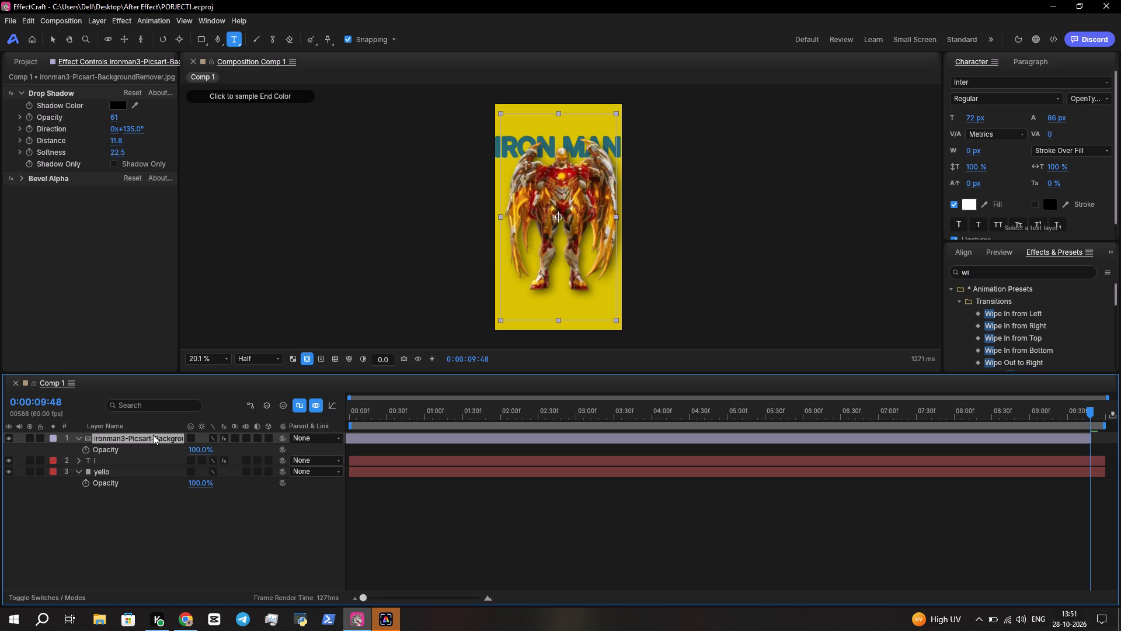
pyautogui.press('p')
pyautogui.moveTo(1090, 412); pyautogui.dragTo(988, 431)
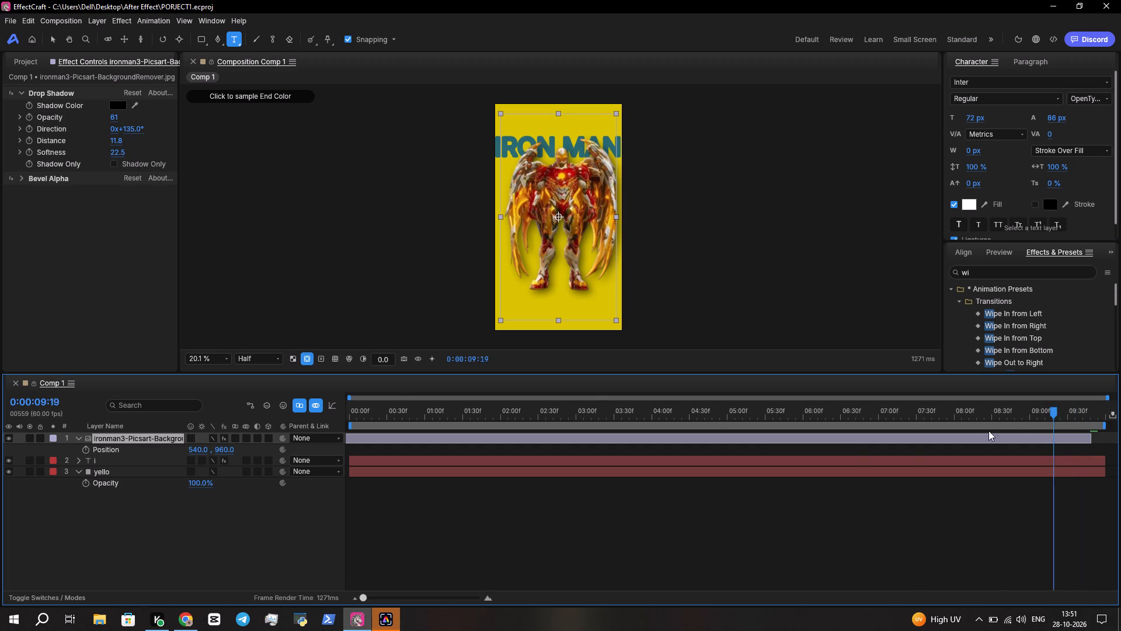
pyautogui.moveTo(988, 431); pyautogui.dragTo(312, 578)
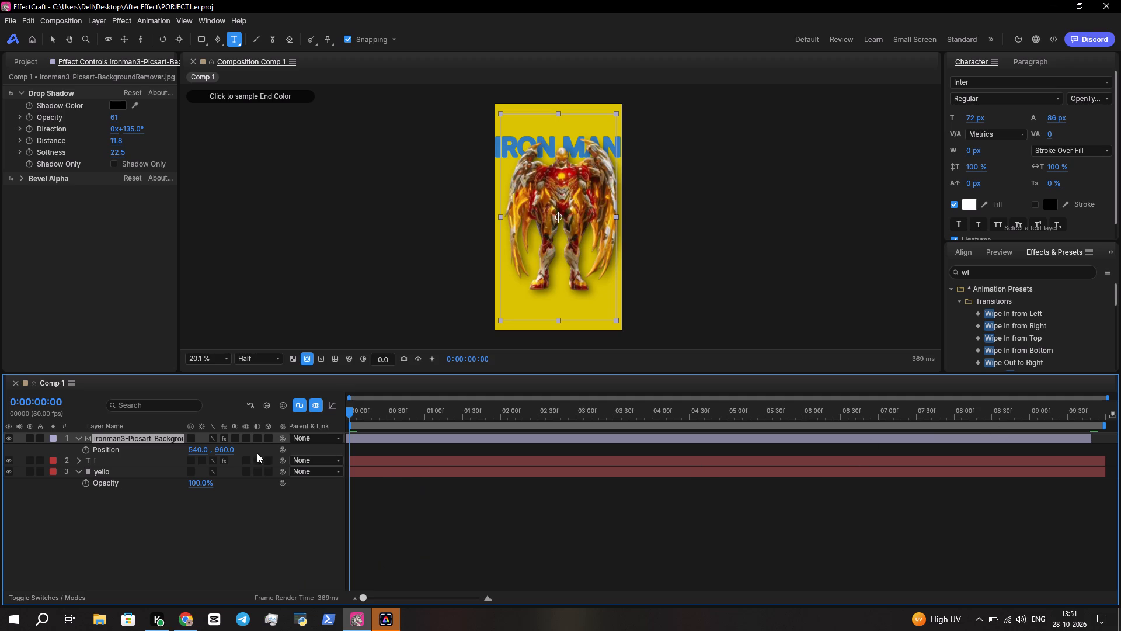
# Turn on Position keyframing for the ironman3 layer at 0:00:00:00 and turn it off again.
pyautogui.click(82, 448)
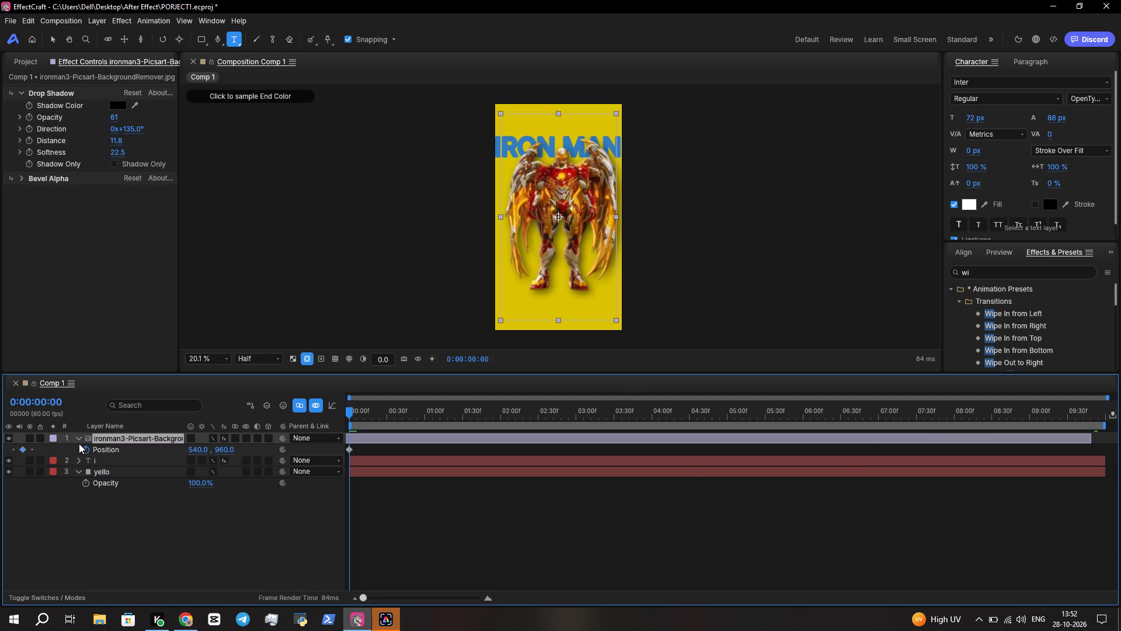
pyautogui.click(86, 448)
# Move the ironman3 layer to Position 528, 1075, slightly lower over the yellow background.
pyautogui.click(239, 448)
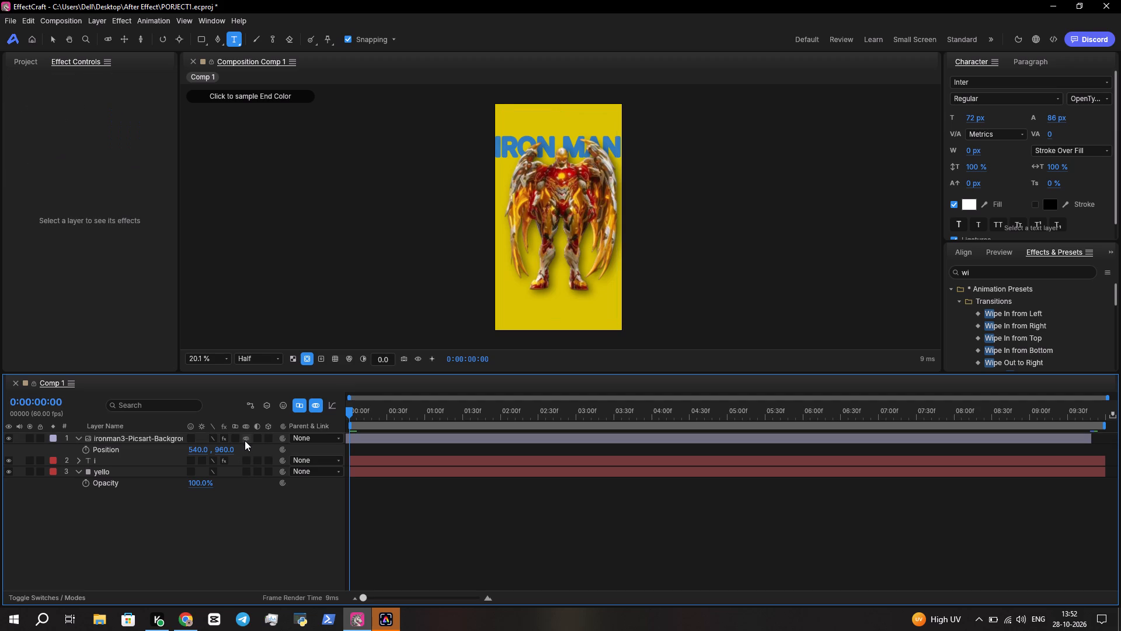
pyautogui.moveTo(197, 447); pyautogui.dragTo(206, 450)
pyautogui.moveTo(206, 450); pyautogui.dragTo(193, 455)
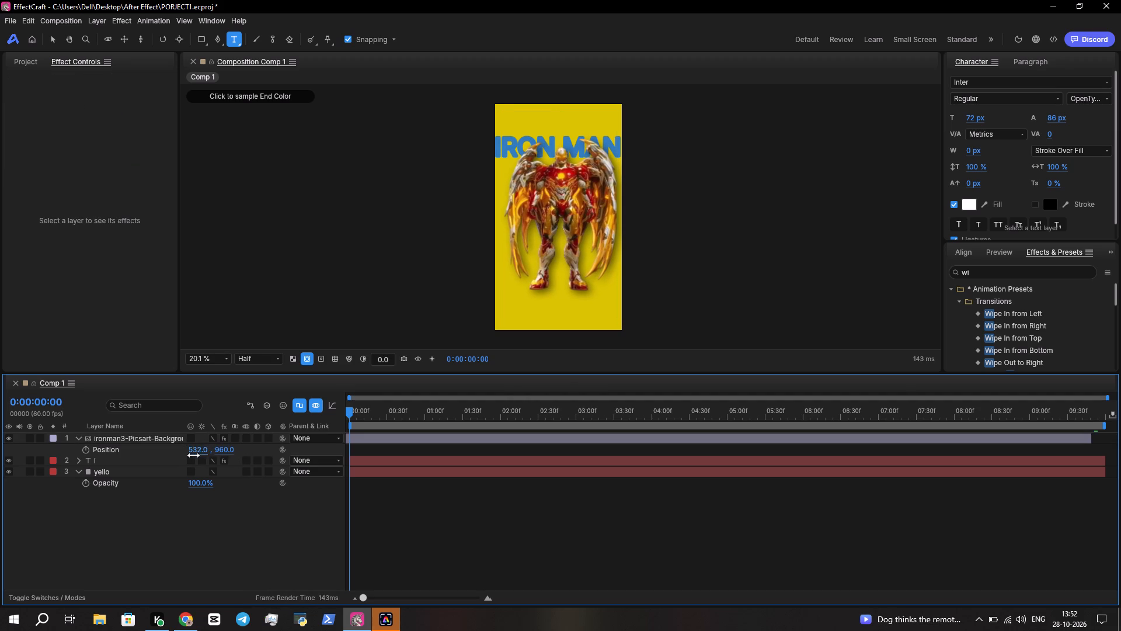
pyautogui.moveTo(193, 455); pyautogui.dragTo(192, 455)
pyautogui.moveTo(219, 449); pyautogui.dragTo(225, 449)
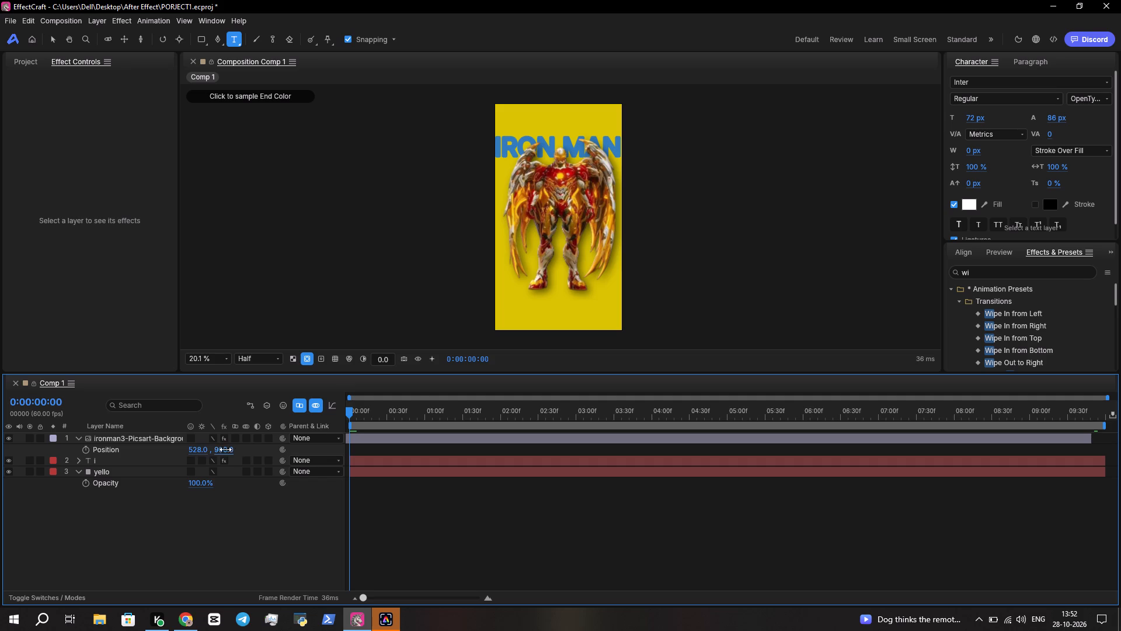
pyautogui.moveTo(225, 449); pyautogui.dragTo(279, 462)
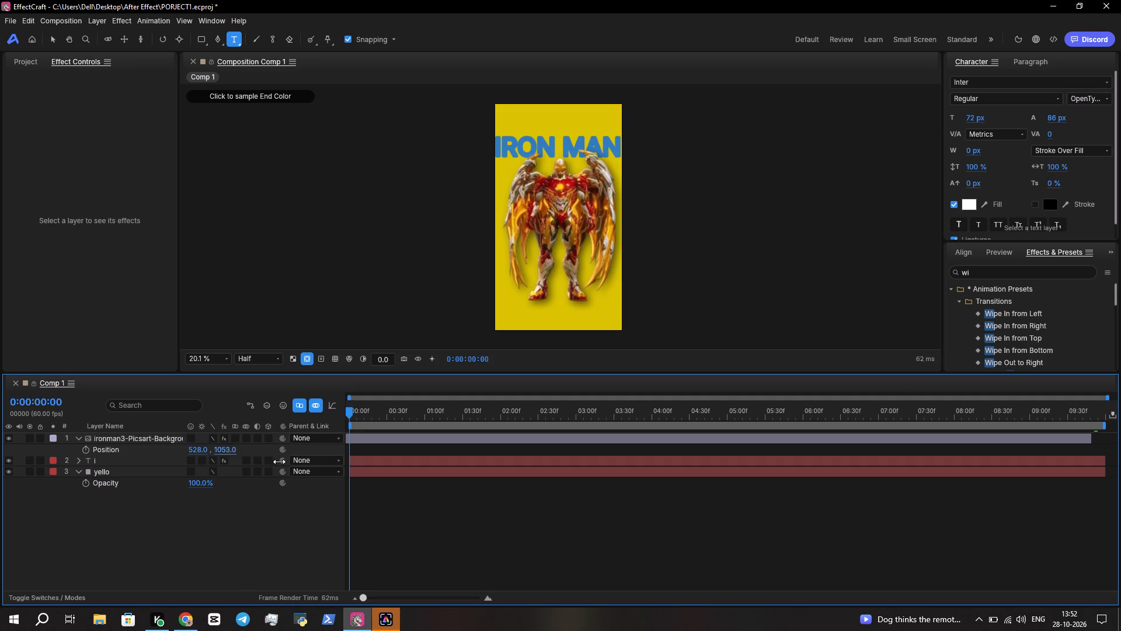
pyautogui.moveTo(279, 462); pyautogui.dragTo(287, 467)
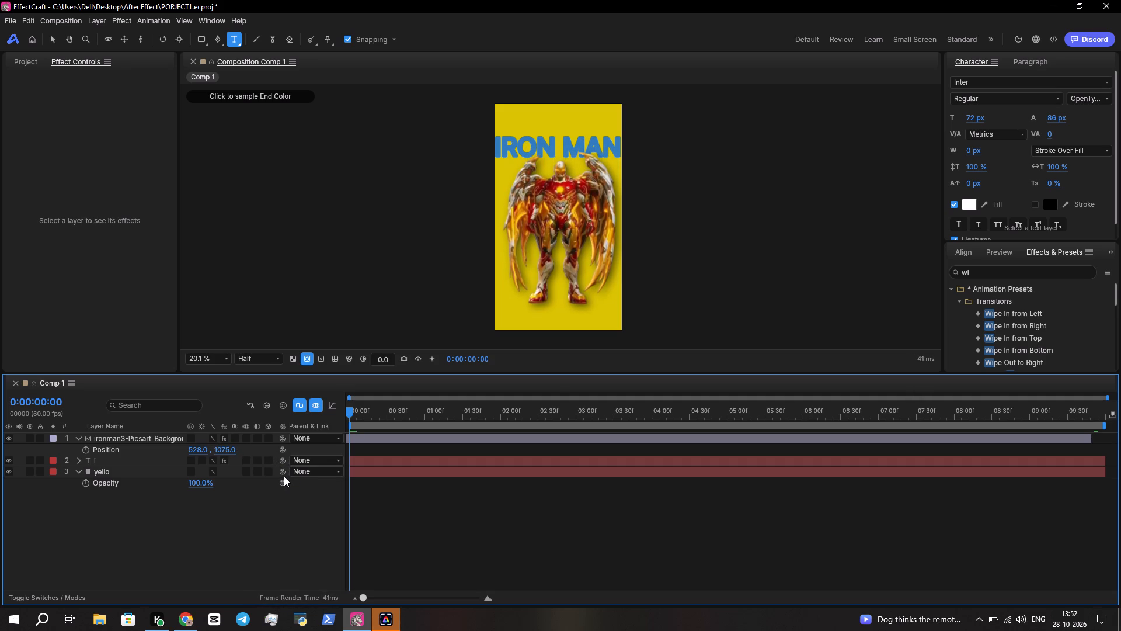
# Enlarge the ironman3 layer to a Scale of 355% and collapse the layers' Scale properties.
pyautogui.press('p')
pyautogui.press('s')
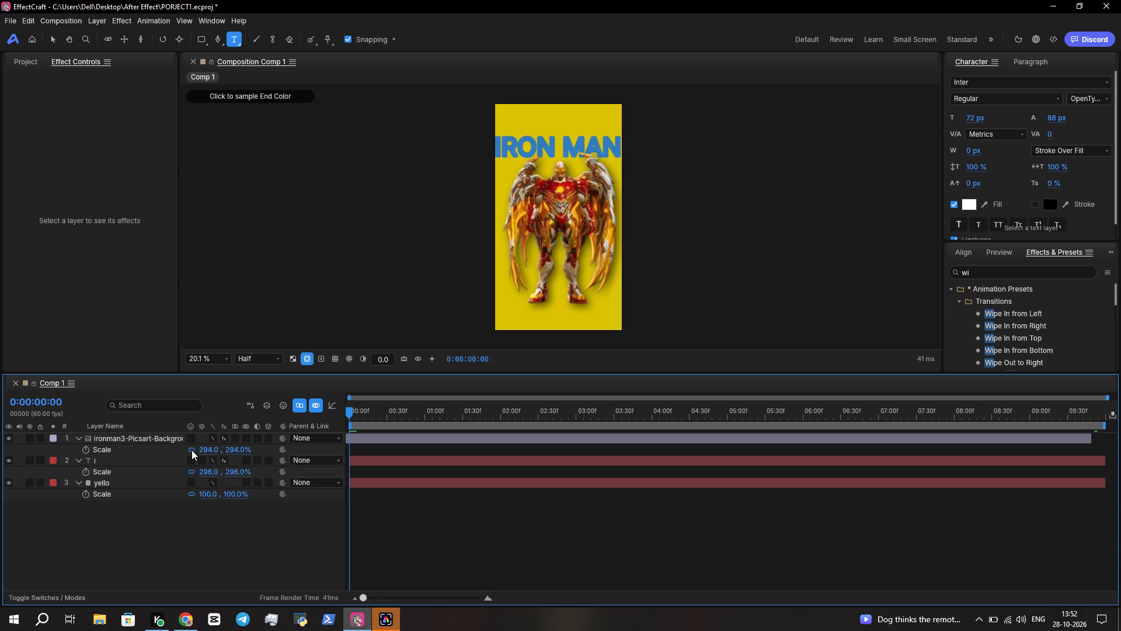
pyautogui.moveTo(201, 449); pyautogui.dragTo(249, 471)
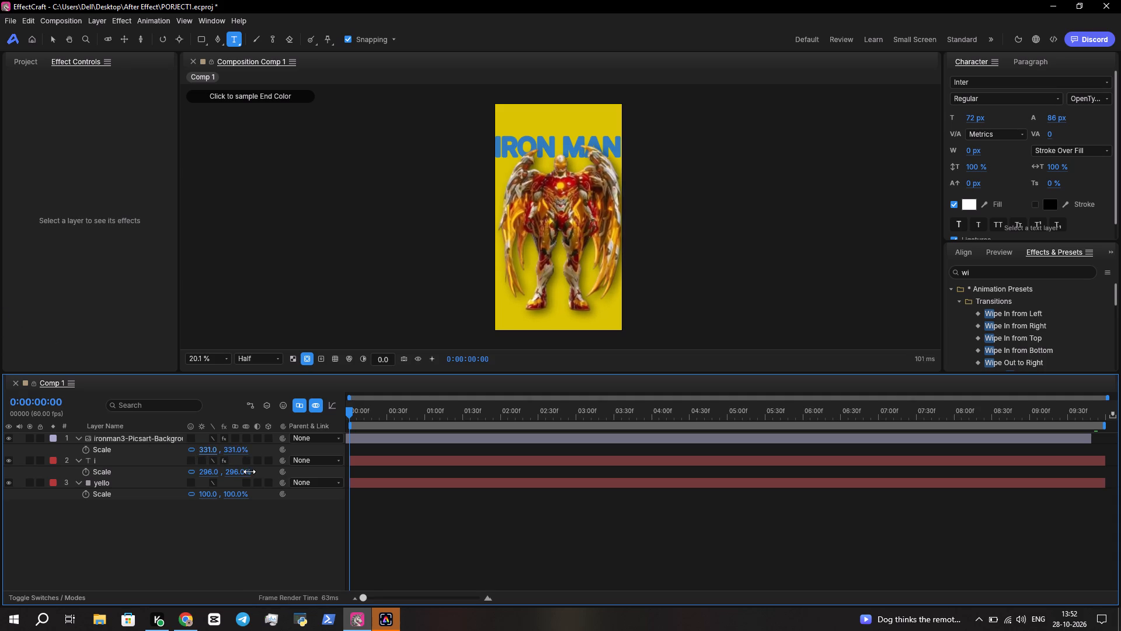
pyautogui.moveTo(249, 471); pyautogui.dragTo(271, 477)
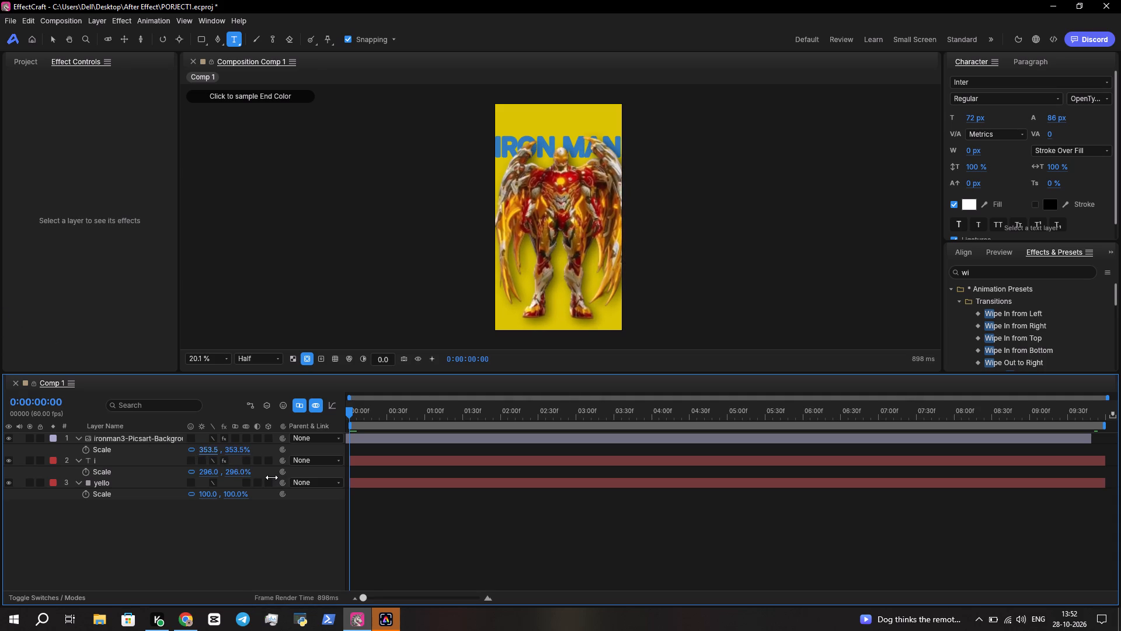
pyautogui.moveTo(271, 477); pyautogui.dragTo(273, 478)
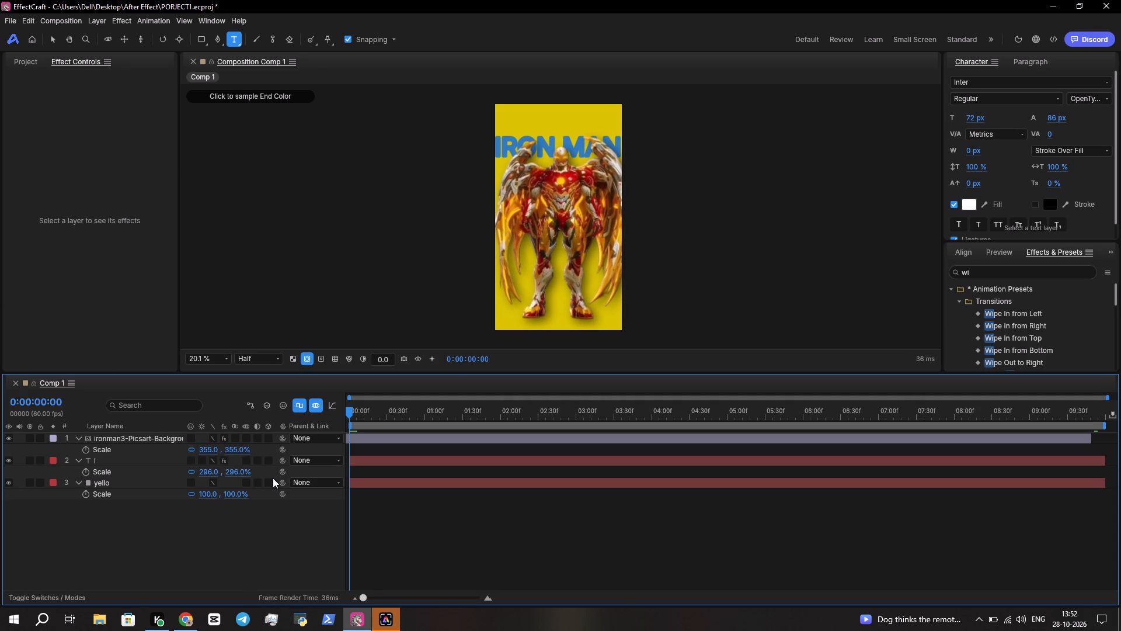
pyautogui.press('s')
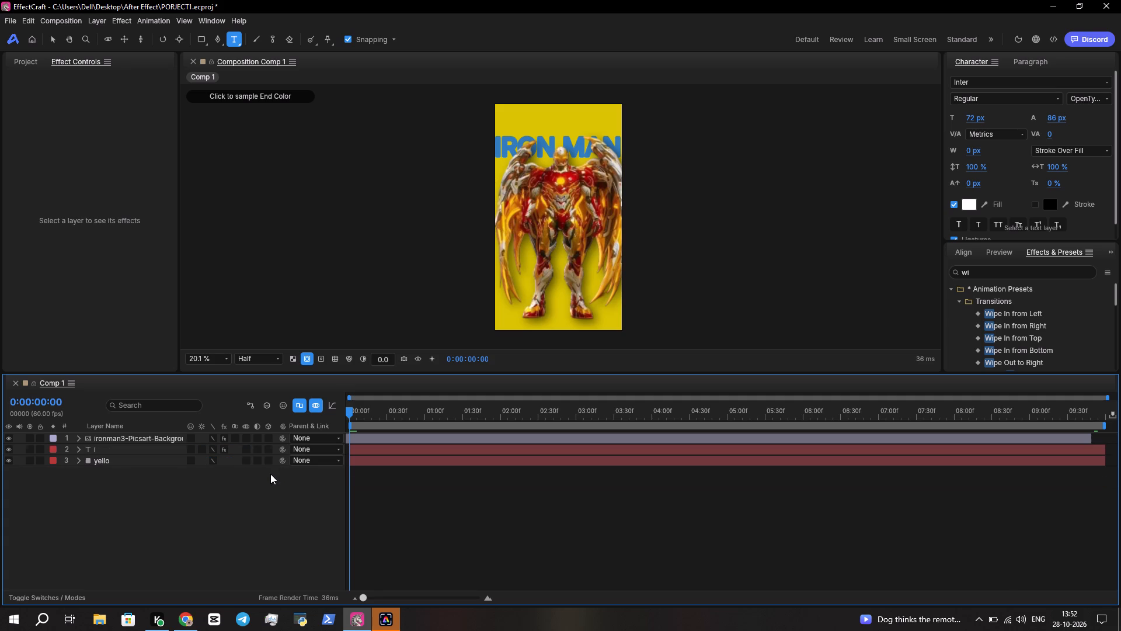
# Set the ironman3 layer's Position to 509, 2566, near the bottom edge of the frame, and keyframe it at 0:00:00:00.
pyautogui.press('p')
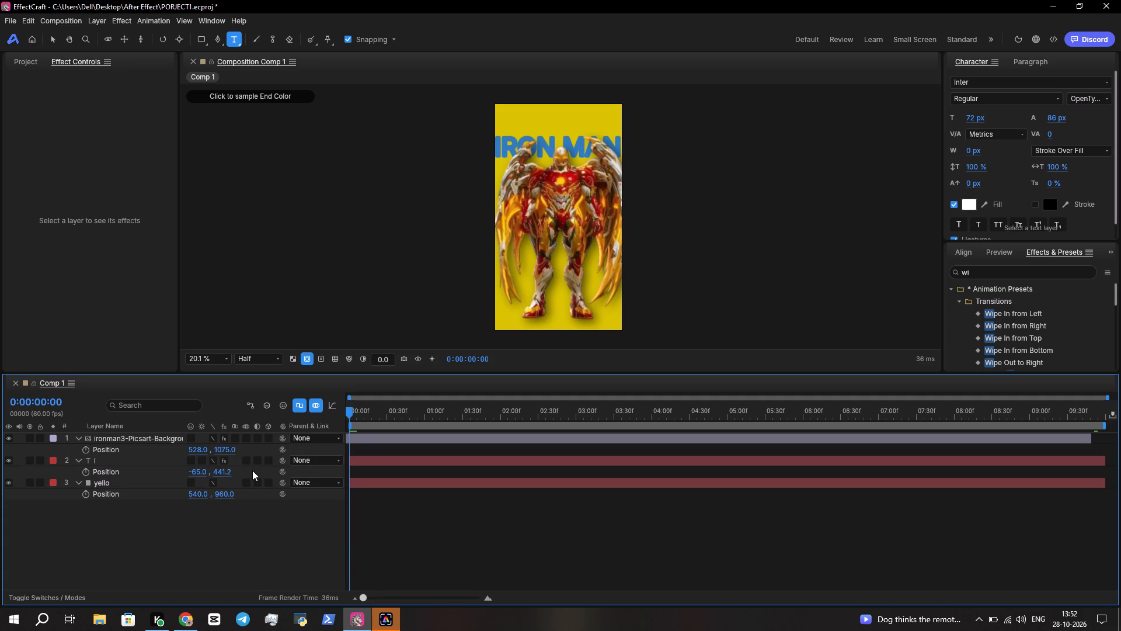
pyautogui.moveTo(228, 449); pyautogui.dragTo(228, 460)
pyautogui.moveTo(204, 450); pyautogui.dragTo(191, 450)
pyautogui.moveTo(222, 452); pyautogui.dragTo(241, 452)
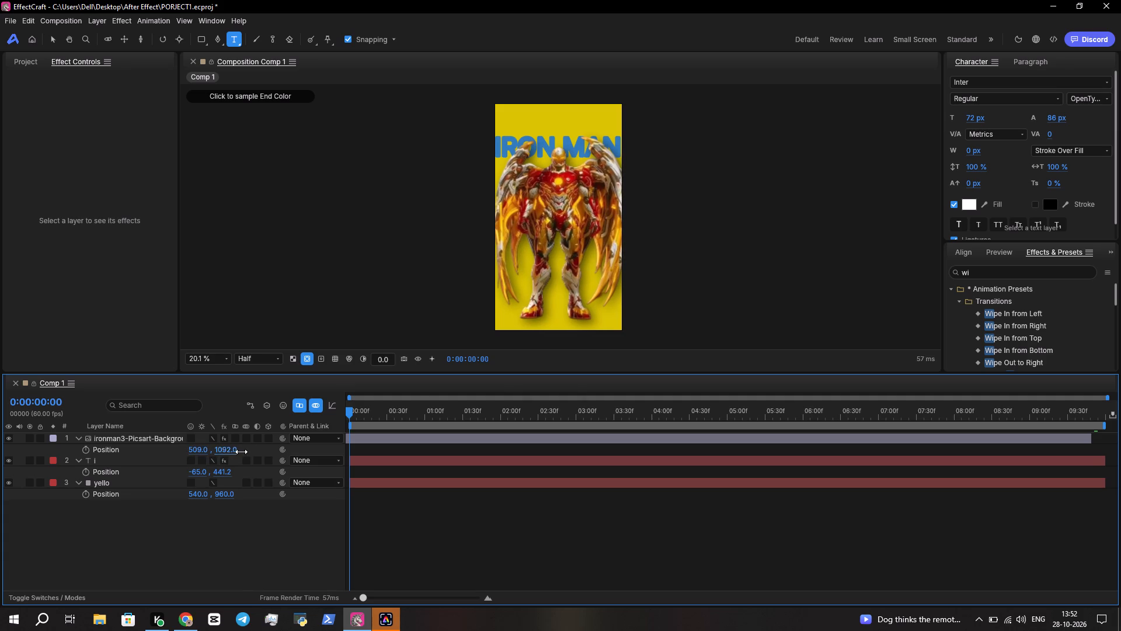
pyautogui.moveTo(241, 452); pyautogui.dragTo(608, 471)
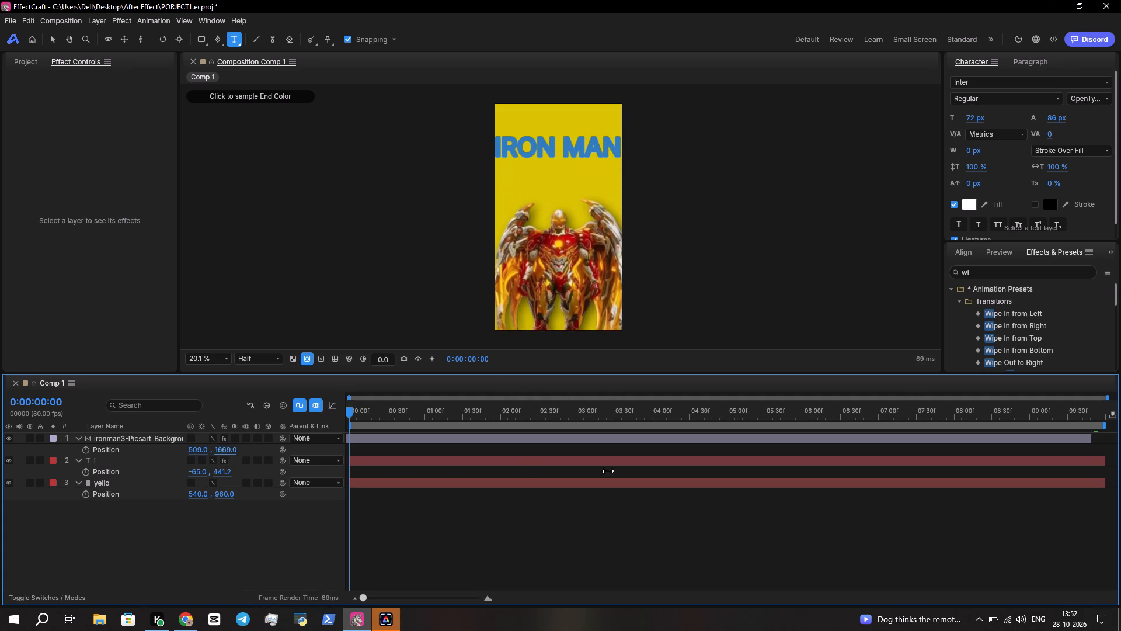
pyautogui.moveTo(608, 471); pyautogui.dragTo(1109, 404)
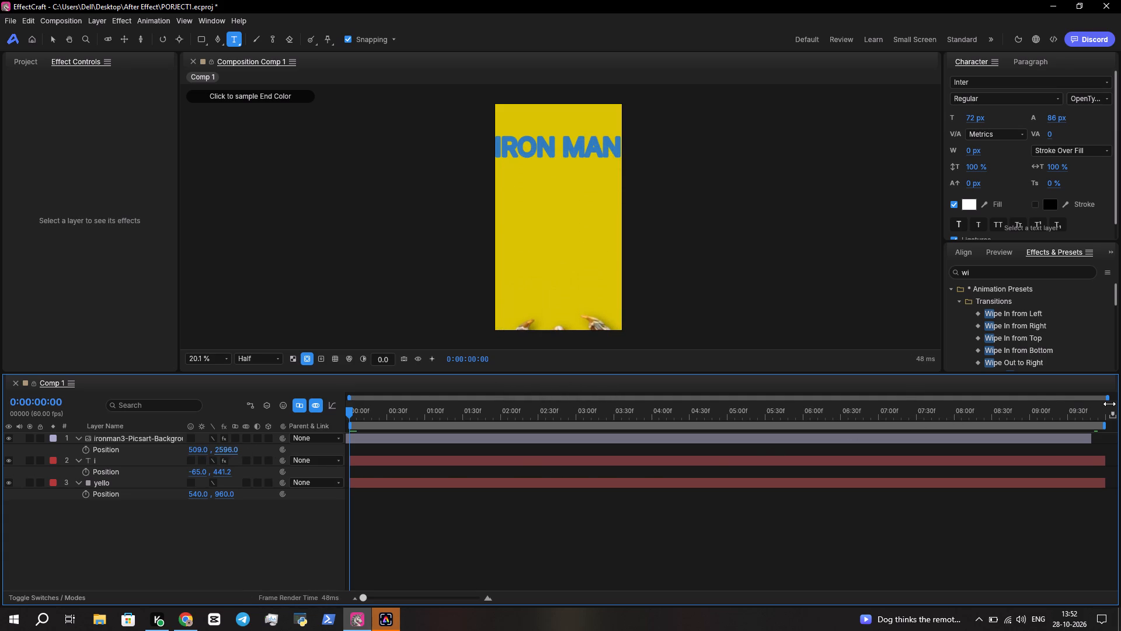
pyautogui.moveTo(1109, 404); pyautogui.dragTo(1055, 404)
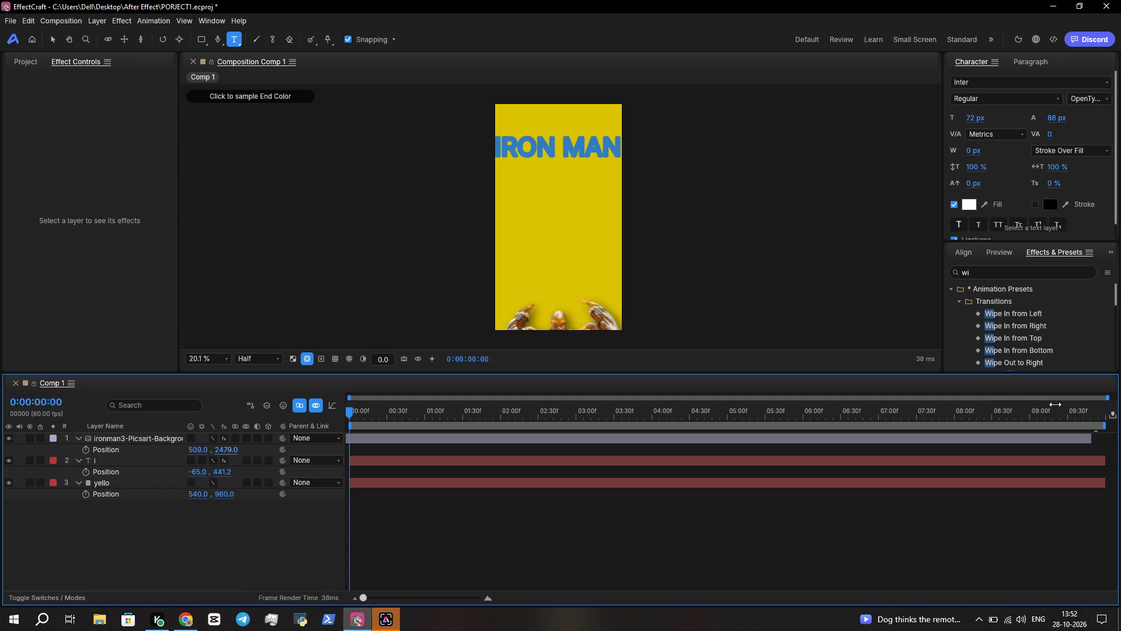
pyautogui.moveTo(1055, 404); pyautogui.dragTo(1092, 402)
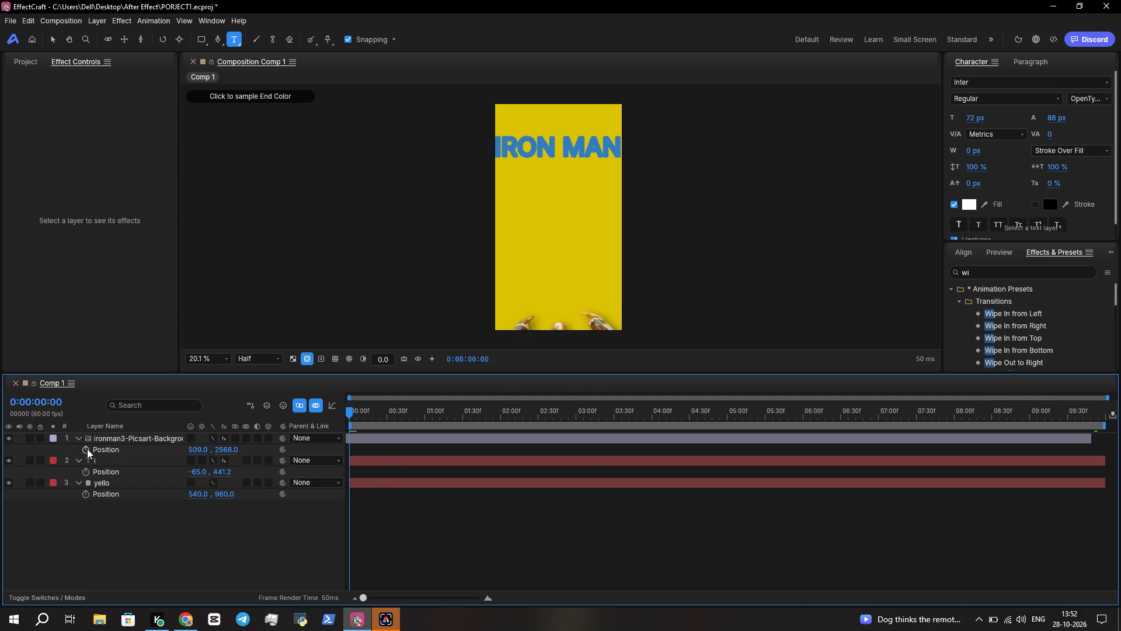
pyautogui.click(87, 449)
# Move the playhead to 0:00:02:05 and set the IRON MAN title layer's vertical Position to 455.2.
pyautogui.moveTo(347, 414); pyautogui.dragTo(430, 421)
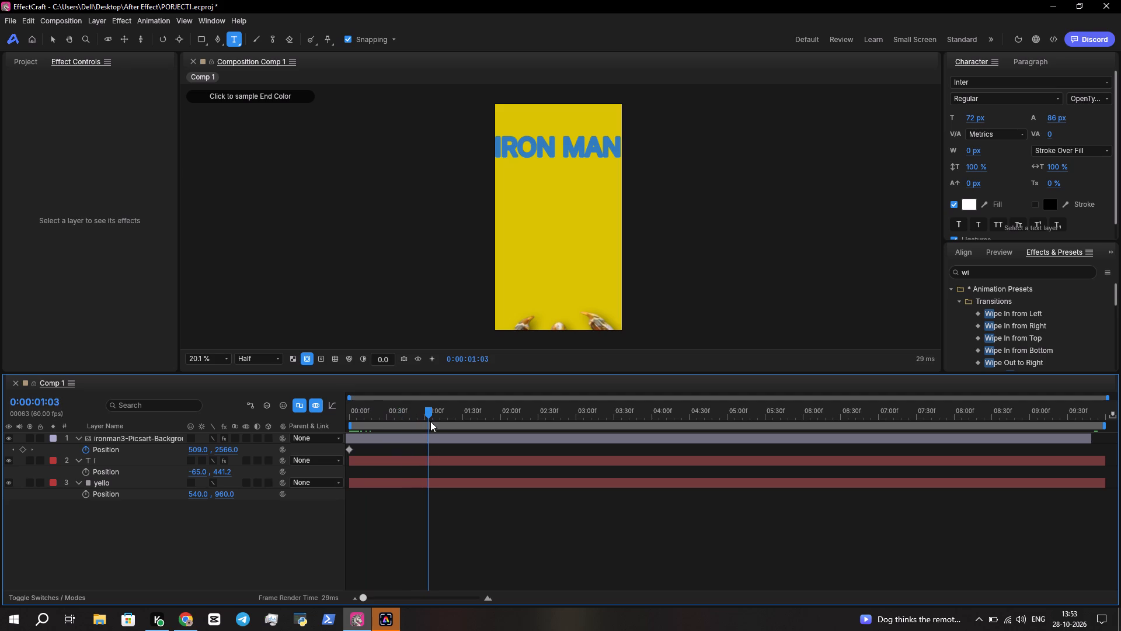
pyautogui.moveTo(430, 421); pyautogui.dragTo(513, 422)
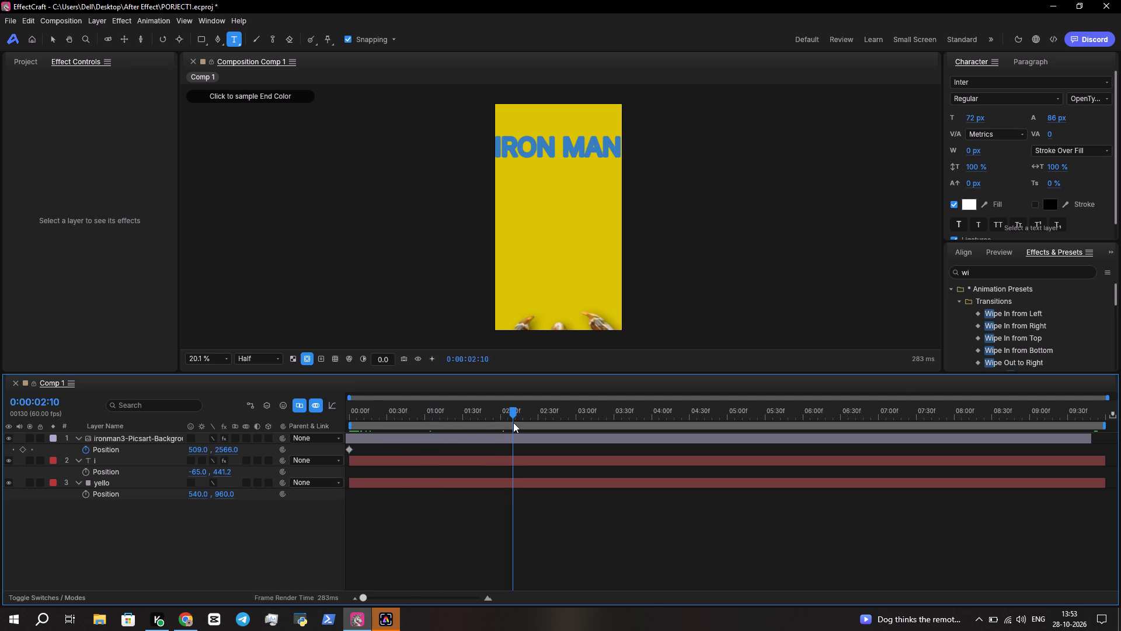
pyautogui.moveTo(513, 422); pyautogui.dragTo(497, 435)
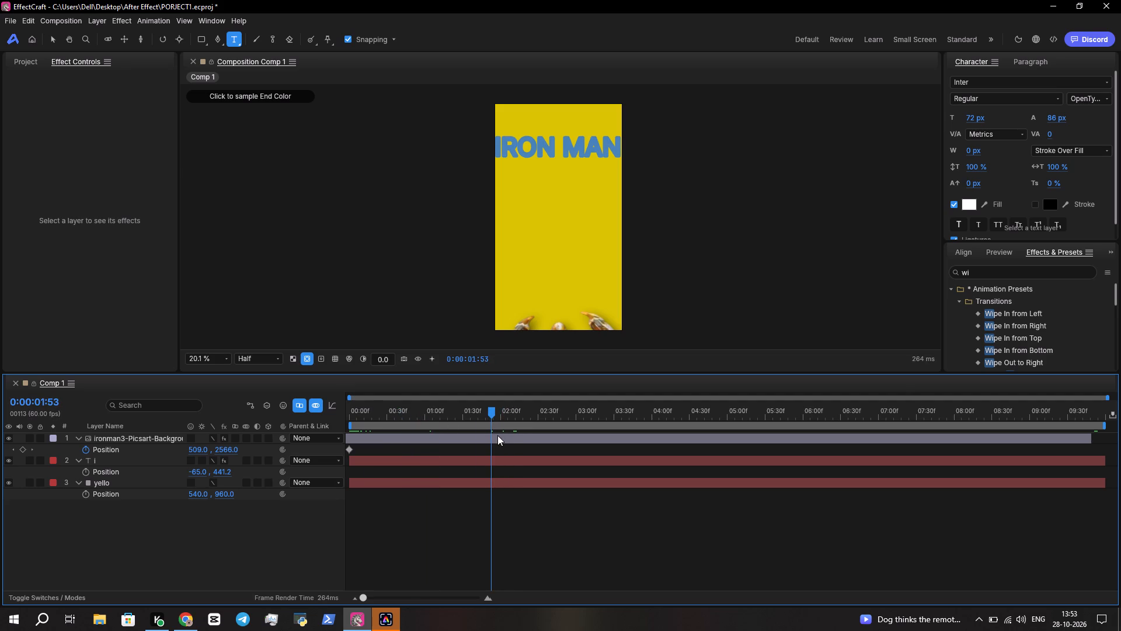
pyautogui.moveTo(497, 435); pyautogui.dragTo(507, 441)
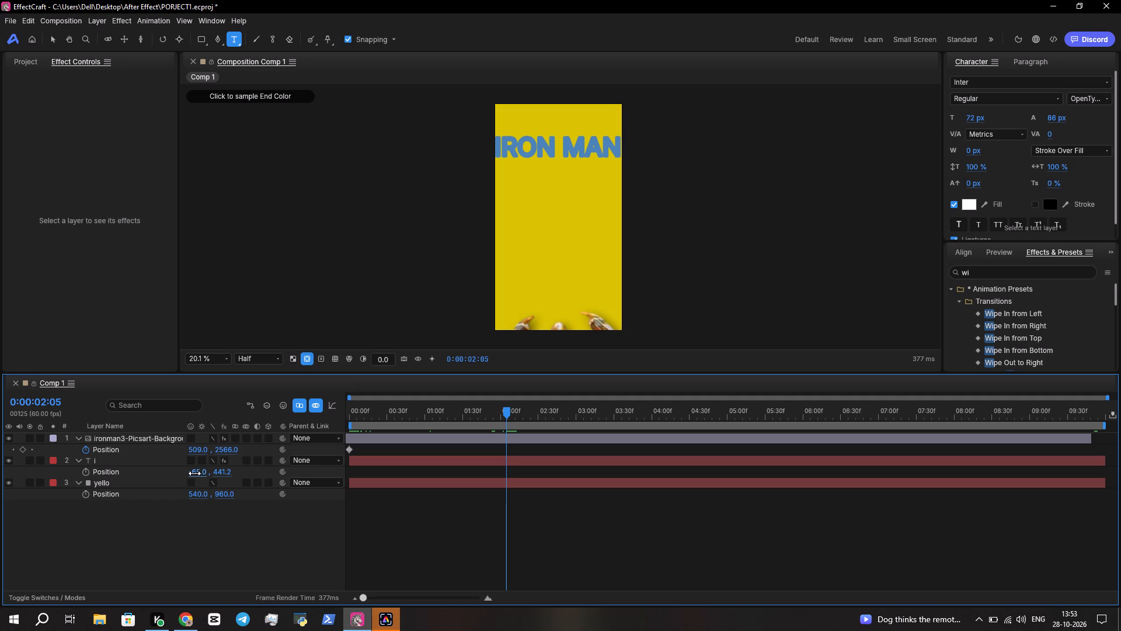
pyautogui.moveTo(218, 472); pyautogui.dragTo(227, 476)
pyautogui.moveTo(227, 476); pyautogui.dragTo(229, 479)
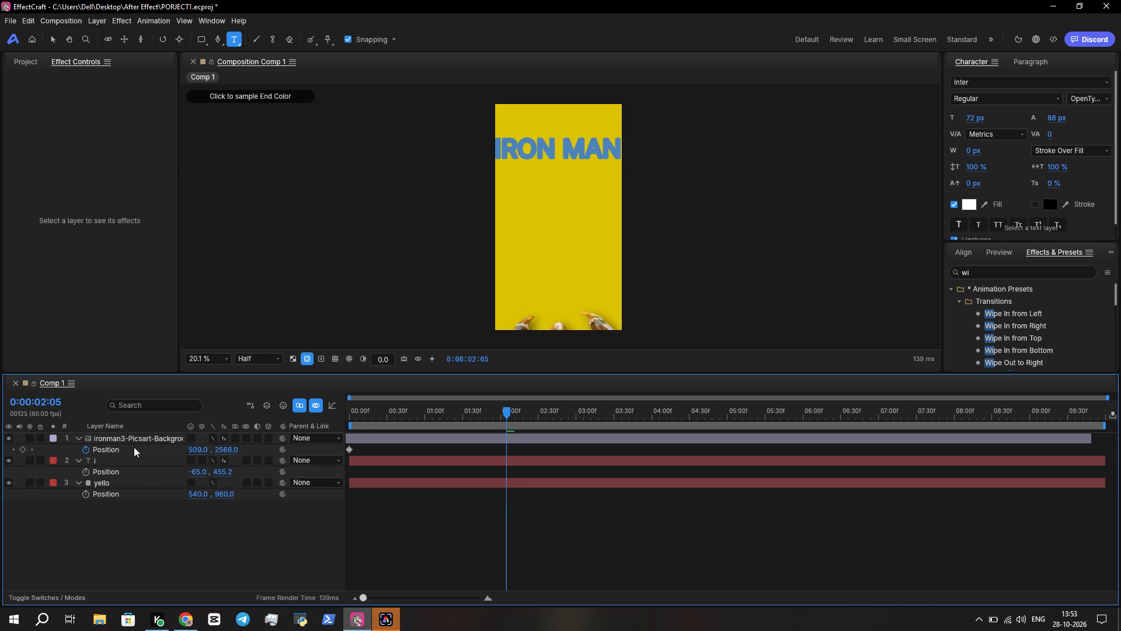
# Add a Position keyframe of 504, 1080 to the ironman3 layer at 0:00:02:05.
pyautogui.moveTo(203, 450); pyautogui.dragTo(190, 449)
pyautogui.moveTo(190, 449); pyautogui.dragTo(199, 452)
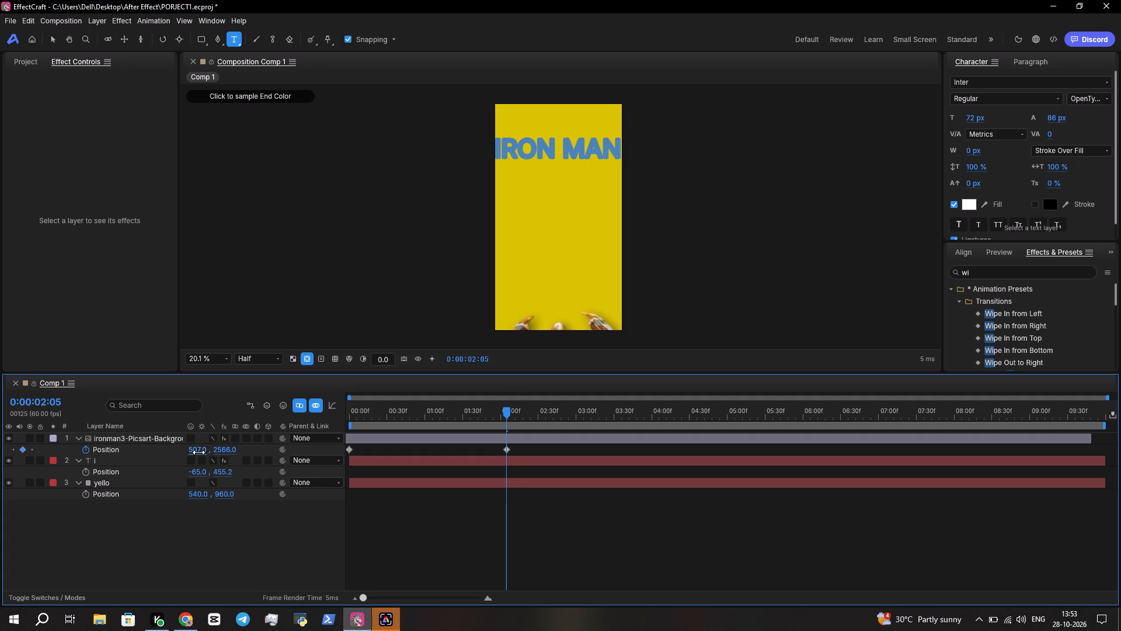
pyautogui.moveTo(199, 452); pyautogui.dragTo(197, 451)
pyautogui.moveTo(233, 450); pyautogui.dragTo(79, 469)
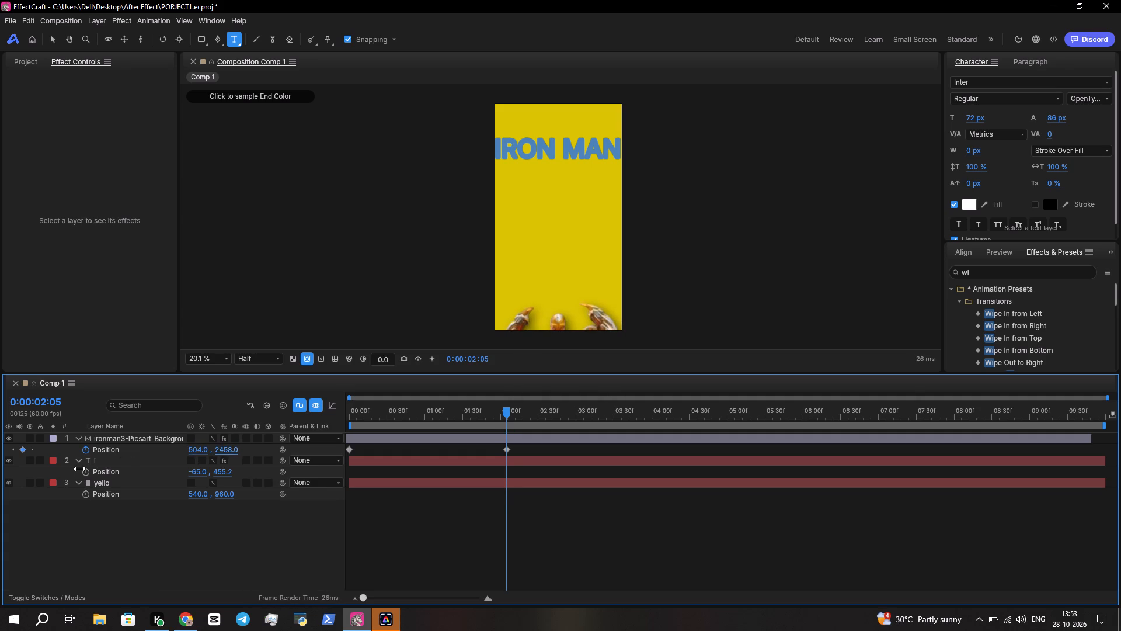
pyautogui.moveTo(79, 469); pyautogui.dragTo(473, 491)
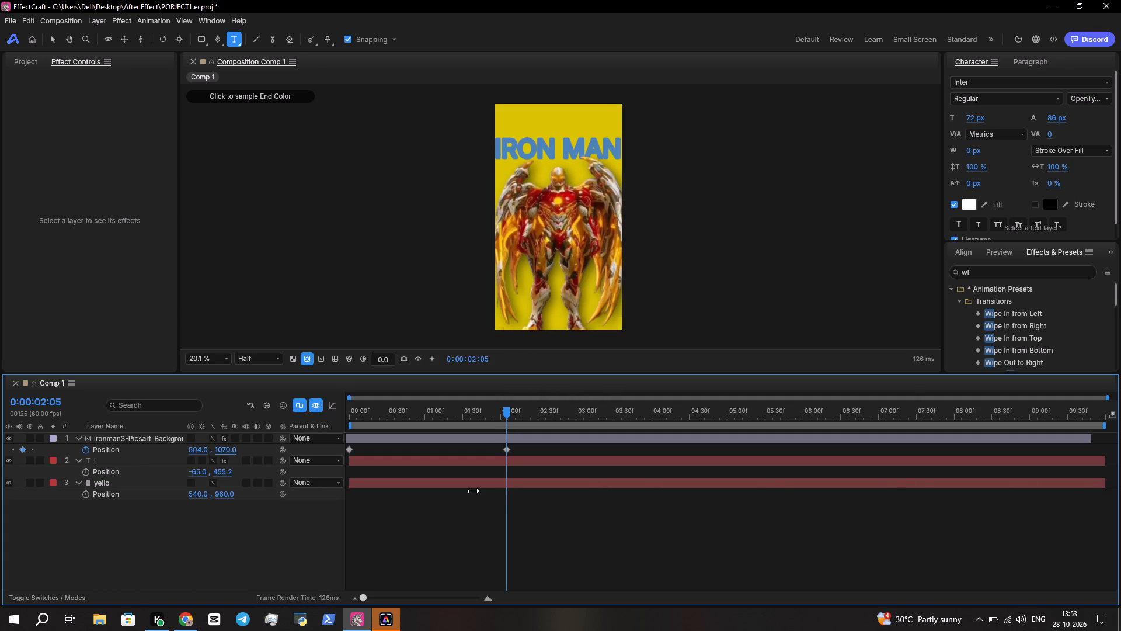
pyautogui.moveTo(473, 491); pyautogui.dragTo(480, 493)
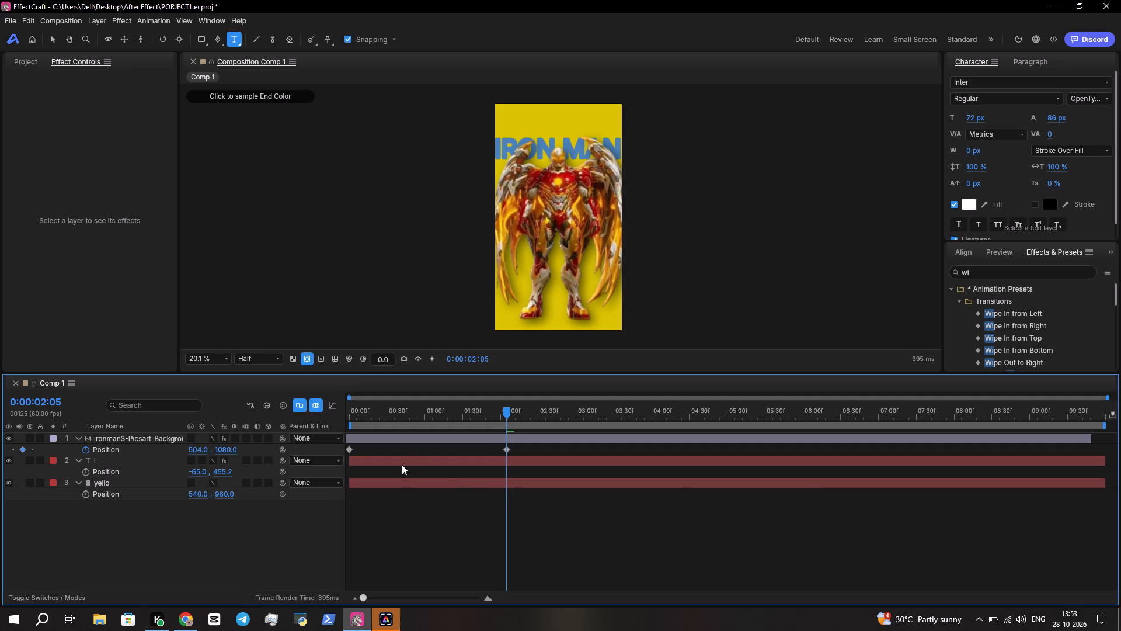
# Select the ironman3 layer's Position keyframes at 0:00:00:00 and 0:00:02:05 and switch to the Small Screen workspace.
pyautogui.keyDown('shift'); pyautogui.click(349, 451); pyautogui.keyUp('shift')
pyautogui.keyDown('shift'); pyautogui.click(504, 447); pyautogui.keyUp('shift')
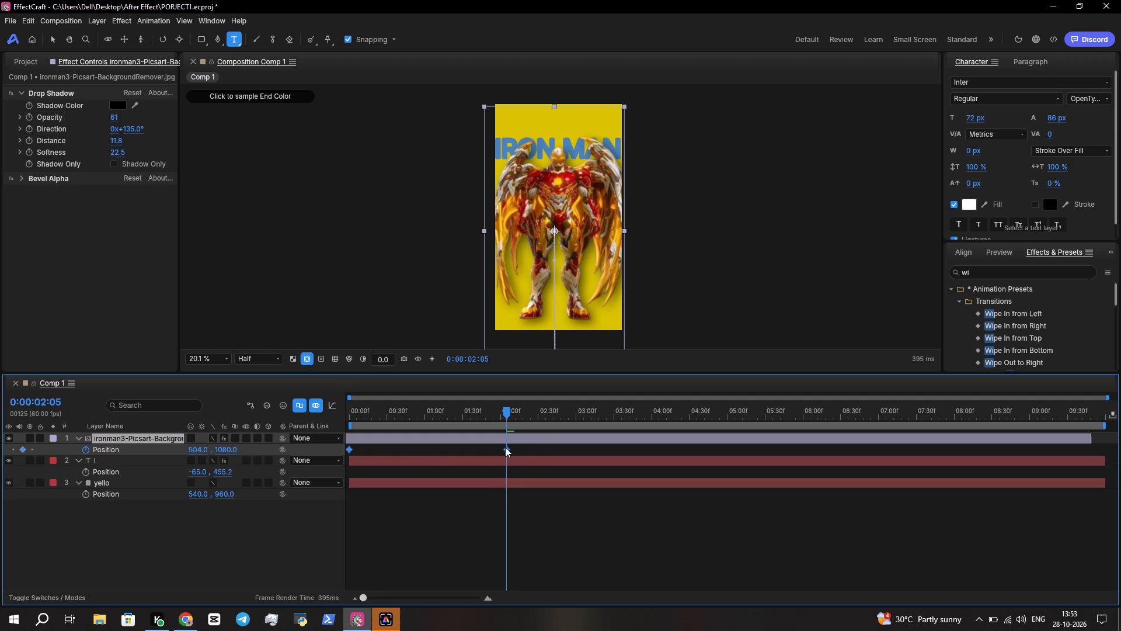
pyautogui.press('F12')
pyautogui.keyDown('shift'); pyautogui.click(350, 448); pyautogui.keyUp('shift')
pyautogui.keyDown('shift'); pyautogui.click(504, 448); pyautogui.keyUp('shift')
pyautogui.hotkey('shift', 'F12')
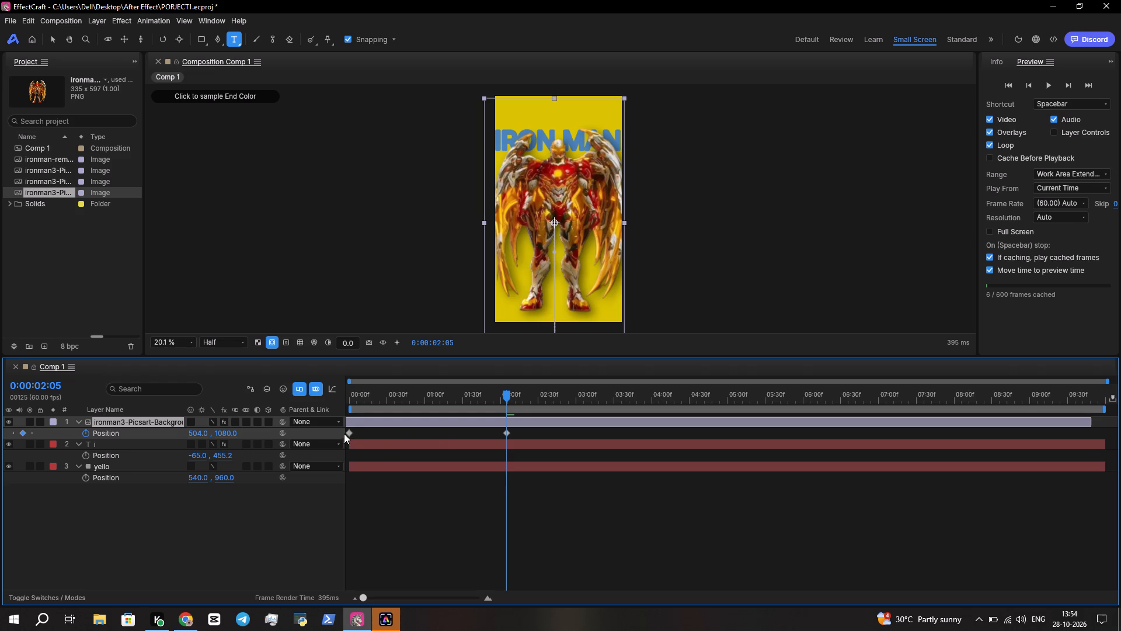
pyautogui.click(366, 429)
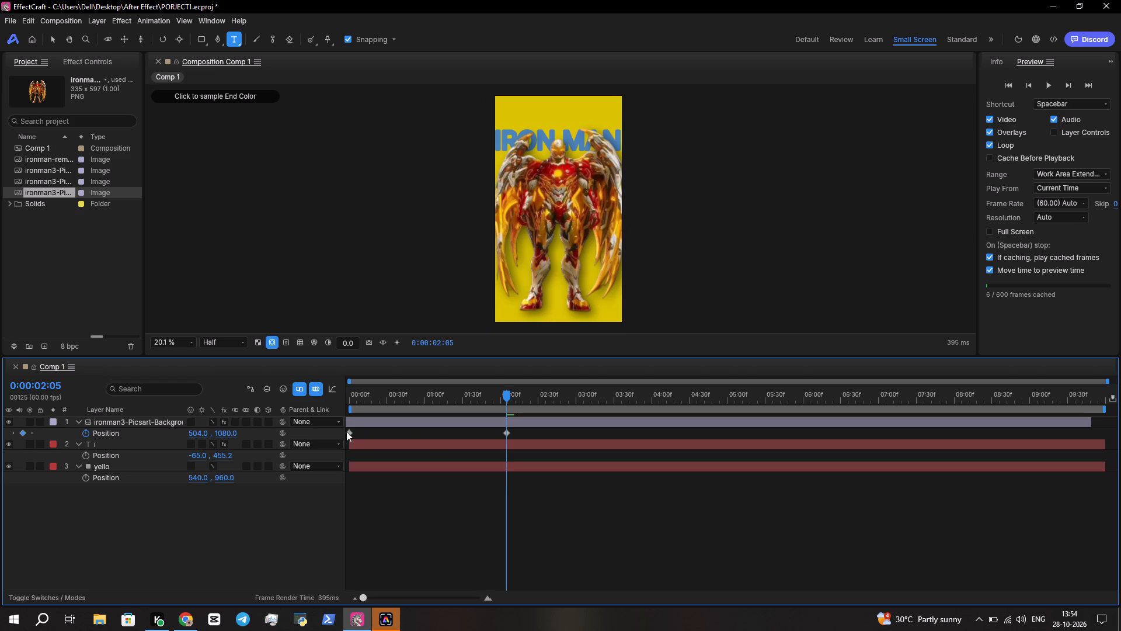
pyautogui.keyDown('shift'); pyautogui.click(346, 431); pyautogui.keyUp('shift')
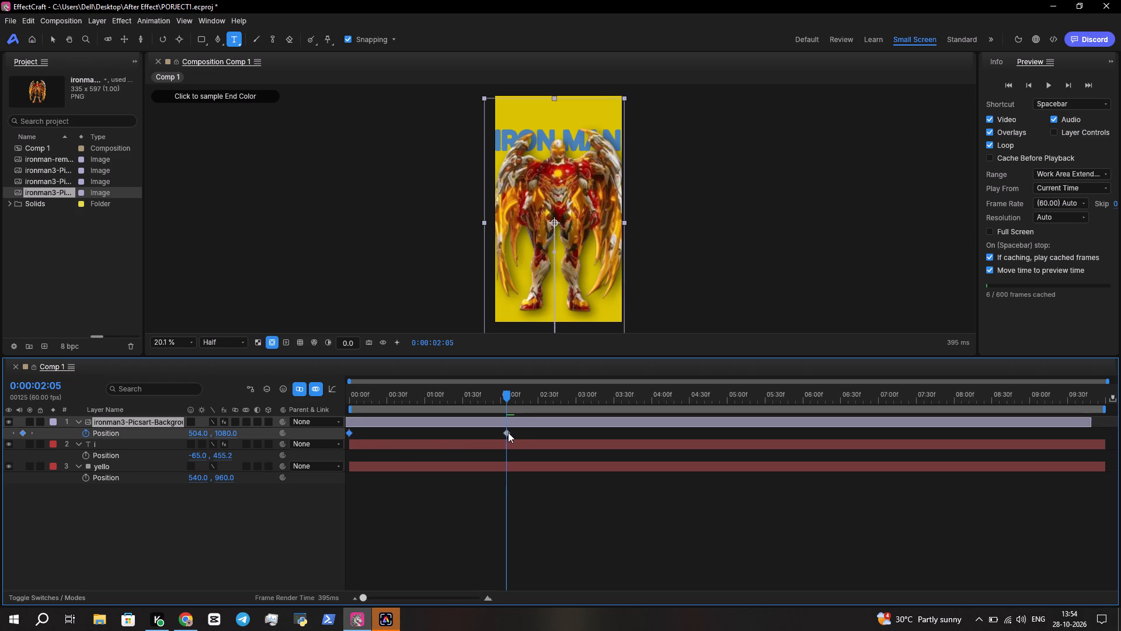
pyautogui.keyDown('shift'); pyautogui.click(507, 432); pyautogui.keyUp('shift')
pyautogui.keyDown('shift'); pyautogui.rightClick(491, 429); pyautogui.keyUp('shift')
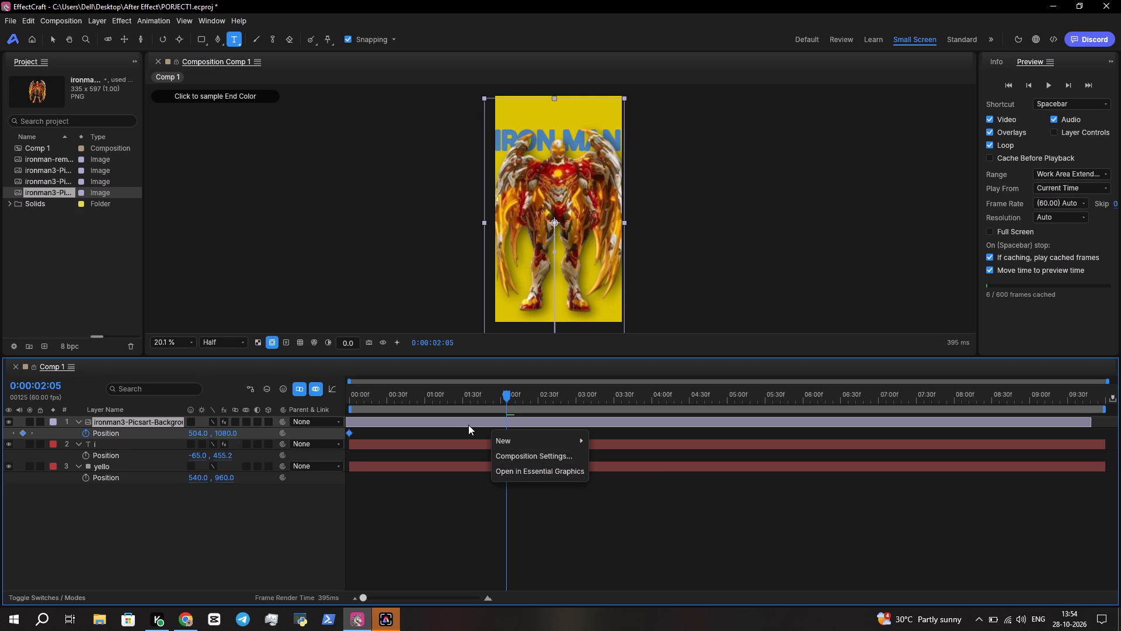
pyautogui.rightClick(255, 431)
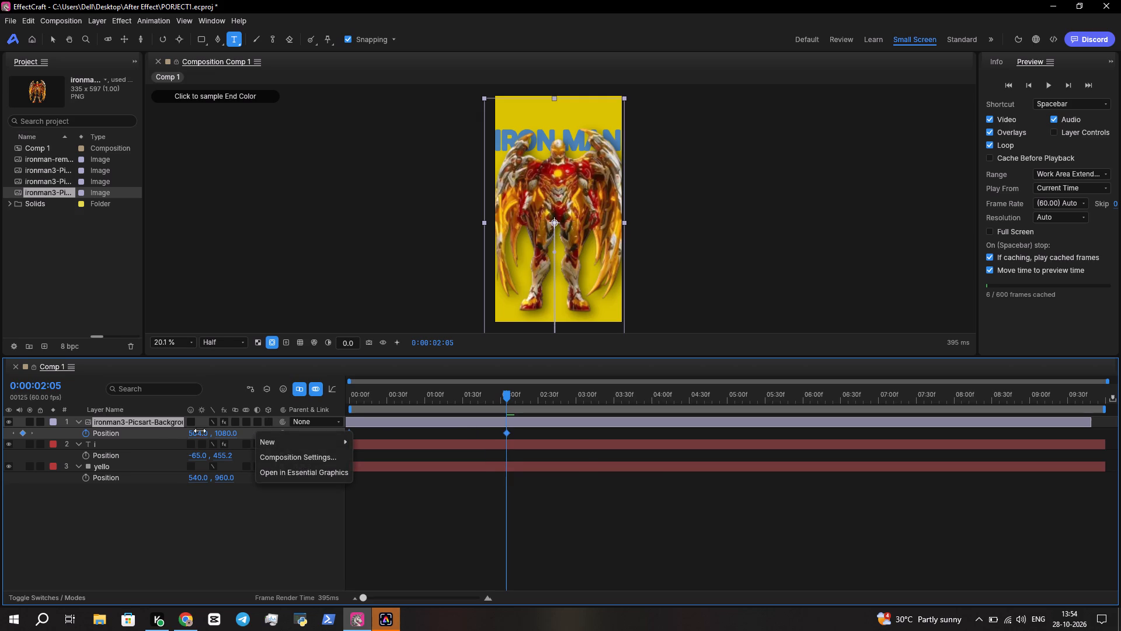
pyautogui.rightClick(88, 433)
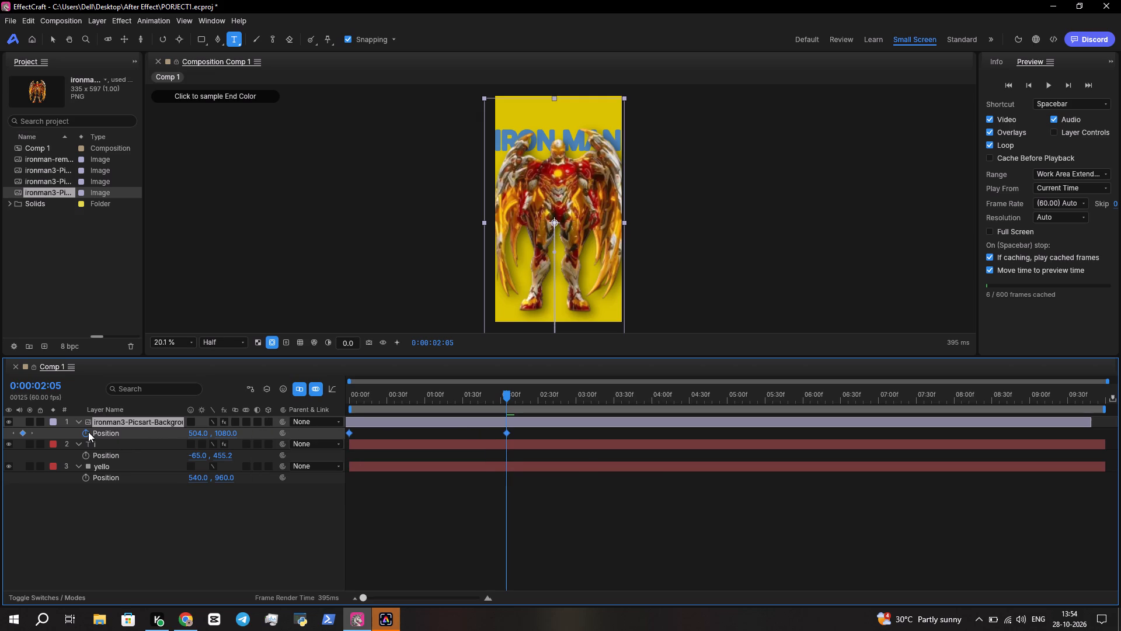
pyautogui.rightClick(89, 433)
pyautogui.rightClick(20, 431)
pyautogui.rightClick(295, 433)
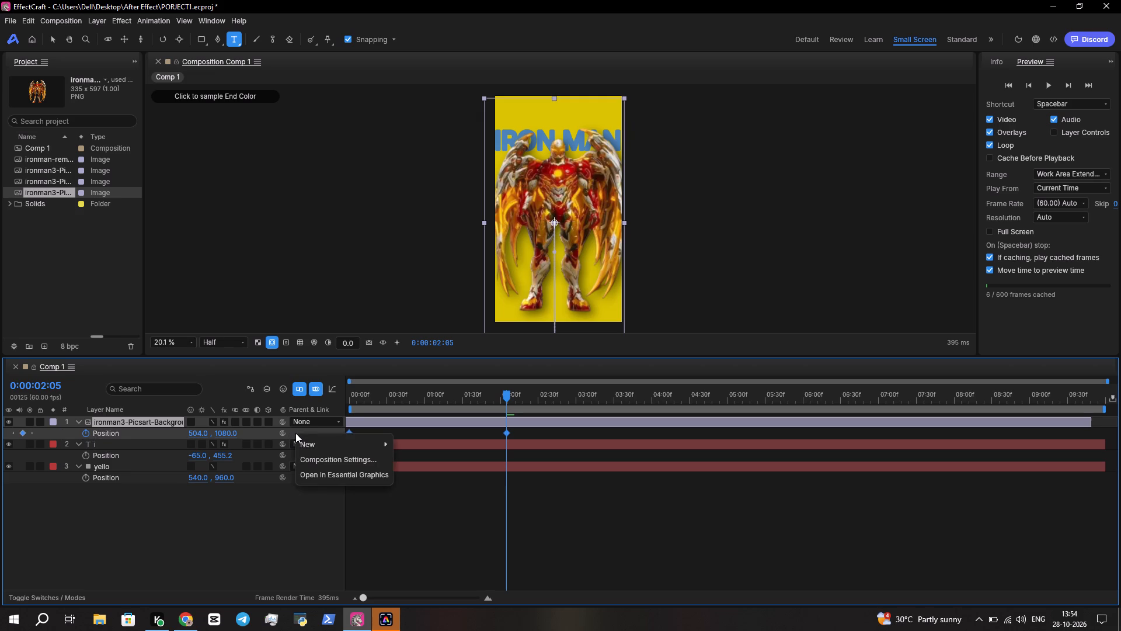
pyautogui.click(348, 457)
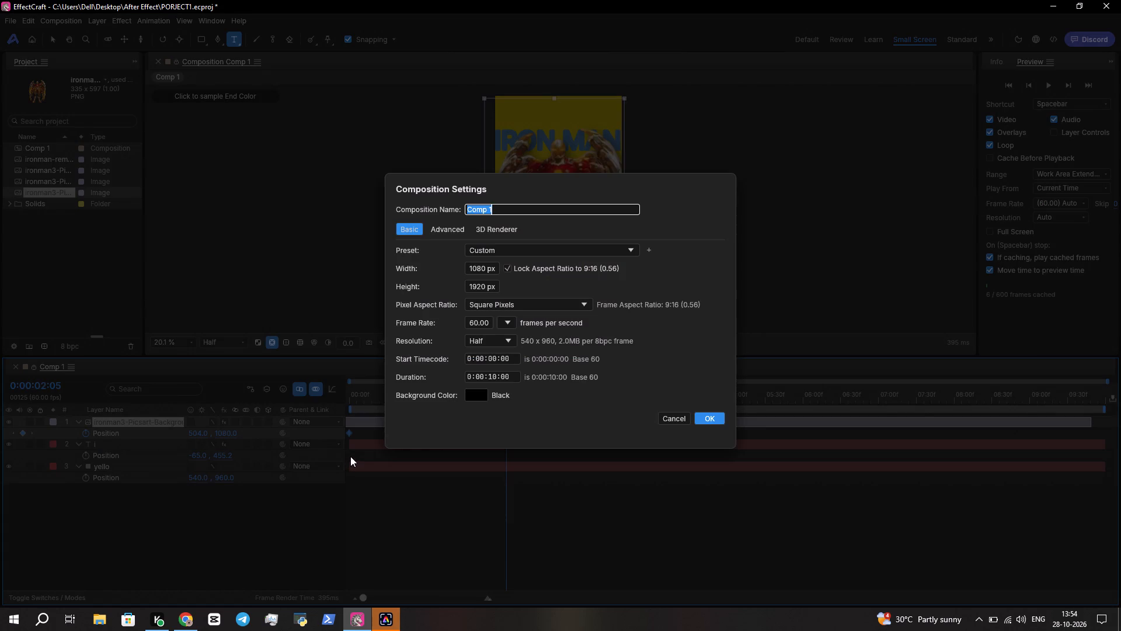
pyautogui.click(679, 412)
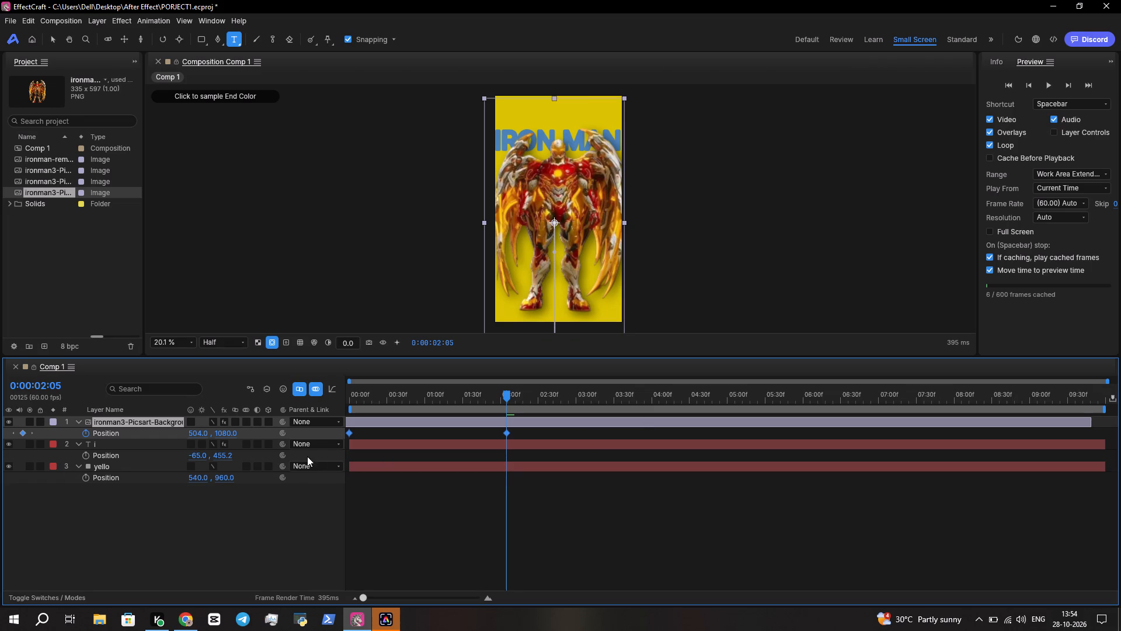
# Open Comp 1 in Essential Graphics.
pyautogui.rightClick(318, 433)
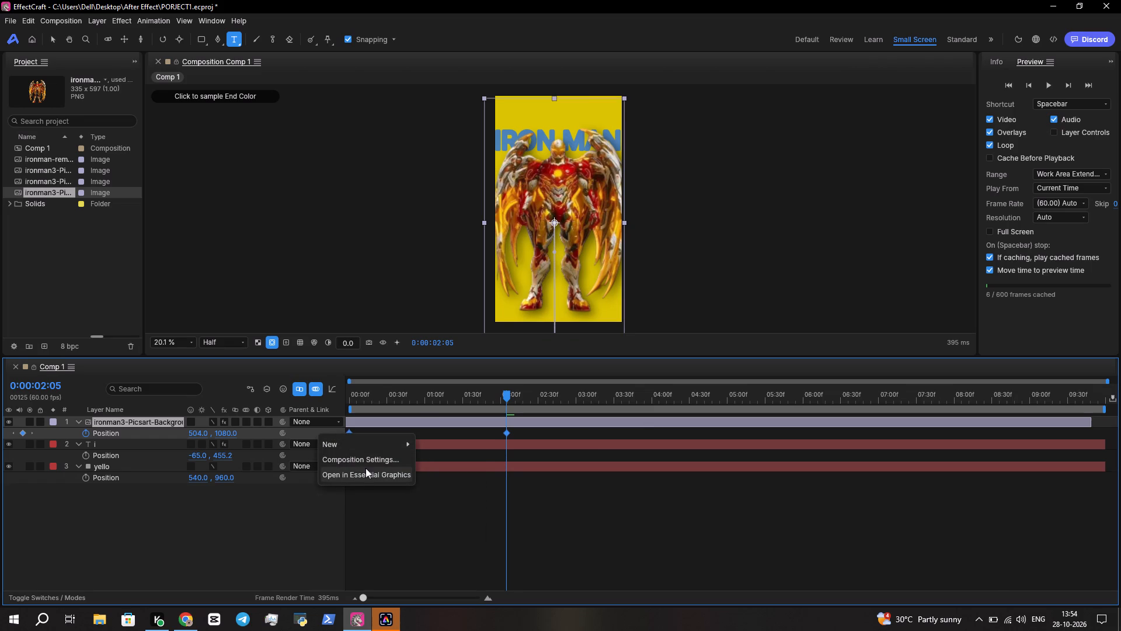
pyautogui.click(370, 475)
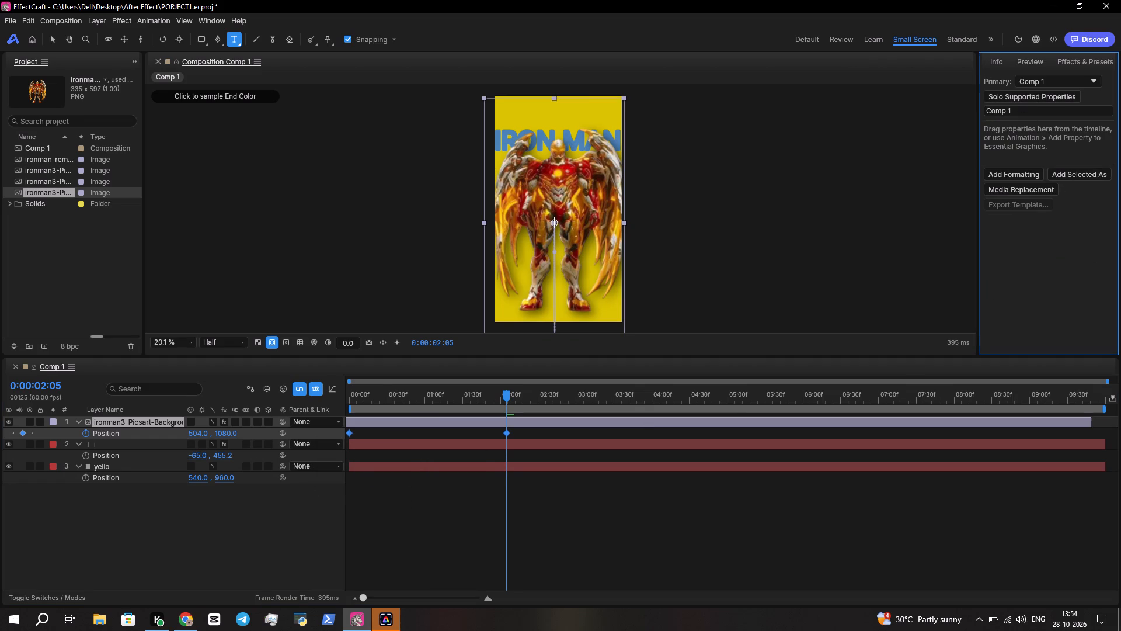
pyautogui.click(1030, 172)
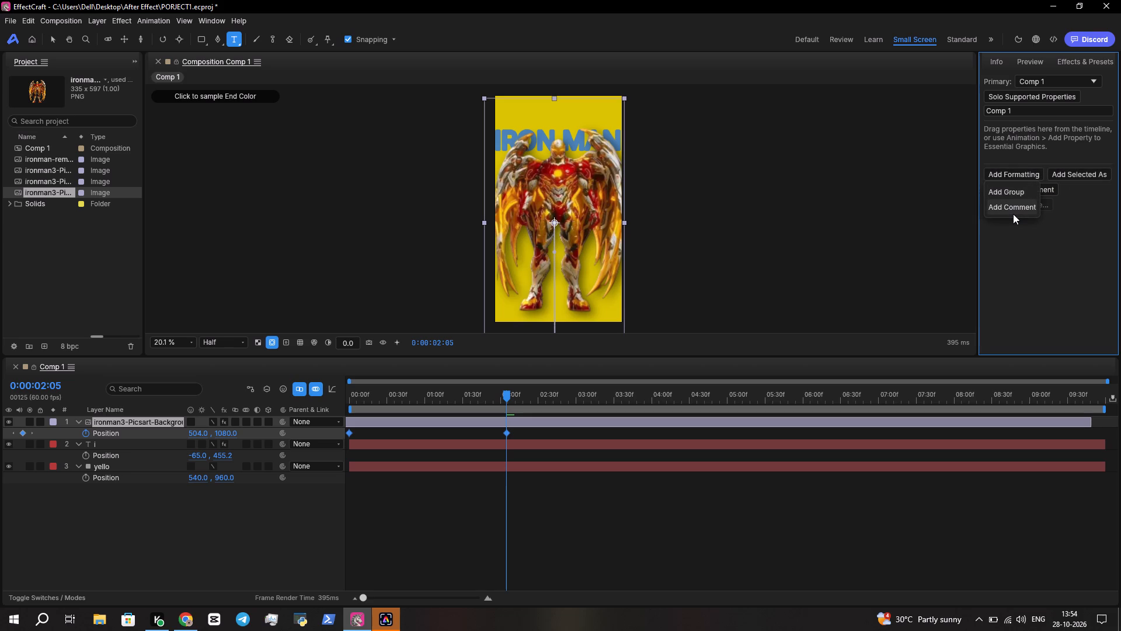
pyautogui.click(1012, 238)
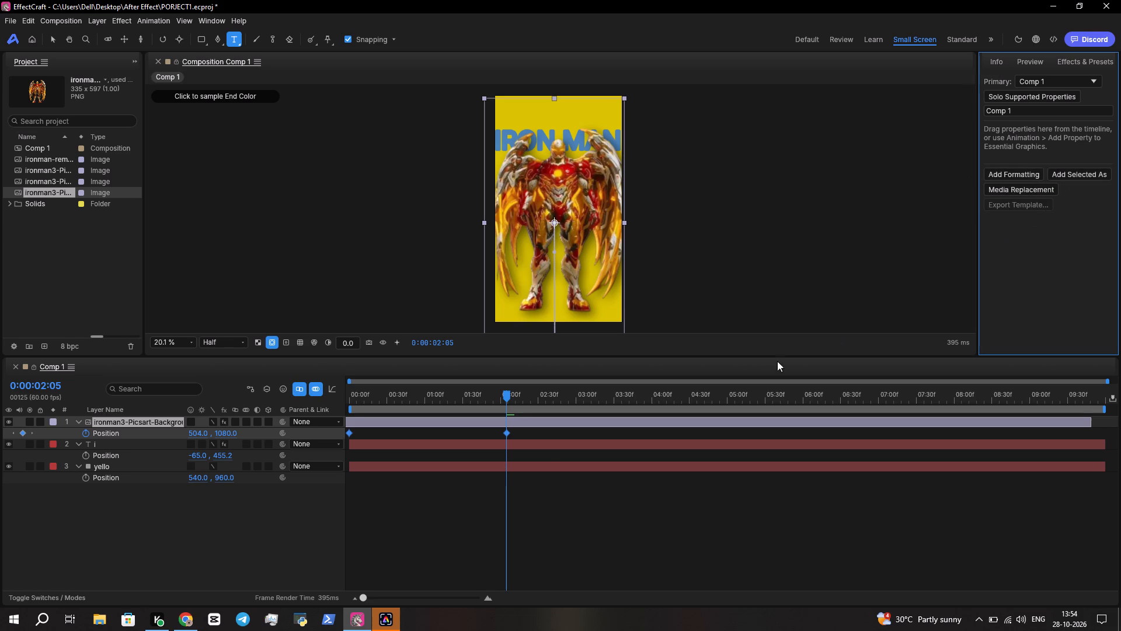
# Select both Position keyframes of the ironman3 layer and add its Position property to Essential Graphics.
pyautogui.click(540, 457)
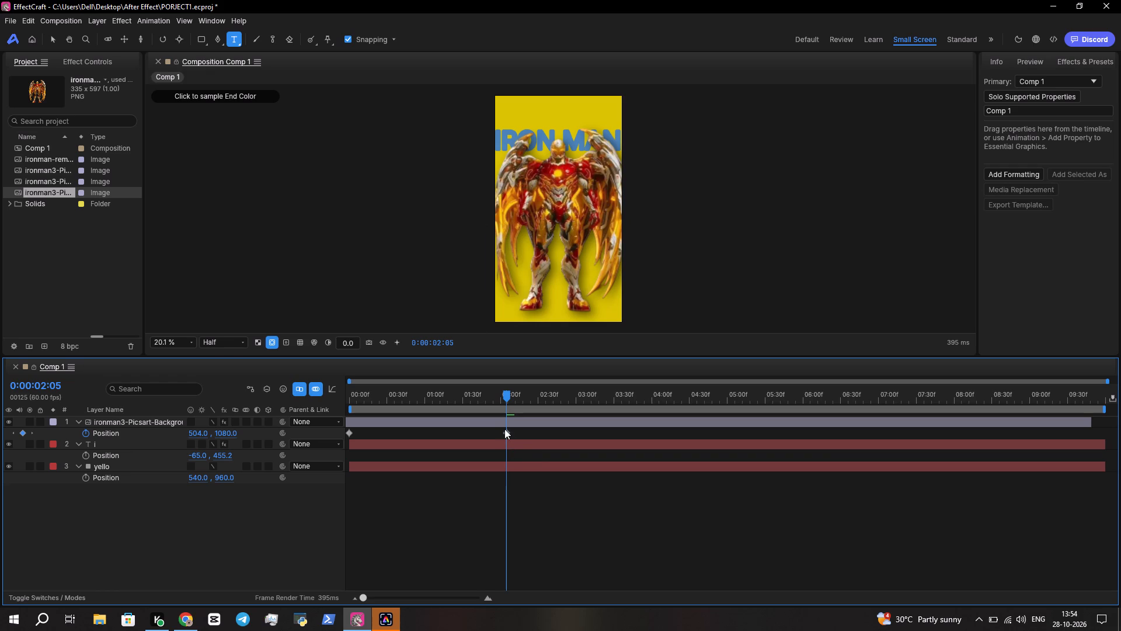
pyautogui.keyDown('shift'); pyautogui.click(507, 431); pyautogui.keyUp('shift')
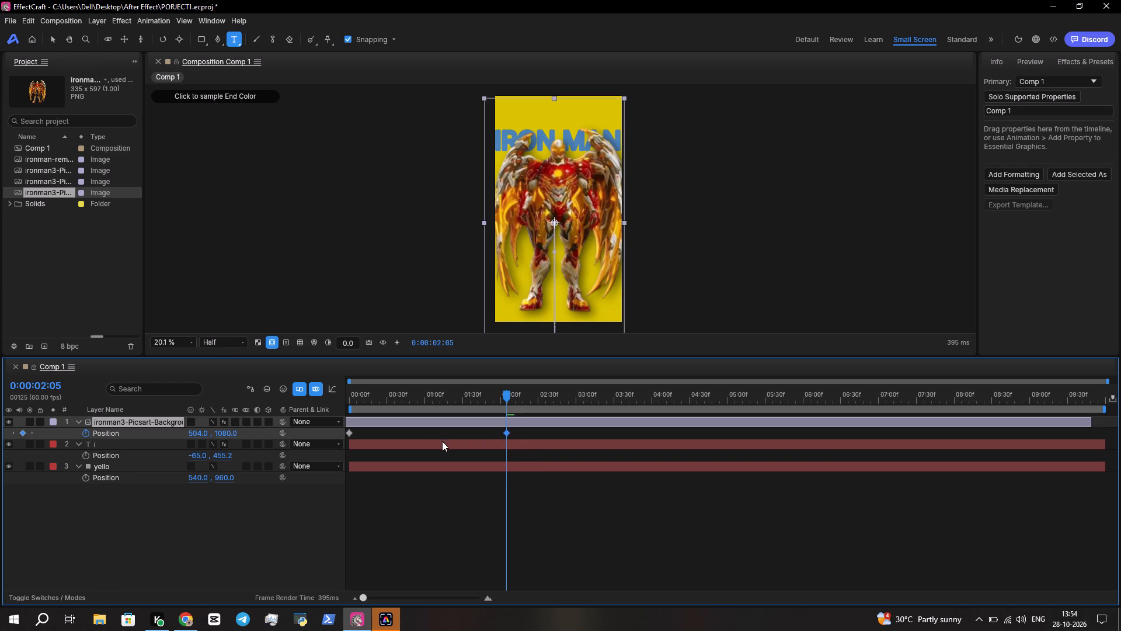
pyautogui.keyDown('shift'); pyautogui.click(348, 431); pyautogui.keyUp('shift')
pyautogui.rightClick(384, 435)
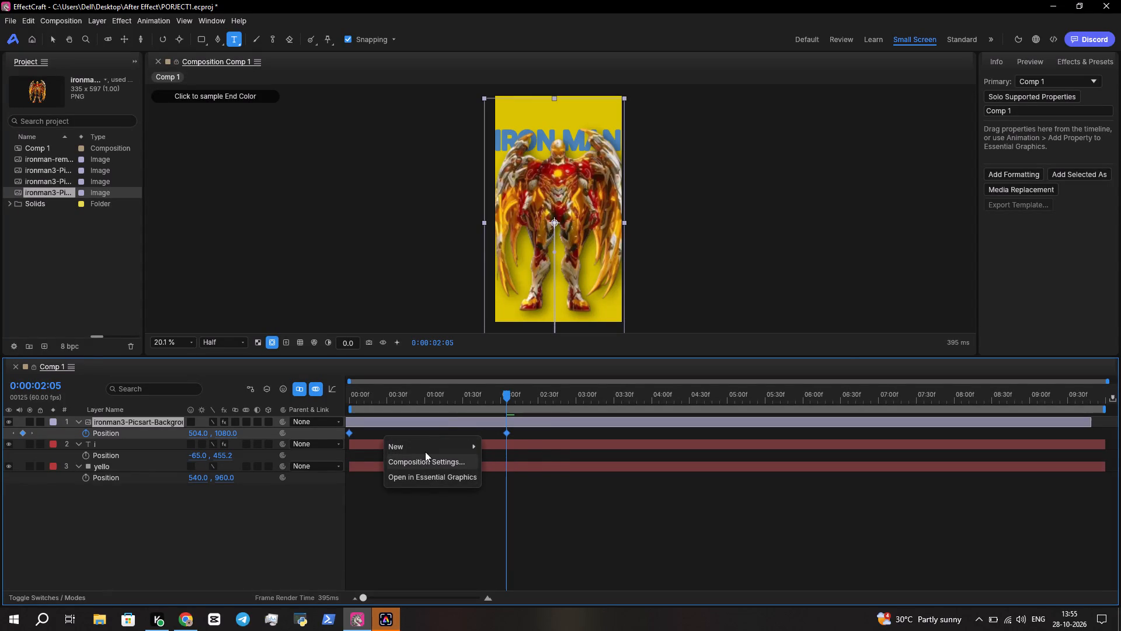
pyautogui.click(453, 428)
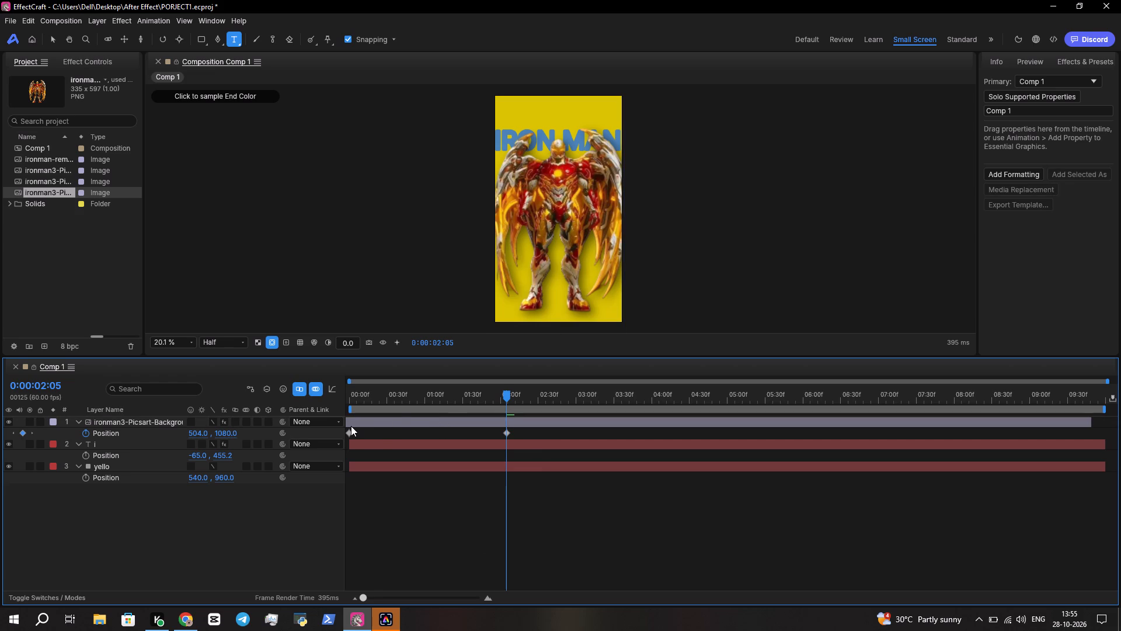
pyautogui.keyDown('shift'); pyautogui.click(349, 432); pyautogui.keyUp('shift')
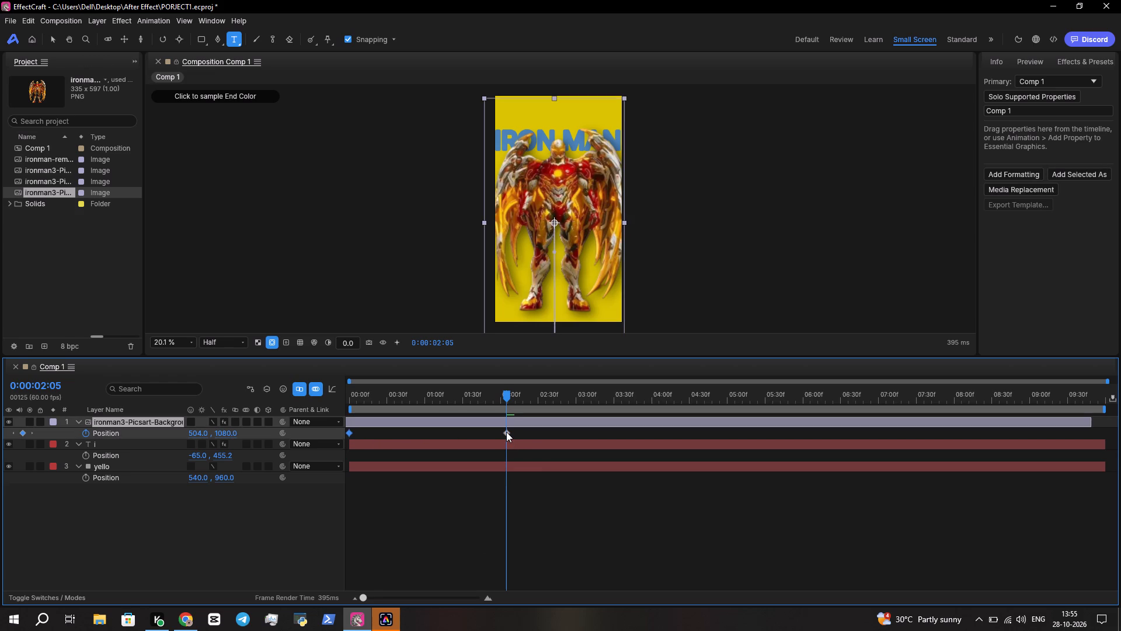
pyautogui.keyDown('shift'); pyautogui.click(506, 432); pyautogui.keyUp('shift')
pyautogui.rightClick(149, 430)
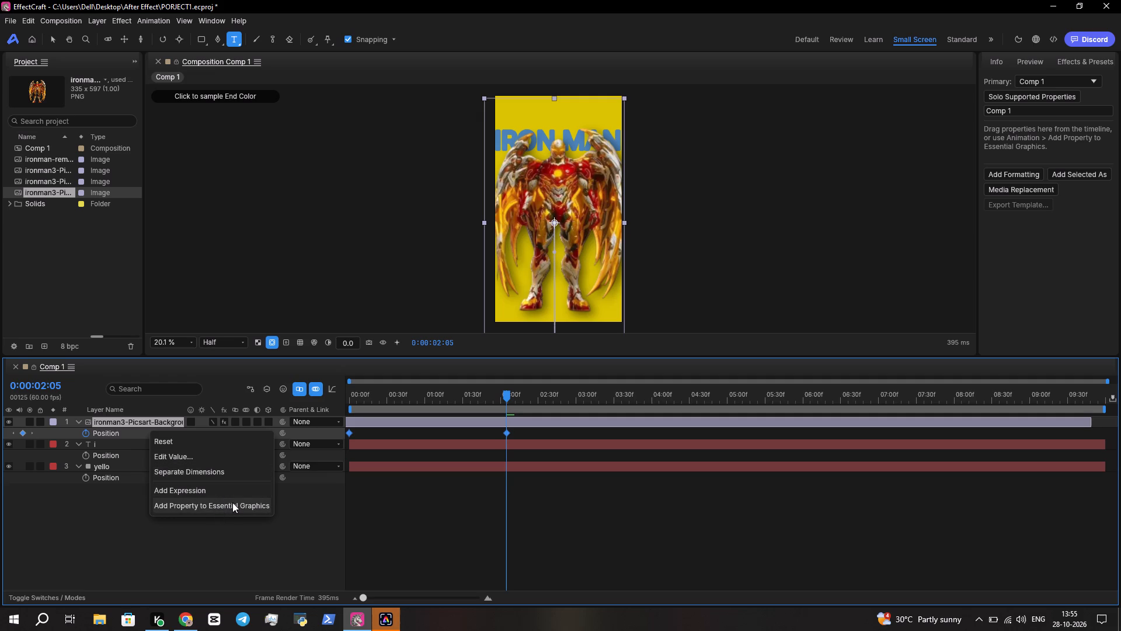
pyautogui.click(232, 502)
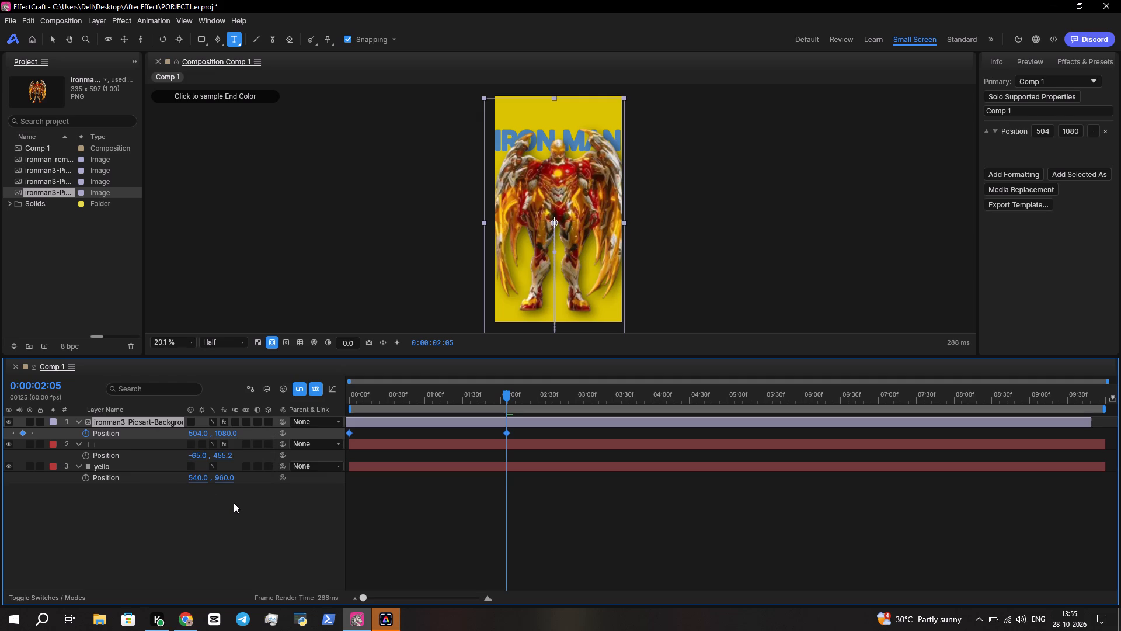
# Solo the supported properties of Comp 1 and look through the properties listed under its layers.
pyautogui.click(1029, 95)
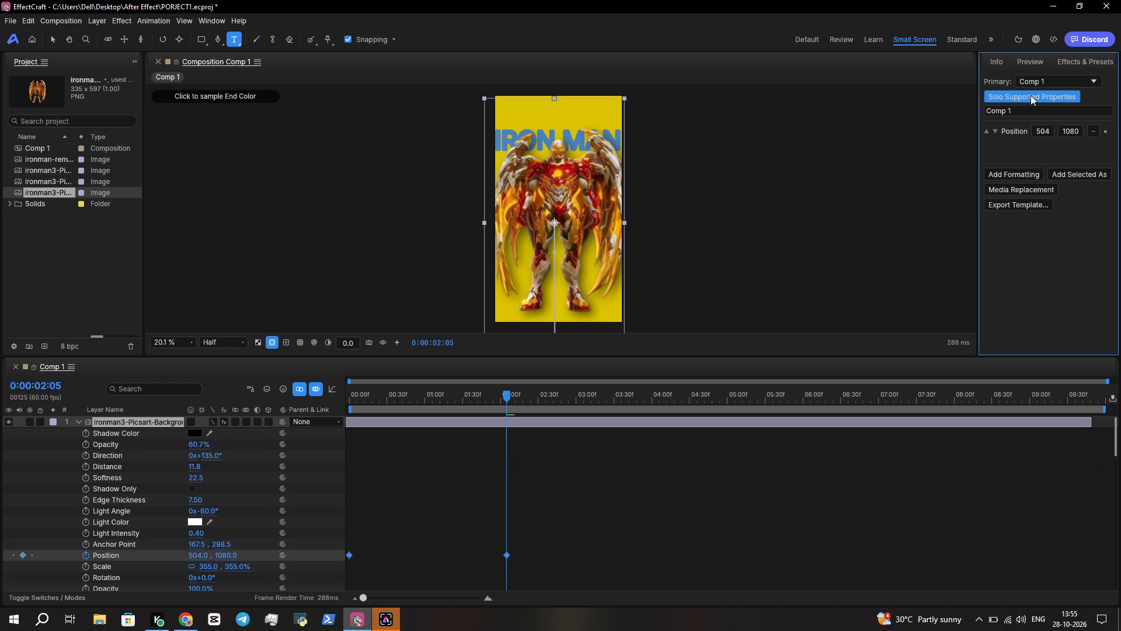
pyautogui.click(1031, 117)
pyautogui.click(546, 467)
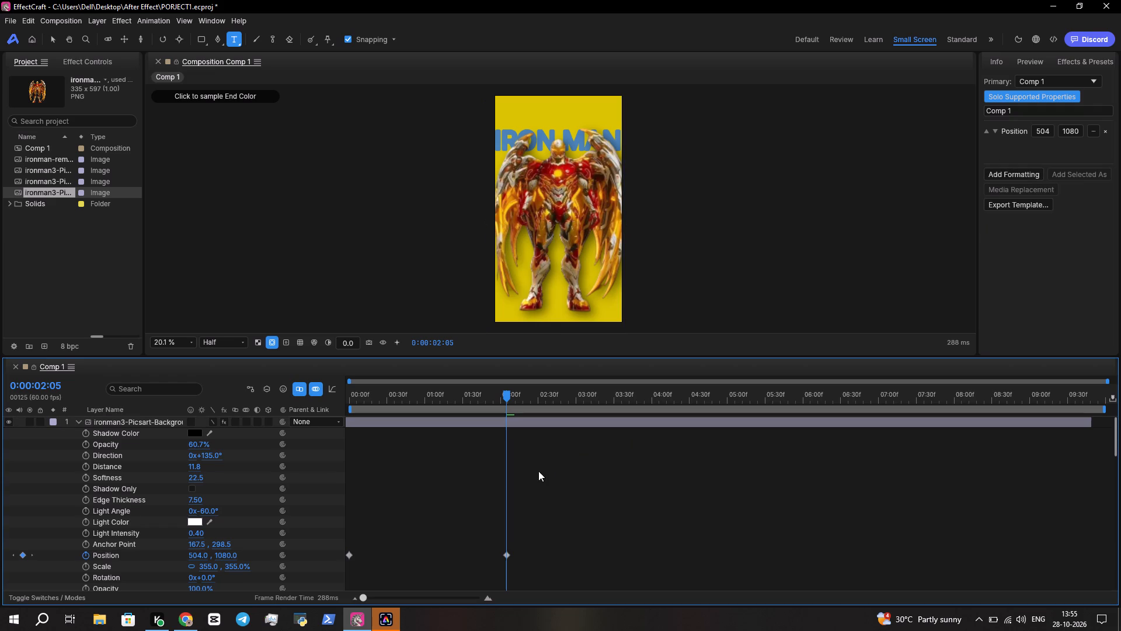
pyautogui.scroll(-6, 301, 467)
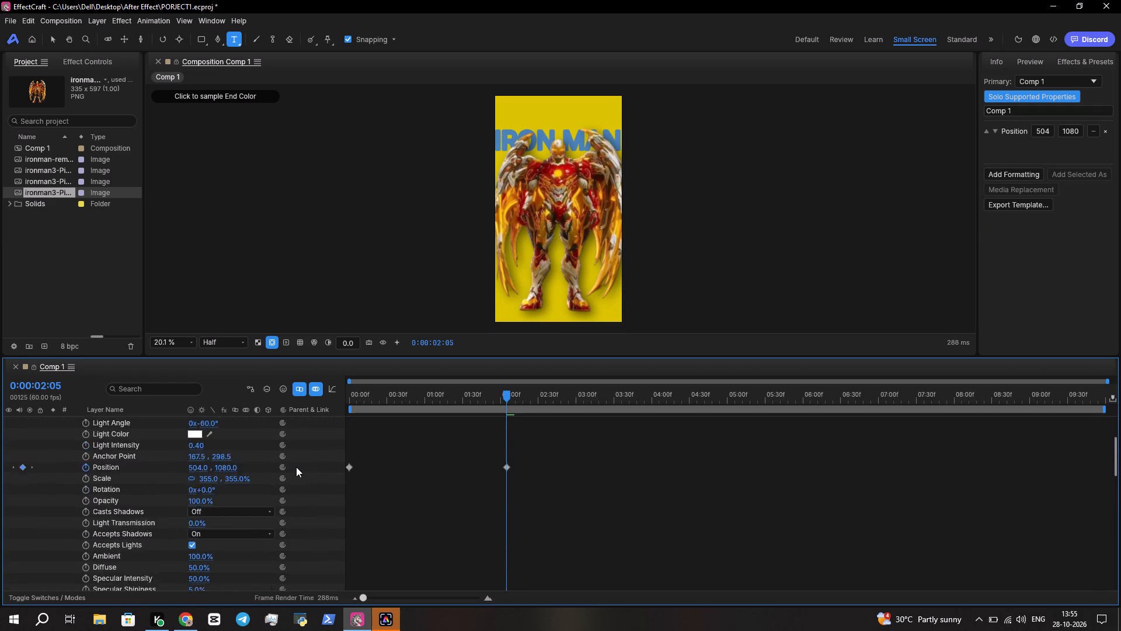
pyautogui.scroll(6, 296, 467)
pyautogui.scroll(-7, 296, 467)
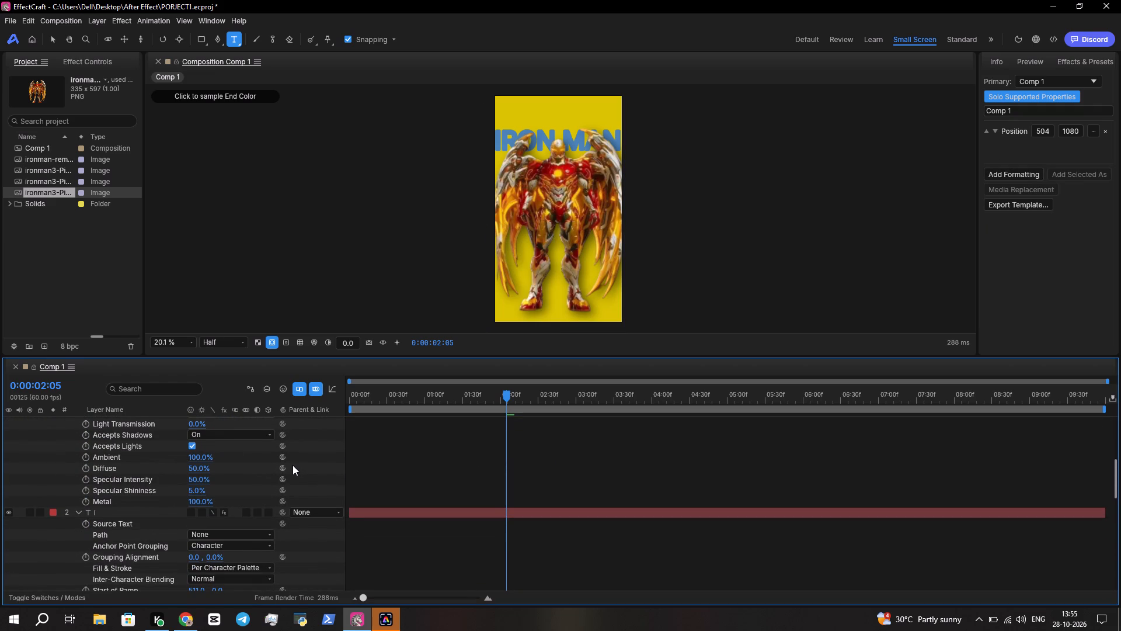
# Undo adding the Position property to Essential Graphics and the preceding change to the ironman3 layer.
pyautogui.hotkey('ctrl', 'z')
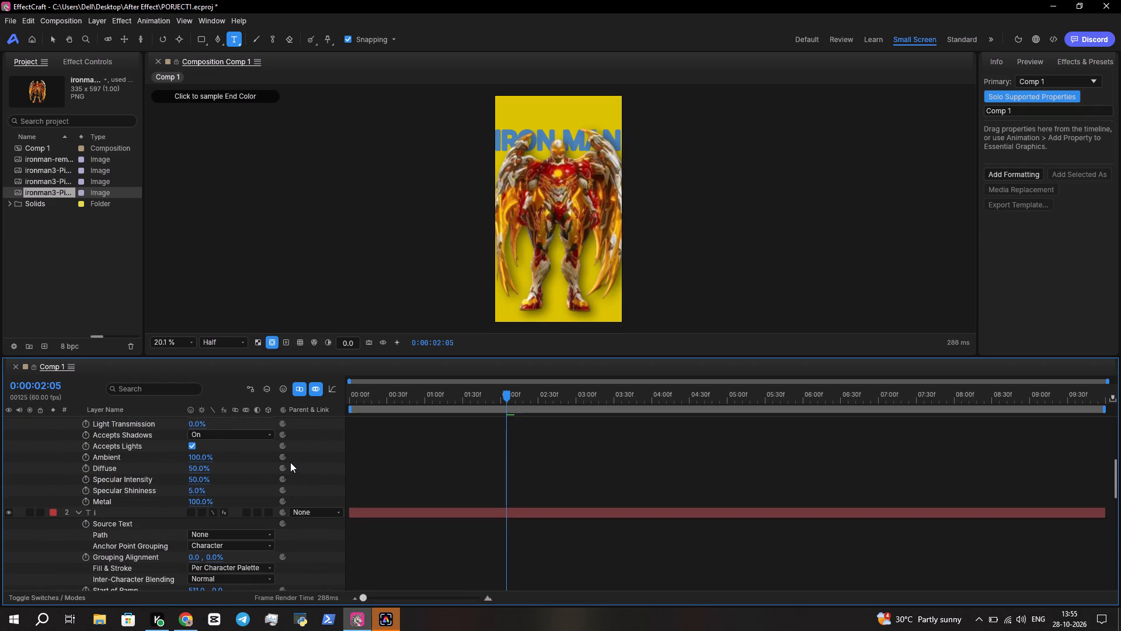
pyautogui.hotkey('ctrl', 'z')
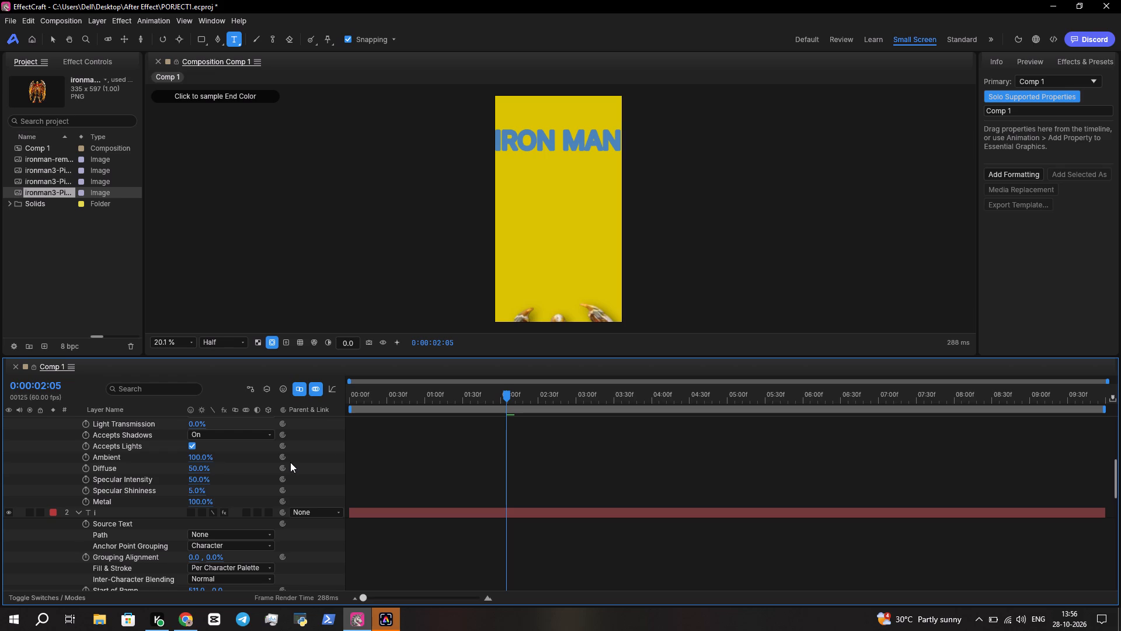
# Look through the IRON MAN text layer's properties and colour keyframes in Comp 1's timeline.
pyautogui.click(376, 468)
pyautogui.scroll(-4, 259, 497)
pyautogui.scroll(1, 253, 501)
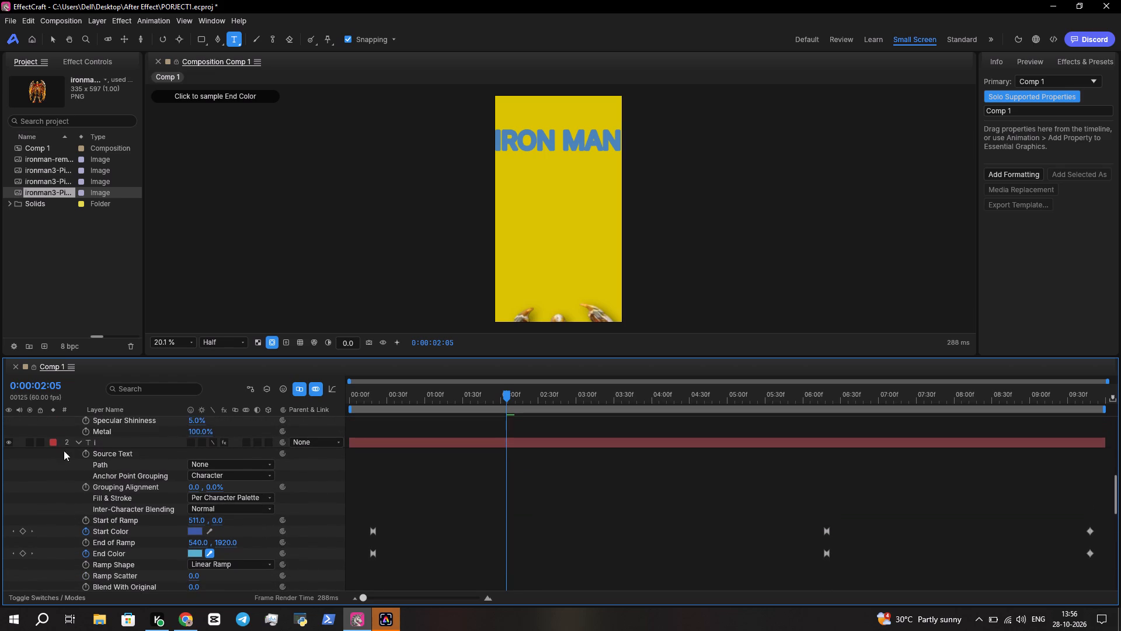
pyautogui.click(80, 443)
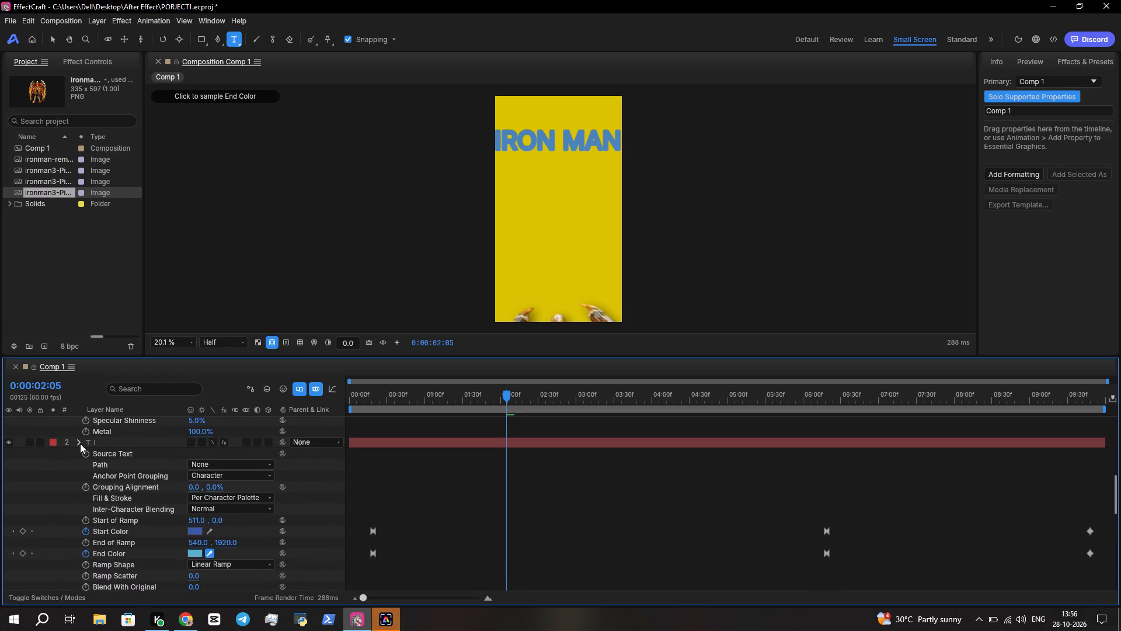
pyautogui.click(80, 444)
pyautogui.click(78, 443)
pyautogui.scroll(1, 84, 526)
pyautogui.scroll(-5, 84, 526)
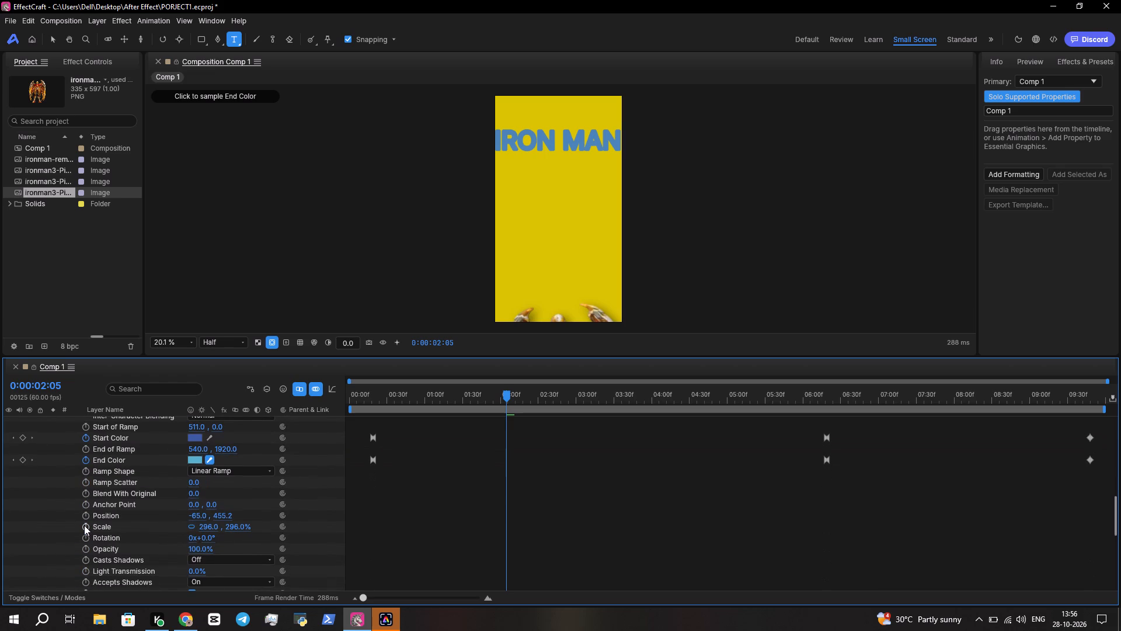
pyautogui.scroll(2, 88, 521)
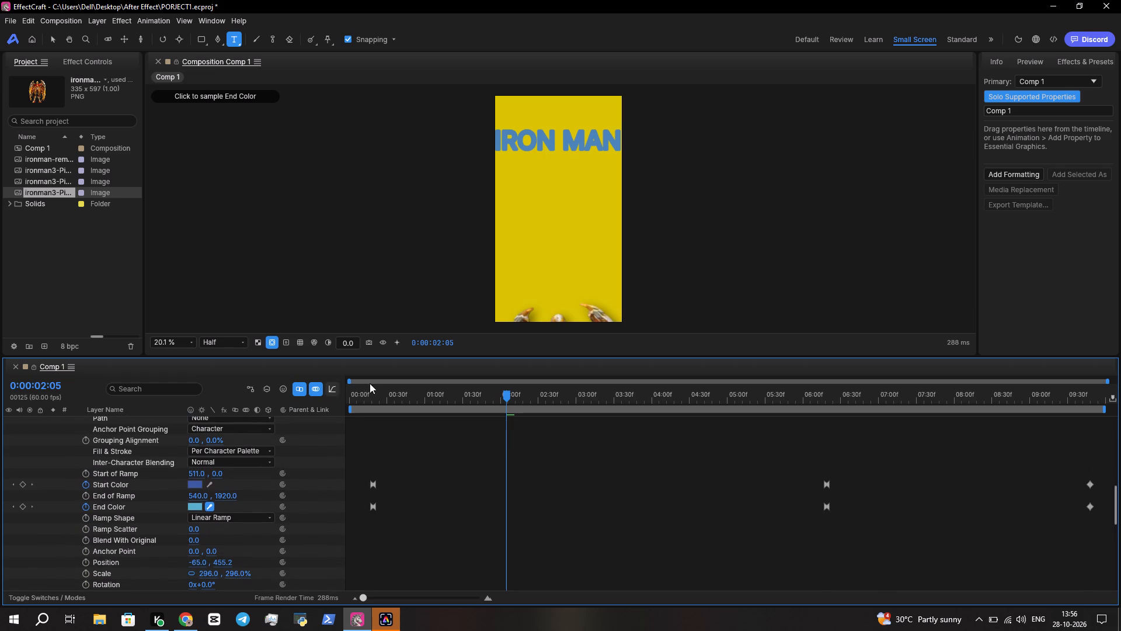
pyautogui.click(534, 446)
# Preview Comp 1 from the start, then return to 0:00:00:00.
pyautogui.press('space')
pyautogui.moveTo(513, 396); pyautogui.dragTo(507, 394)
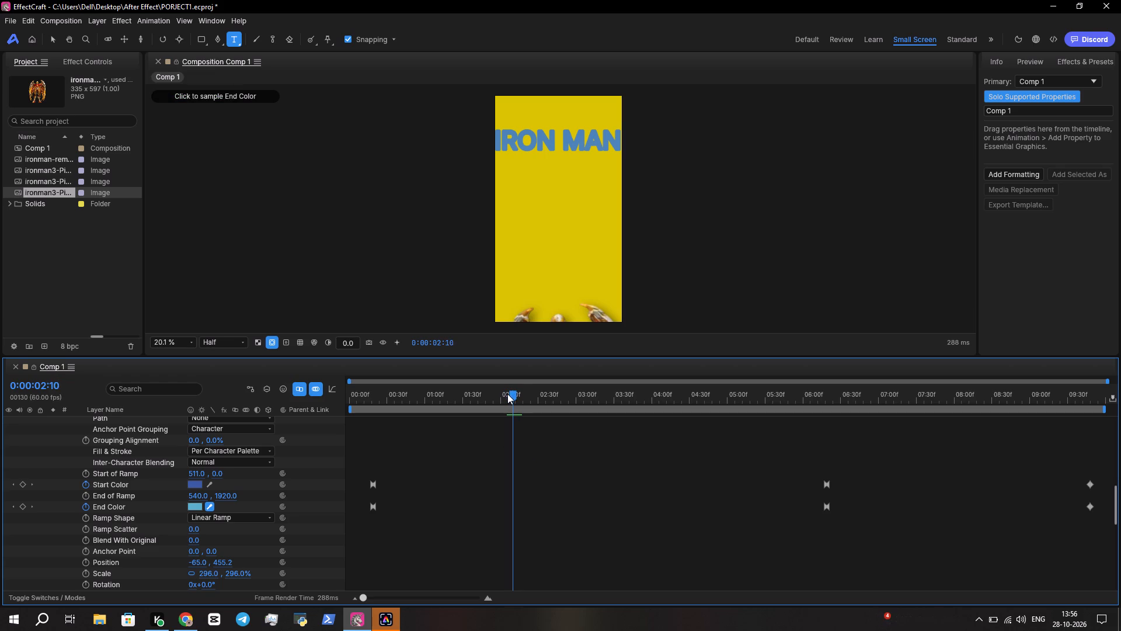
pyautogui.moveTo(507, 394); pyautogui.dragTo(344, 391)
pyautogui.press('space')
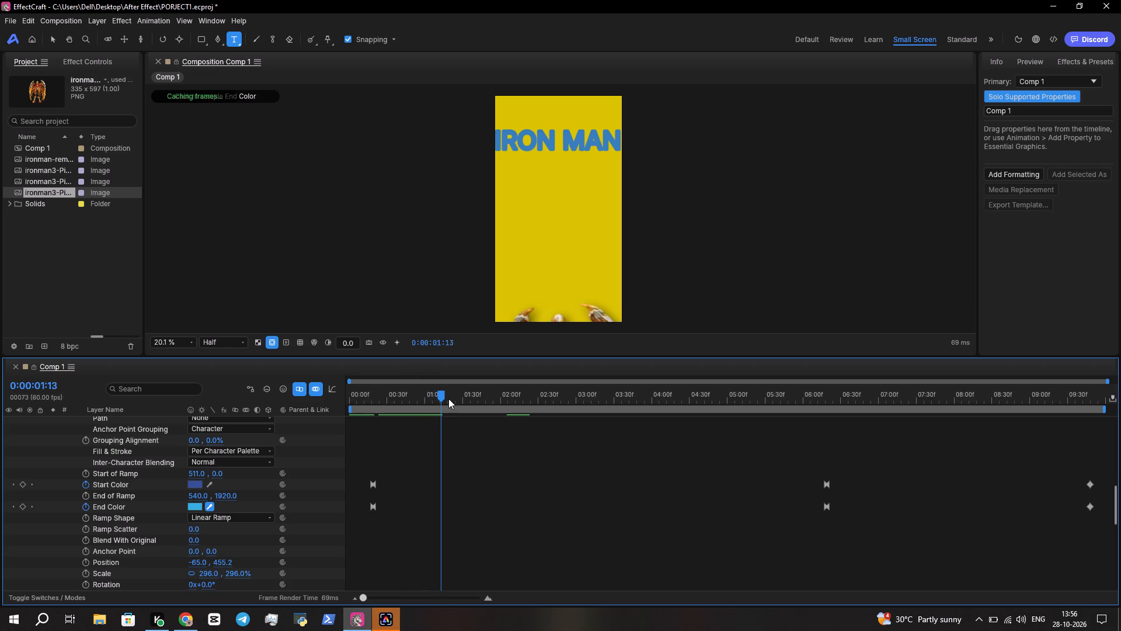
pyautogui.moveTo(445, 393); pyautogui.dragTo(293, 386)
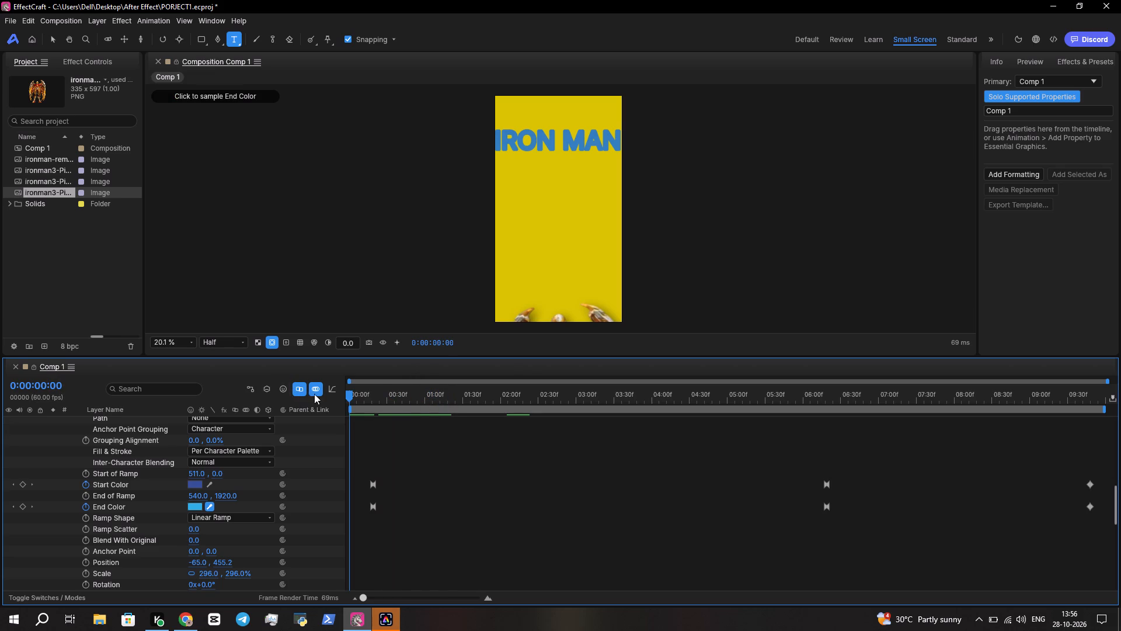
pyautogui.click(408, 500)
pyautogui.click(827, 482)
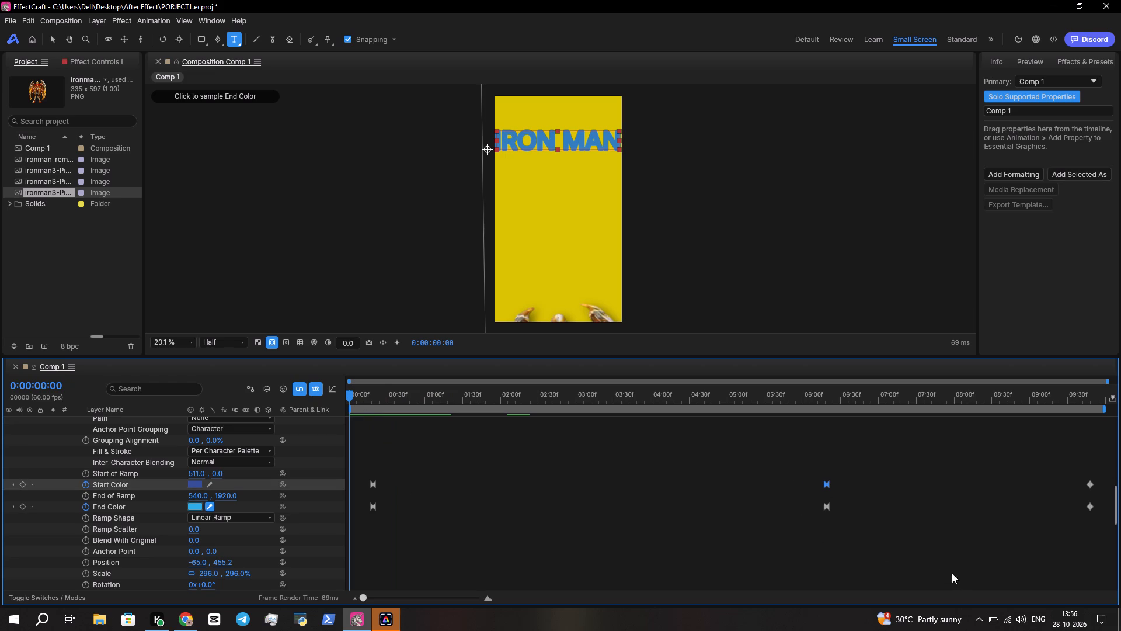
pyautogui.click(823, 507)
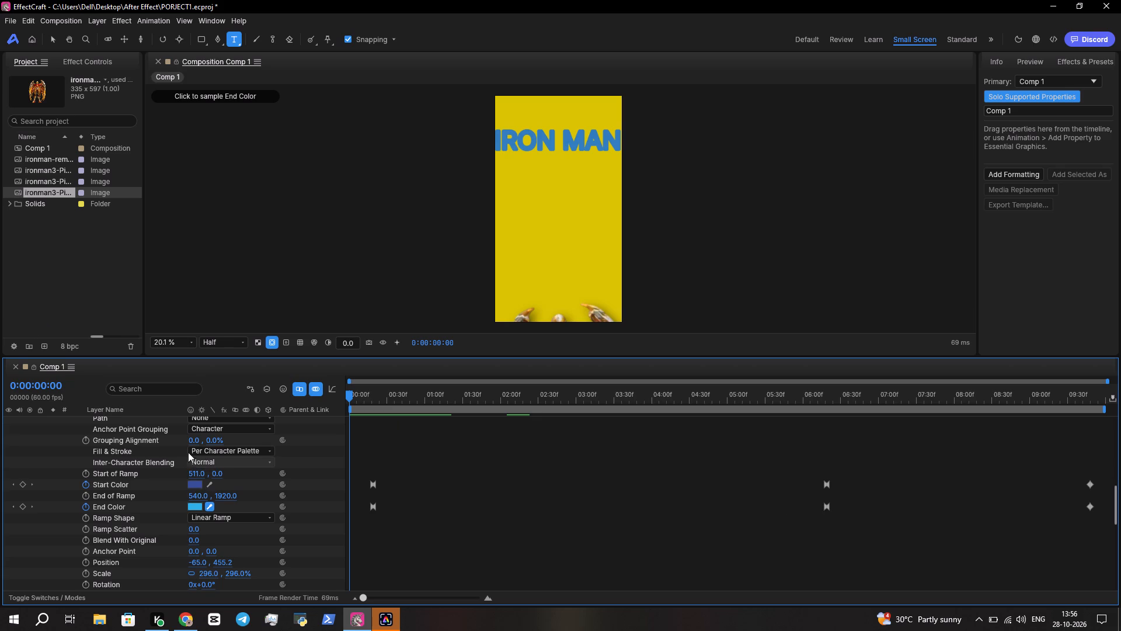
# Close Comp 1 in the timeline and try to undo the last few actions.
pyautogui.click(15, 364)
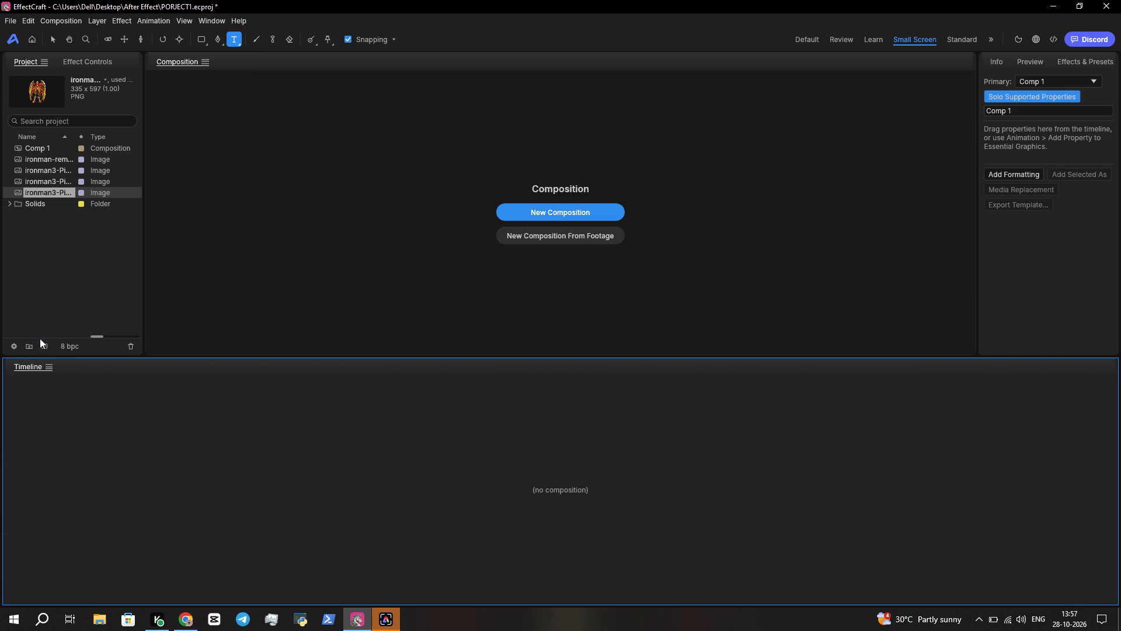
pyautogui.hotkey('ctrl', 'z')
pyautogui.hotkey('ctrl', 'z')
pyautogui.hotkey('ctrl', 'z')
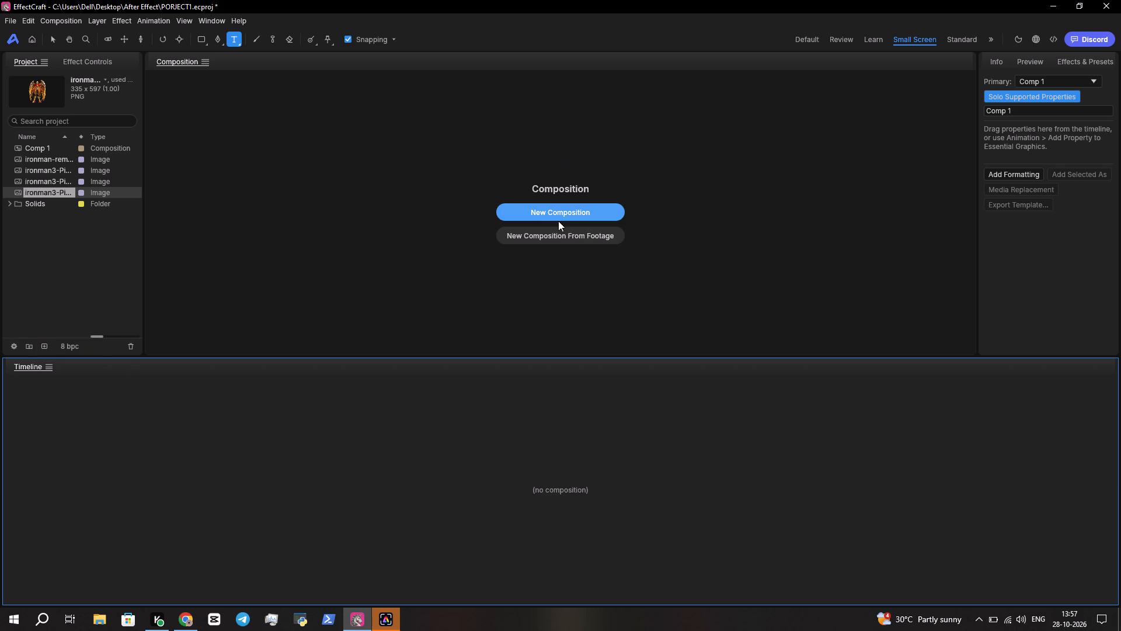
# Create a new composition Comp 2 with the Social Media Portrait HD 1080x1920, 30 fps preset and a 10-second duration.
pyautogui.click(553, 213)
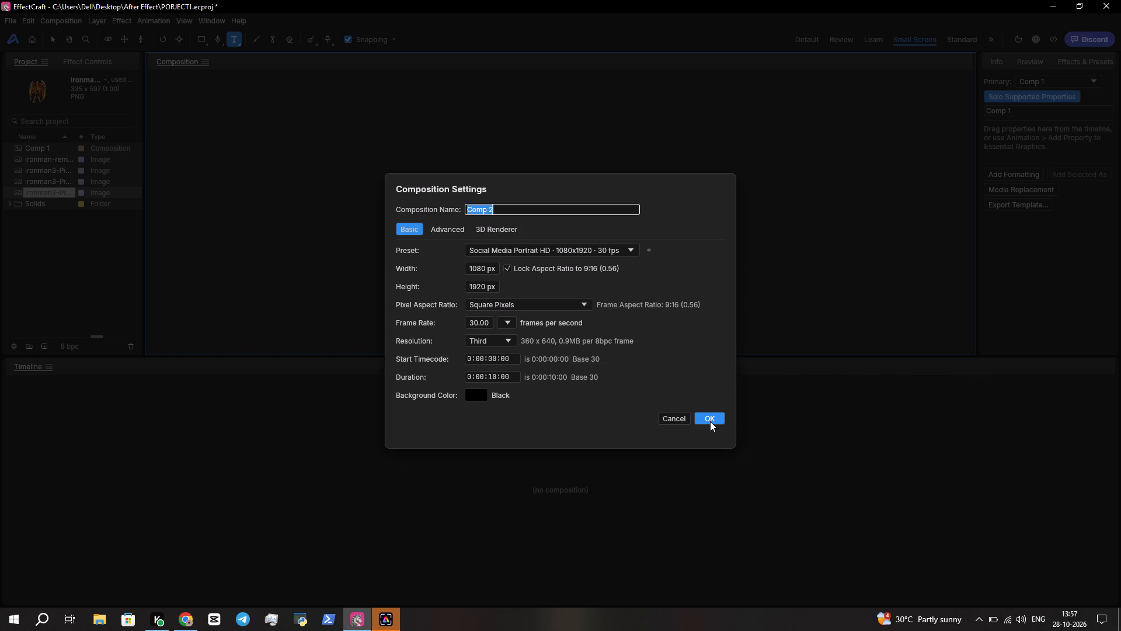
pyautogui.click(710, 421)
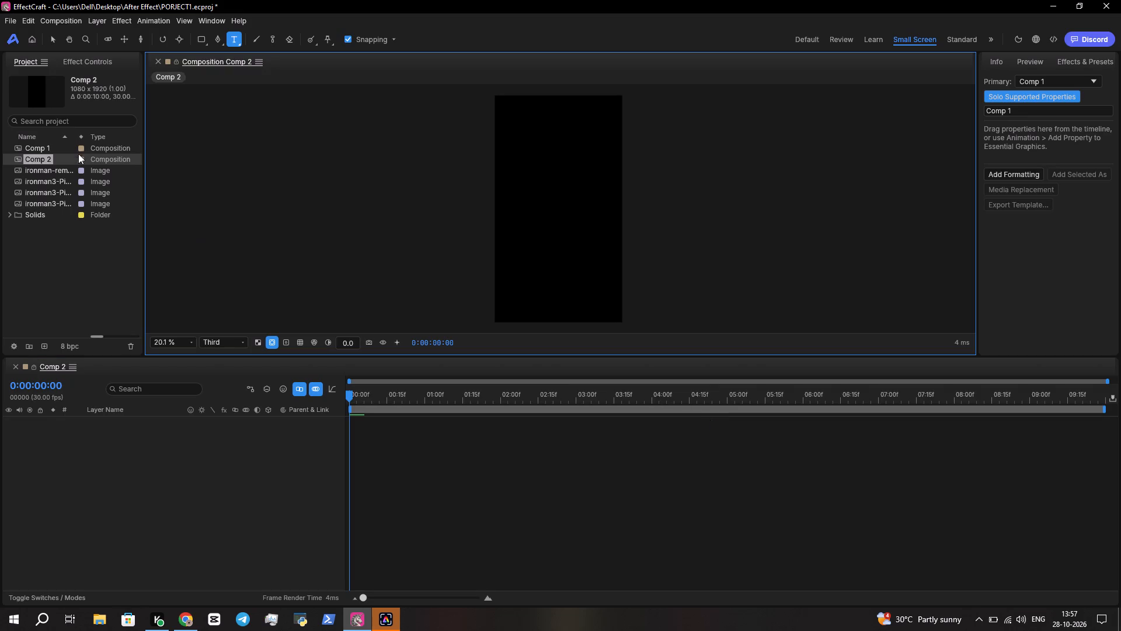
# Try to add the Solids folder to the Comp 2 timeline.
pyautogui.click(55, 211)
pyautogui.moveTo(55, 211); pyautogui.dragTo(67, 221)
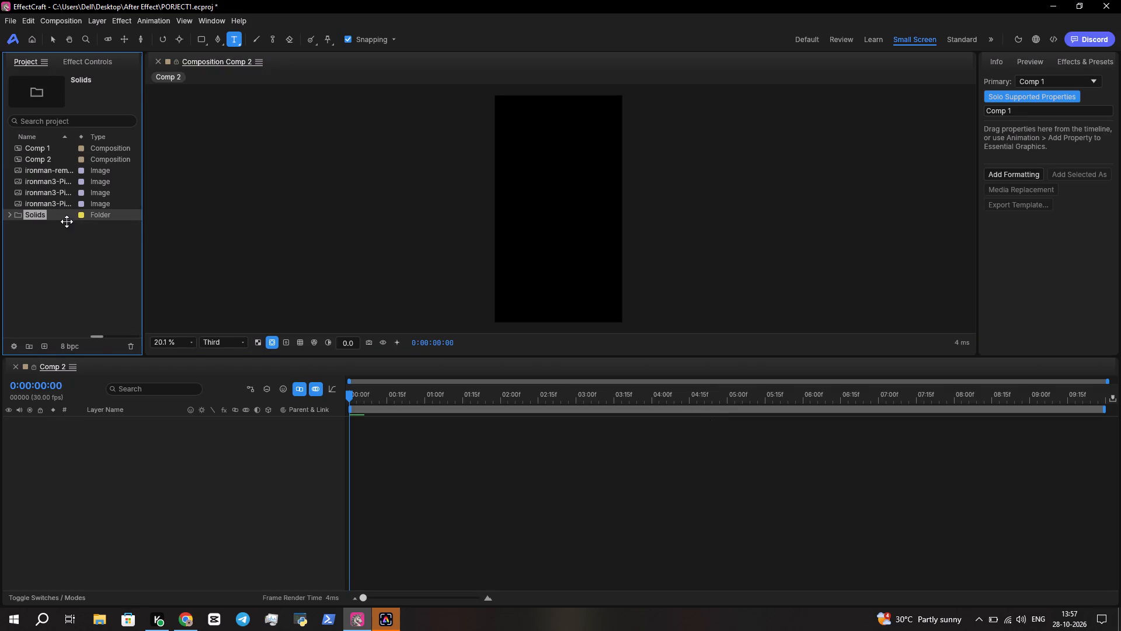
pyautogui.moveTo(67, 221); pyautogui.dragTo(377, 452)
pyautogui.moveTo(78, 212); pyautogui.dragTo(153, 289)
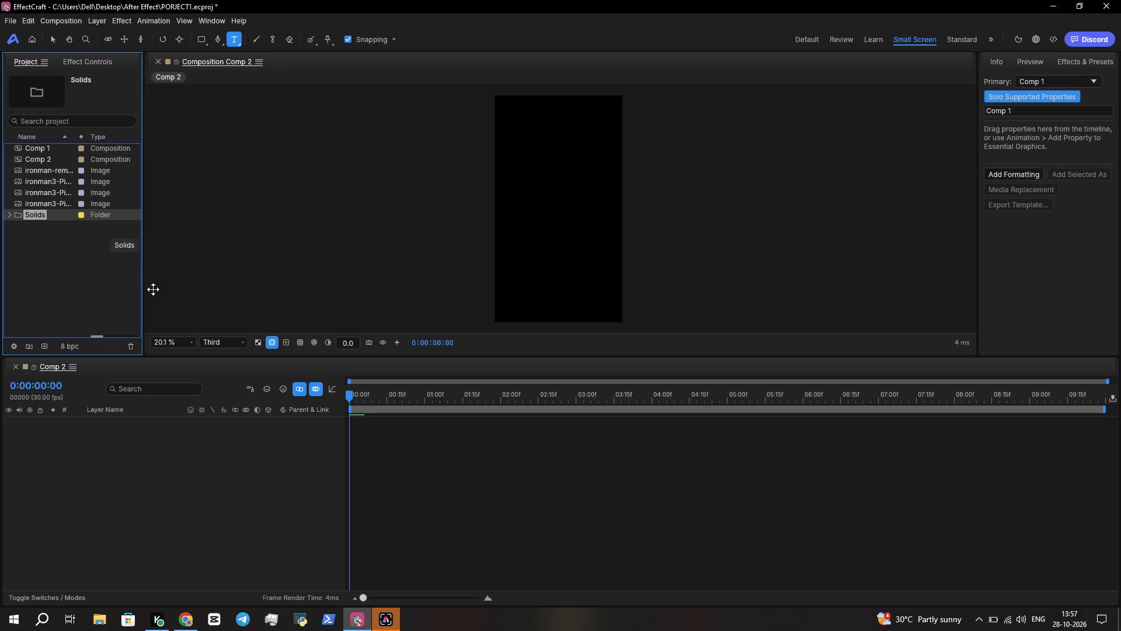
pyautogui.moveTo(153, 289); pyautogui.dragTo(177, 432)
# Add the second of the three ironman3 images to Comp 2 as a layer.
pyautogui.click(57, 189)
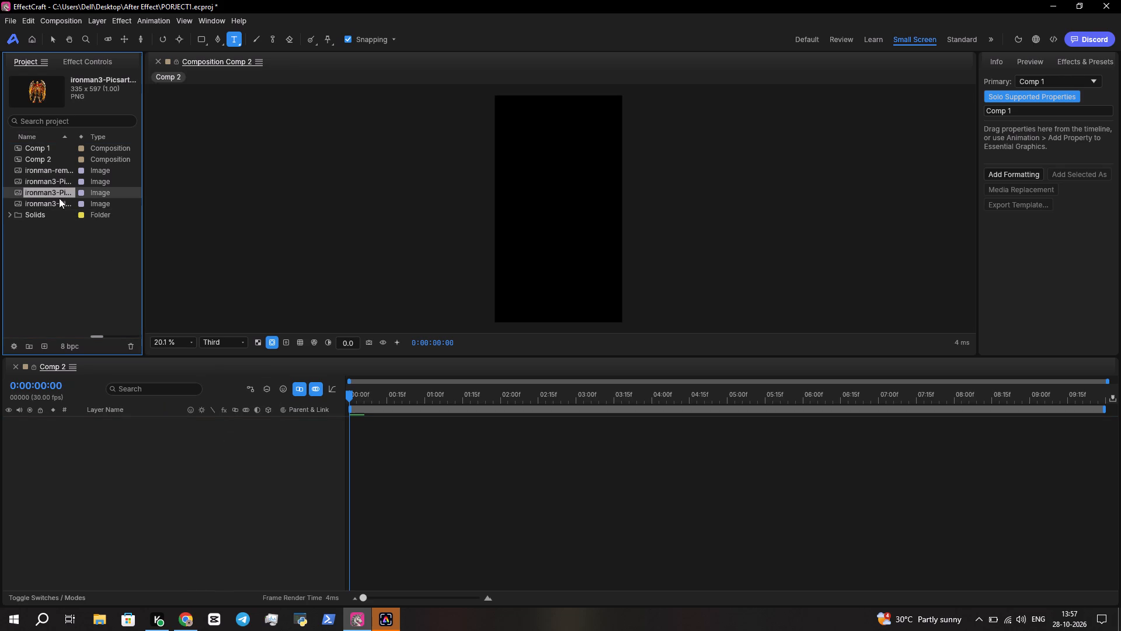
pyautogui.moveTo(52, 186); pyautogui.dragTo(159, 434)
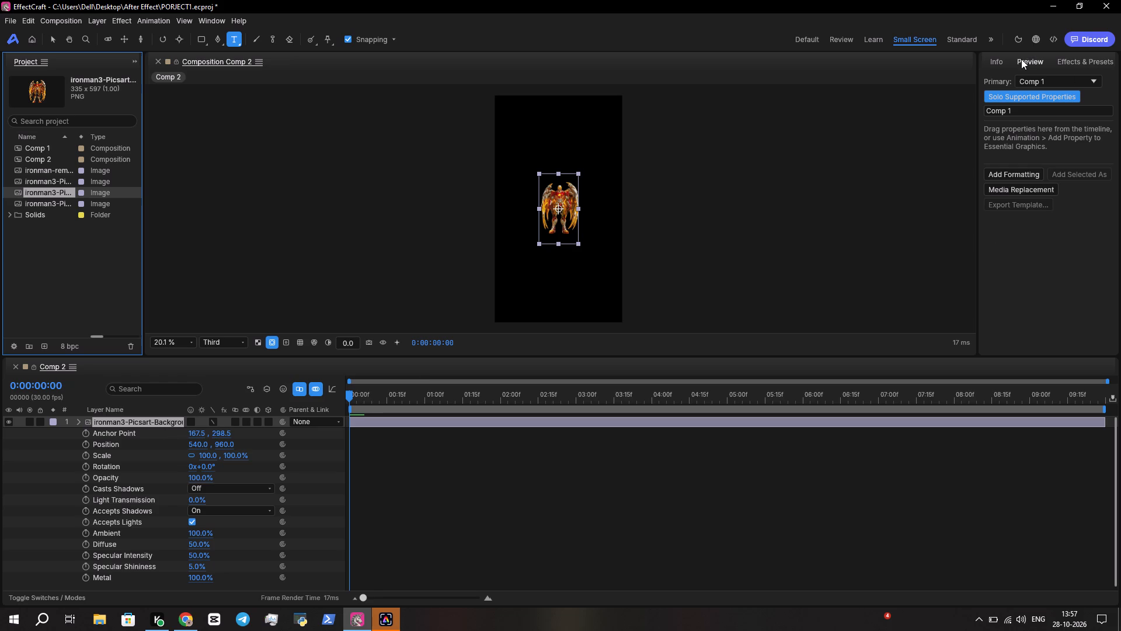
# Examine the ironman3 layer's info, the timeline switches and the layer's transform and material properties in Comp 2.
pyautogui.click(1002, 61)
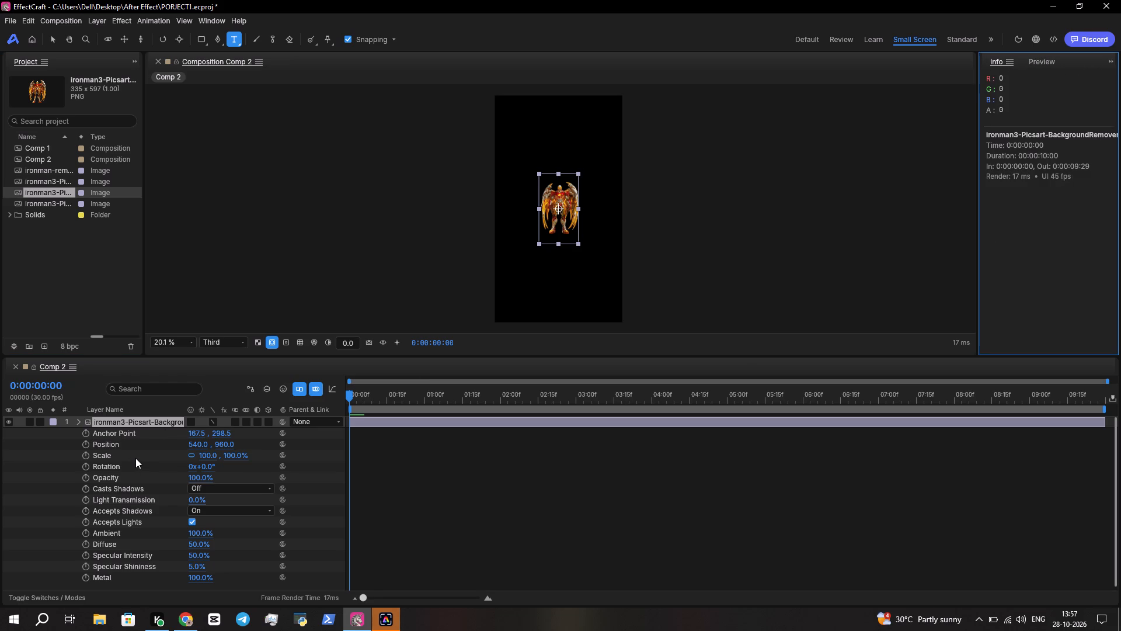
pyautogui.scroll(-1, 135, 458)
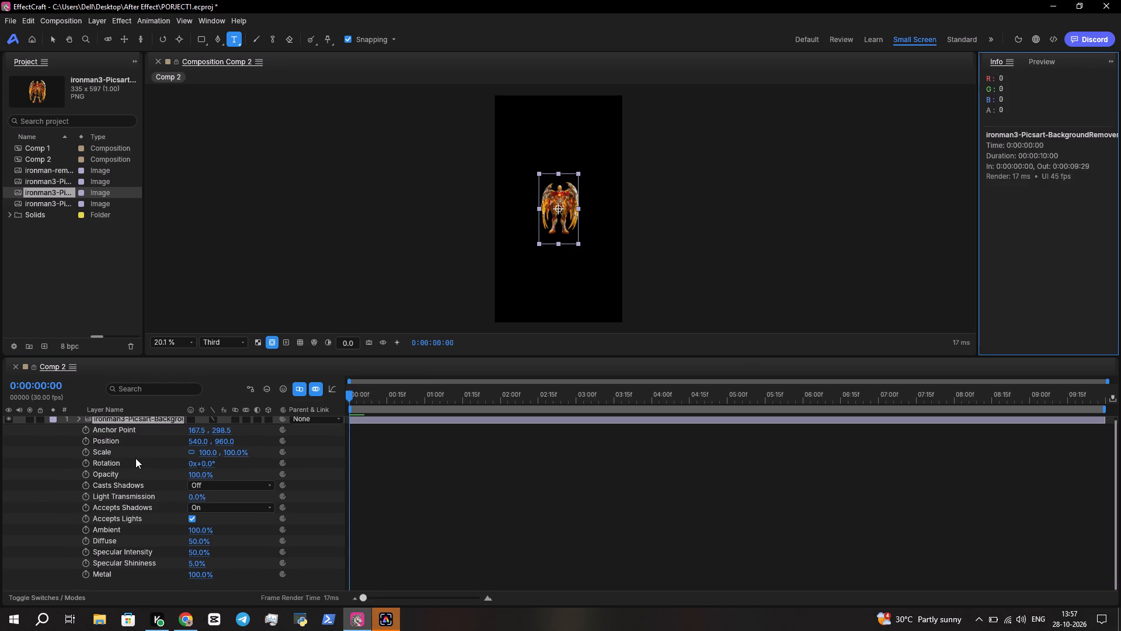
pyautogui.scroll(-4, 152, 509)
pyautogui.click(315, 389)
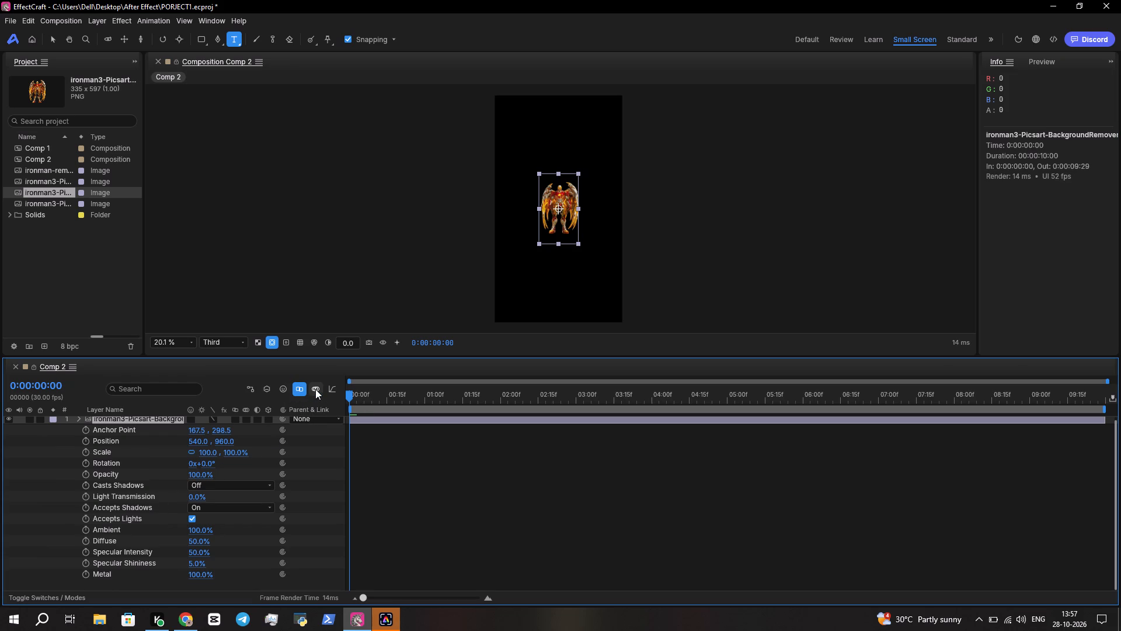
pyautogui.click(315, 389)
pyautogui.click(303, 388)
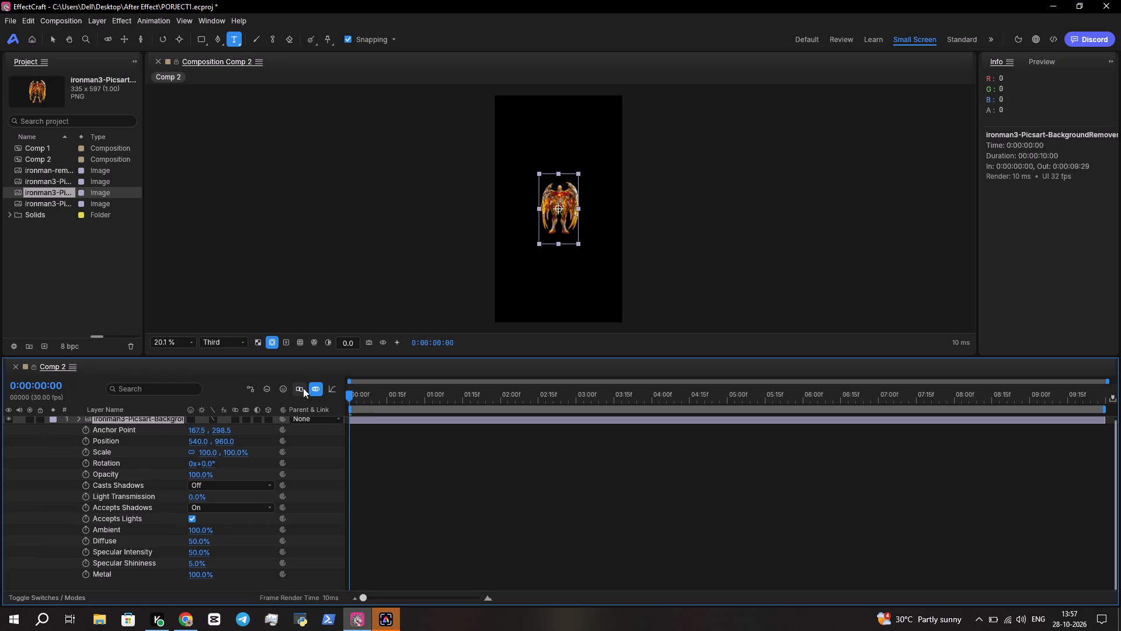
pyautogui.click(303, 388)
pyautogui.scroll(-6, 301, 490)
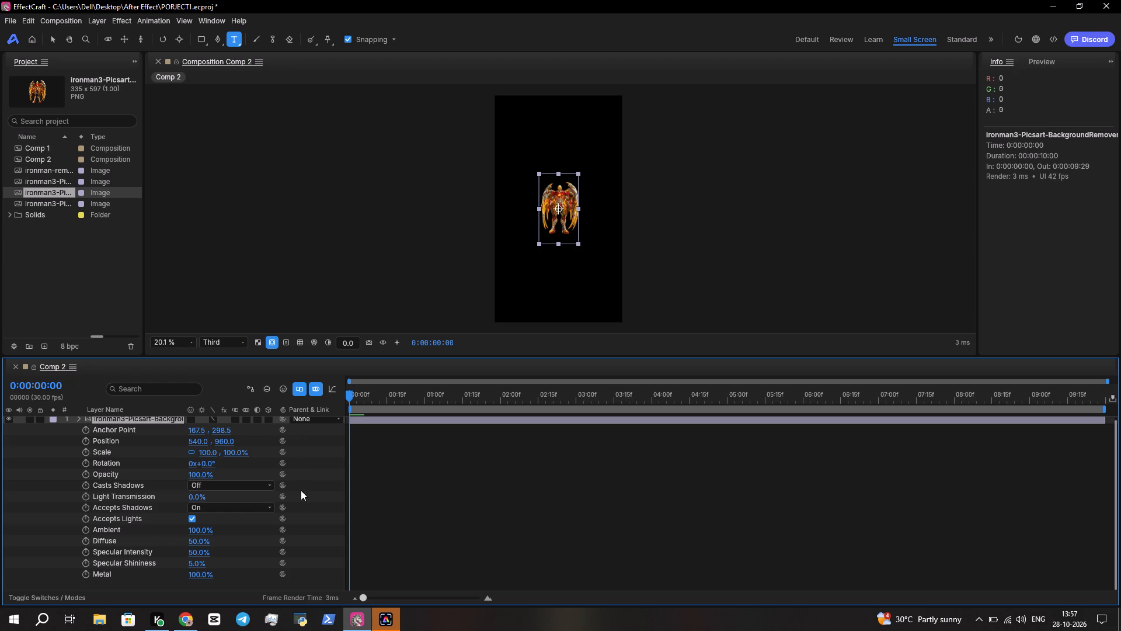
pyautogui.scroll(3, 127, 498)
pyautogui.scroll(-3, 127, 498)
pyautogui.click(76, 418)
pyautogui.scroll(1, 78, 430)
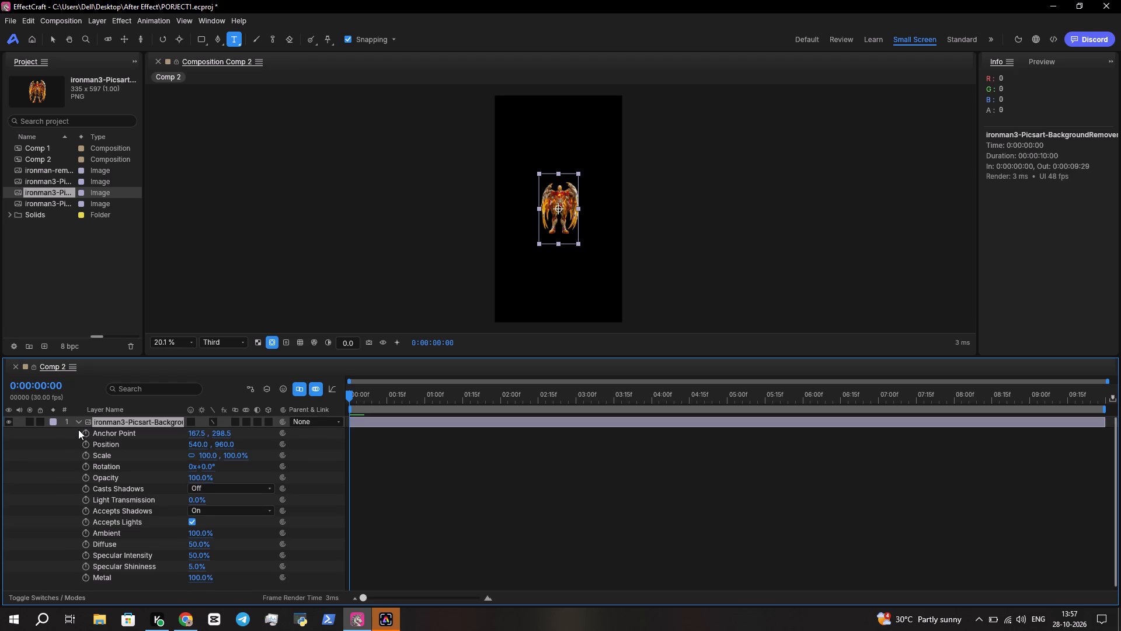
pyautogui.scroll(3, 78, 429)
pyautogui.click(551, 575)
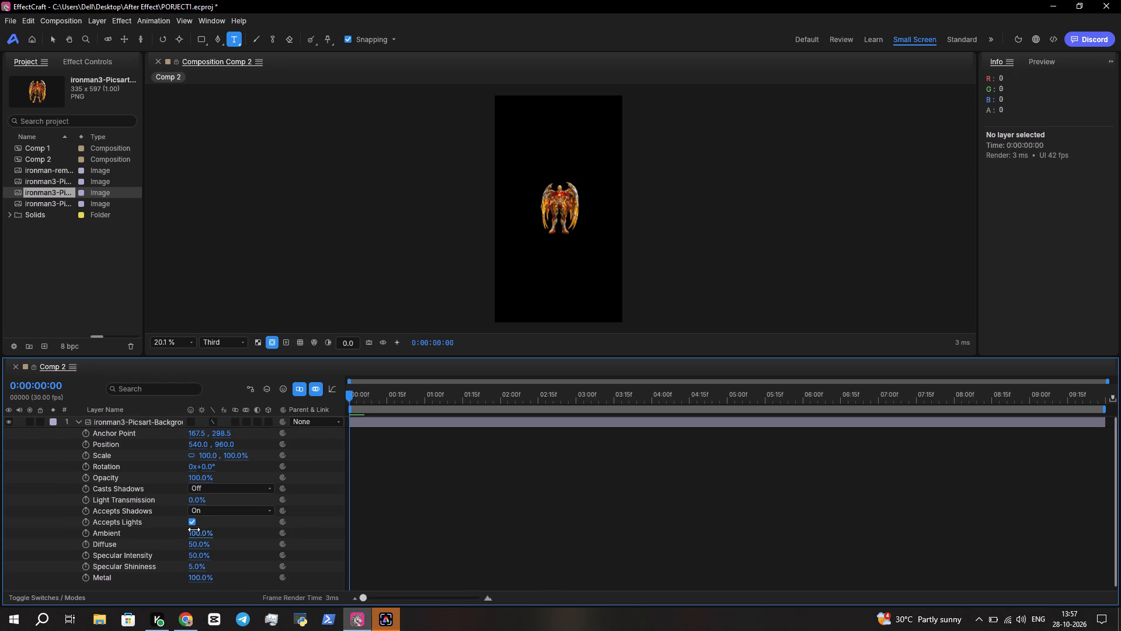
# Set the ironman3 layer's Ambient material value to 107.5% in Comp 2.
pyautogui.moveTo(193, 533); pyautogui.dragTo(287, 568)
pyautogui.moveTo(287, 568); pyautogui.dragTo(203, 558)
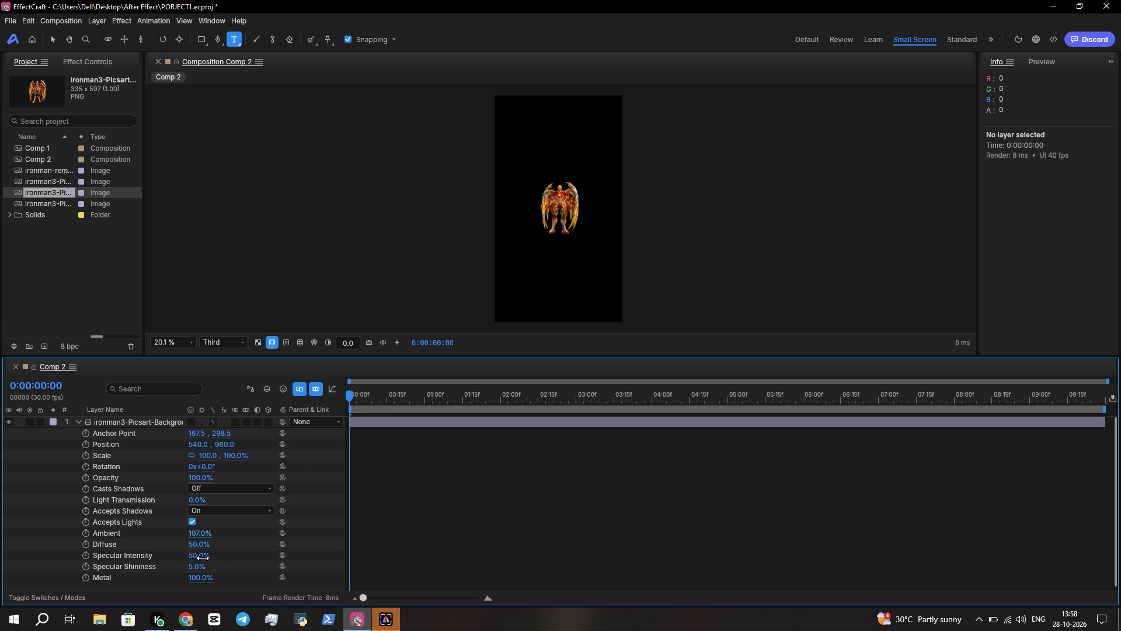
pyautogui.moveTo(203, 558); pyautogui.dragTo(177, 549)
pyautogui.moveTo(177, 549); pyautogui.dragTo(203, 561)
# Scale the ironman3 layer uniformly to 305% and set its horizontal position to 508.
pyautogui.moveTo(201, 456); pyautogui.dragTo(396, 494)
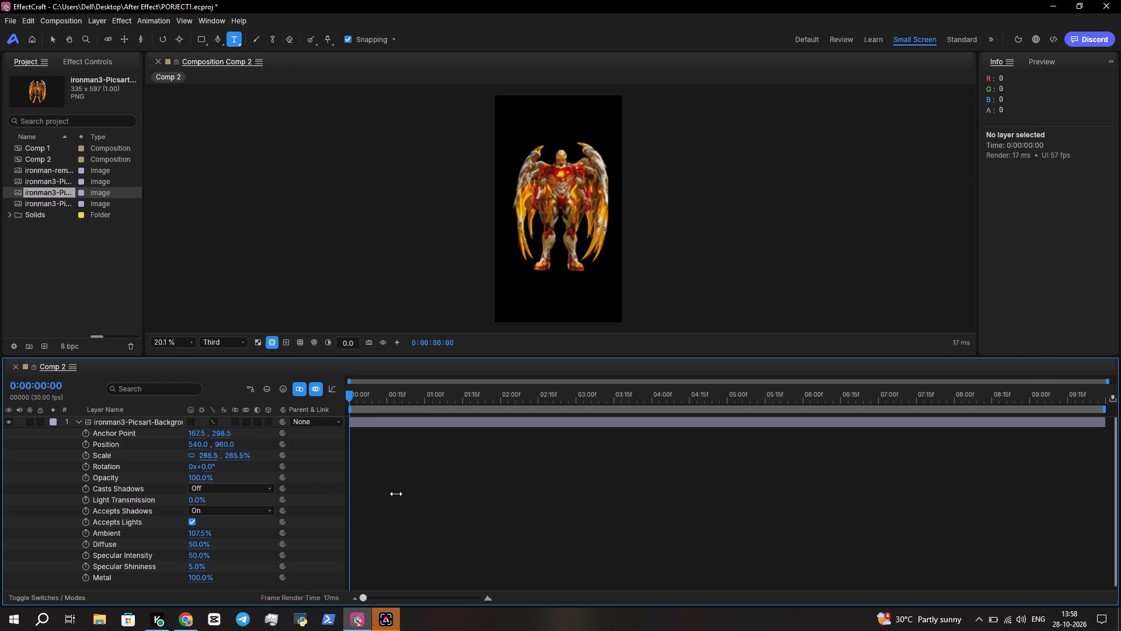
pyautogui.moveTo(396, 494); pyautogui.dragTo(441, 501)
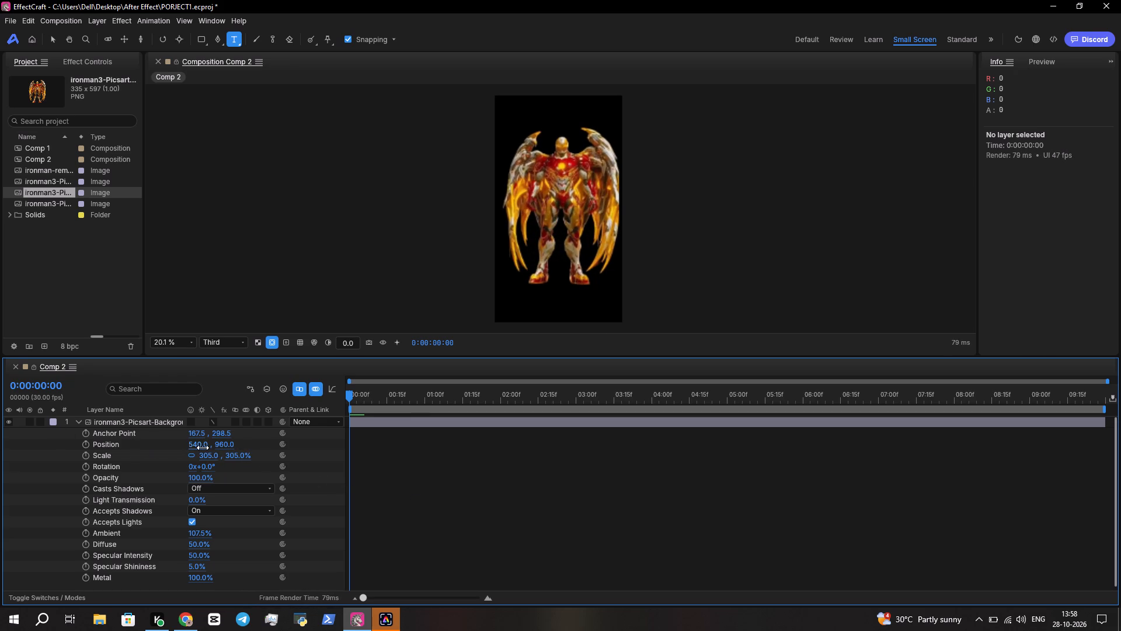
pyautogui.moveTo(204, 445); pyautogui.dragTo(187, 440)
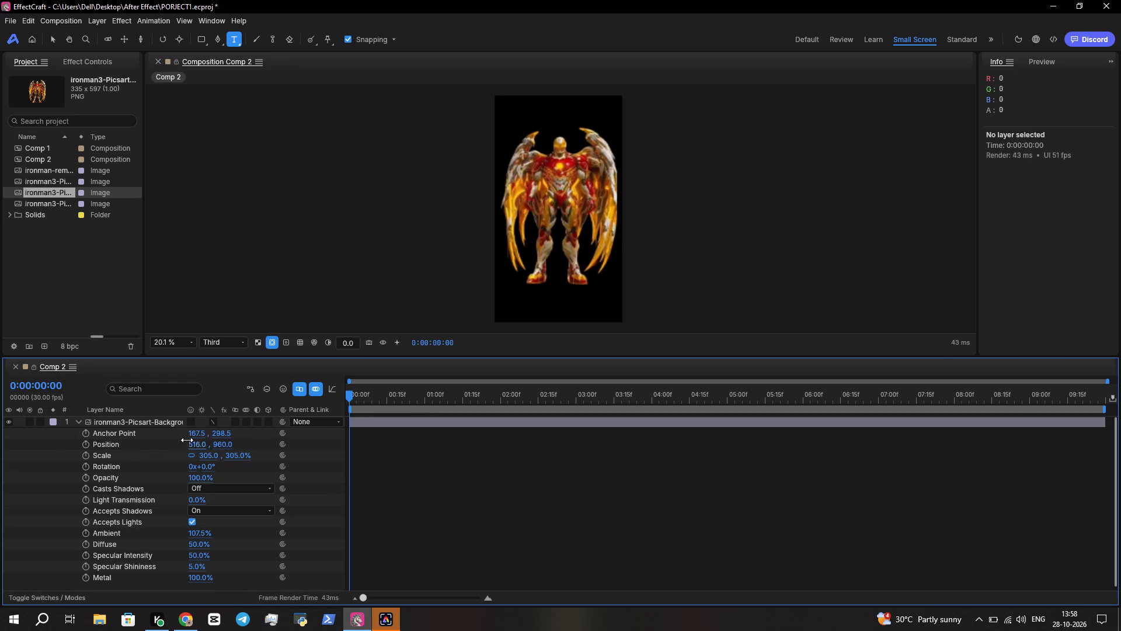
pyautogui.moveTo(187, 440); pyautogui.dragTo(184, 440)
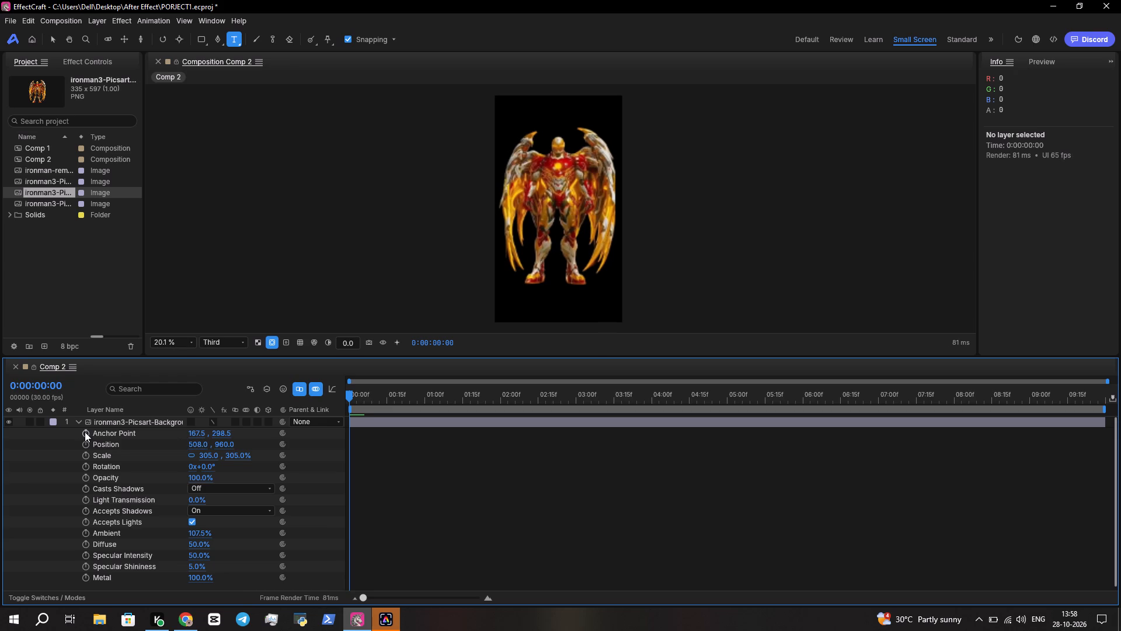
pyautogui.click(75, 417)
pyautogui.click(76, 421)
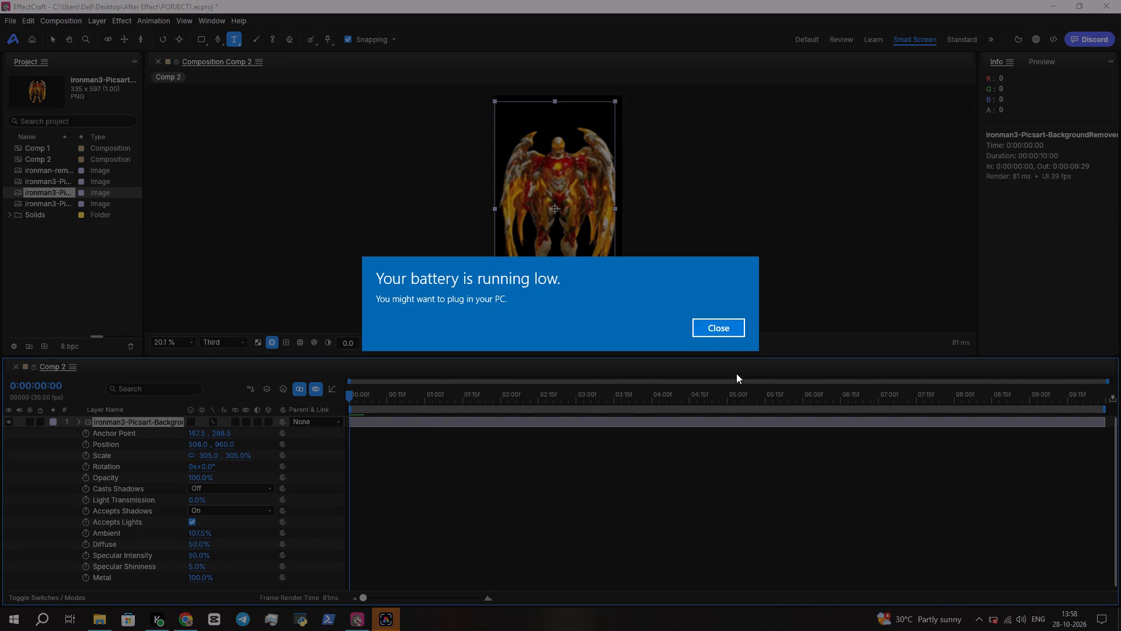
# Dismiss the low-battery notice and close EffectCraft without saving the changes to PORJECT1.ecproj.
pyautogui.click(719, 328)
pyautogui.click(1120, 1)
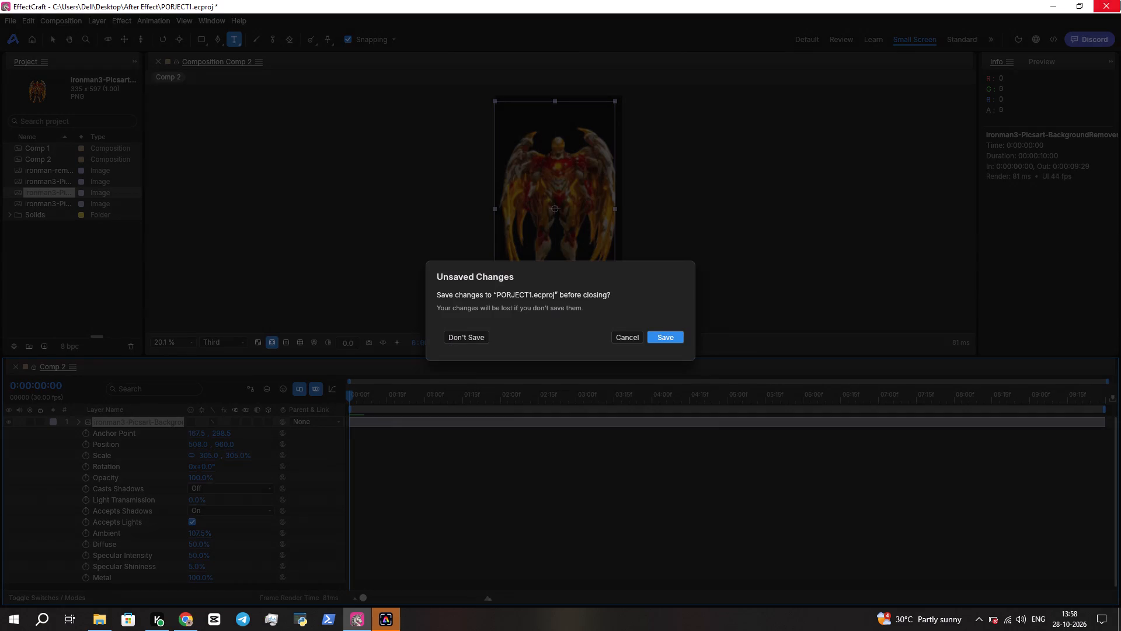
pyautogui.click(464, 333)
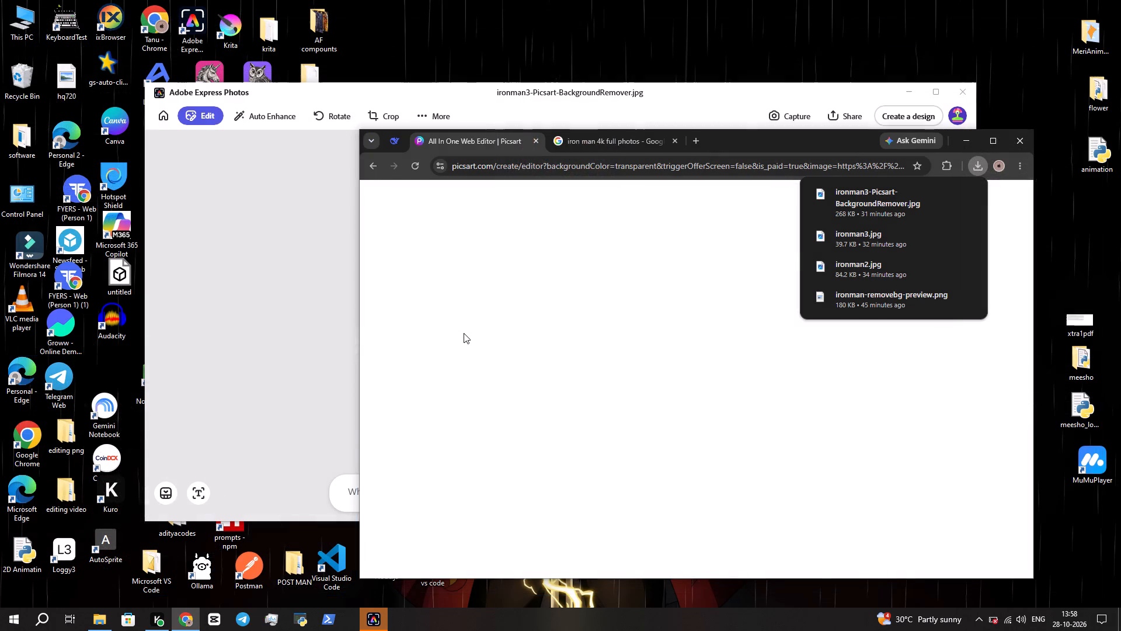
# Close the Chrome window with the Picsart editor and the Adobe Express Photos window showing the ironman3 image.
pyautogui.click(1023, 140)
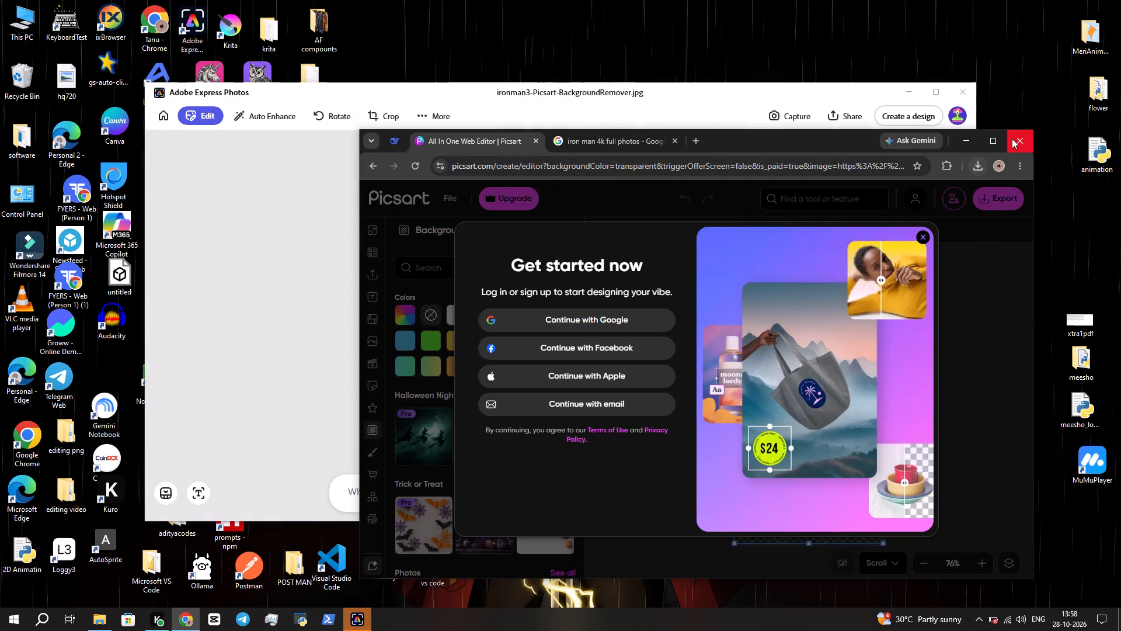
pyautogui.click(1010, 140)
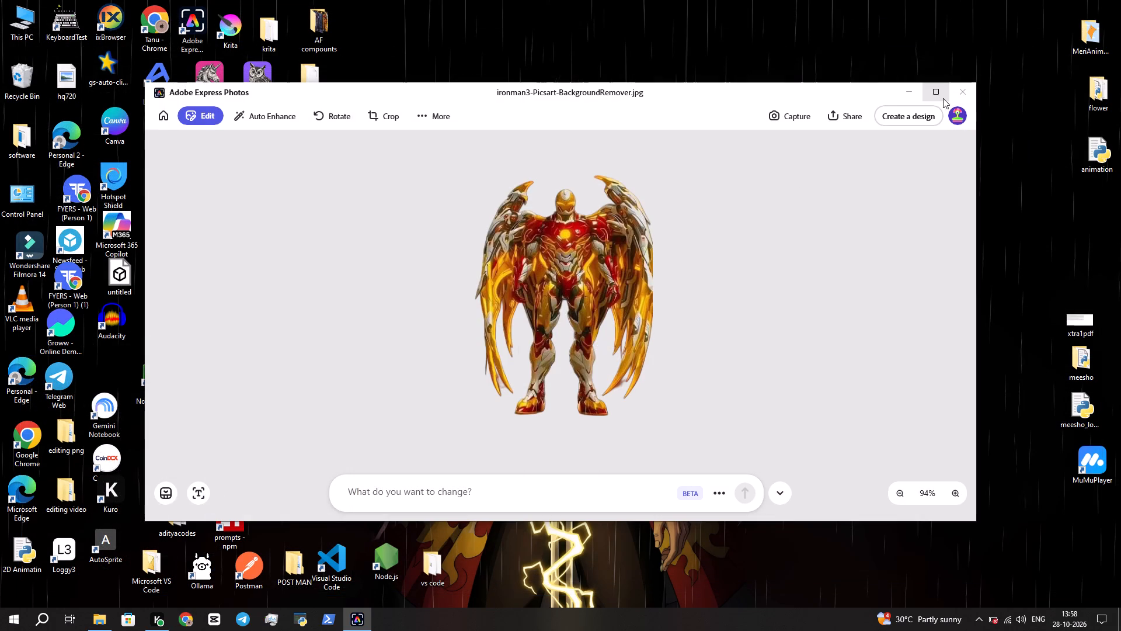
pyautogui.click(954, 98)
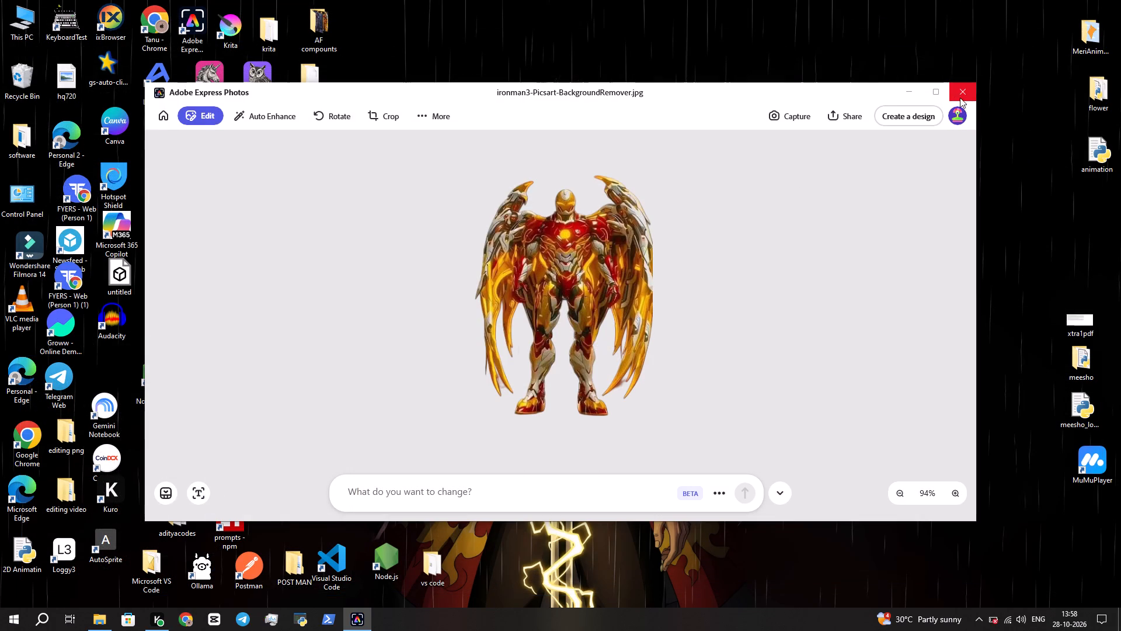